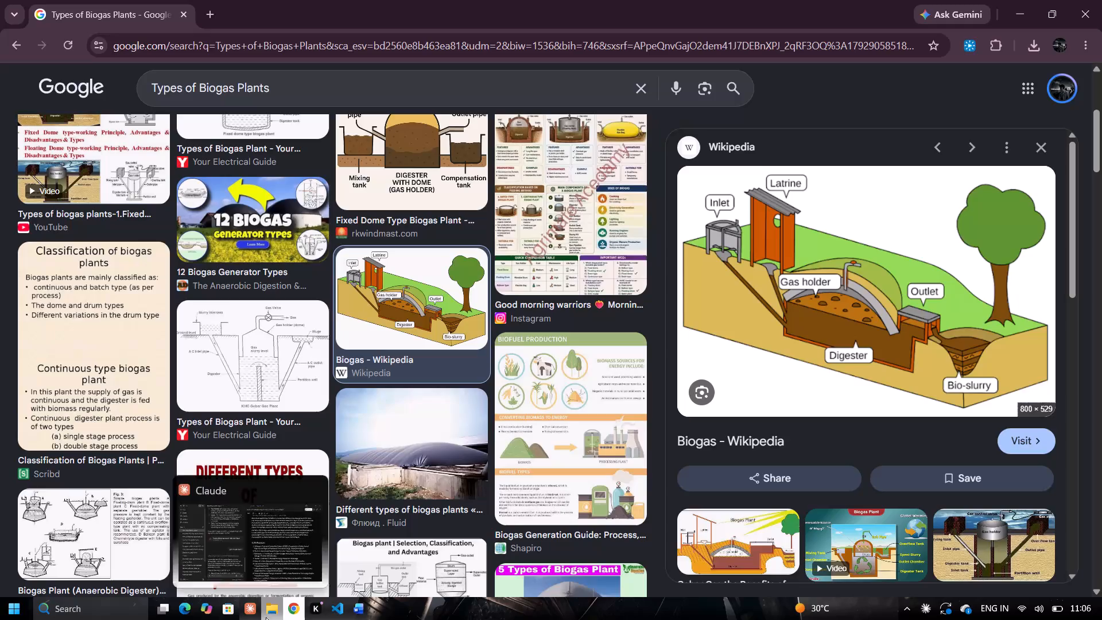
# Switch to the renewable energy report in Word and review its sections from the references back to Economic and Social Benefits.
pyautogui.click(363, 606)
pyautogui.scroll(-4, 576, 485)
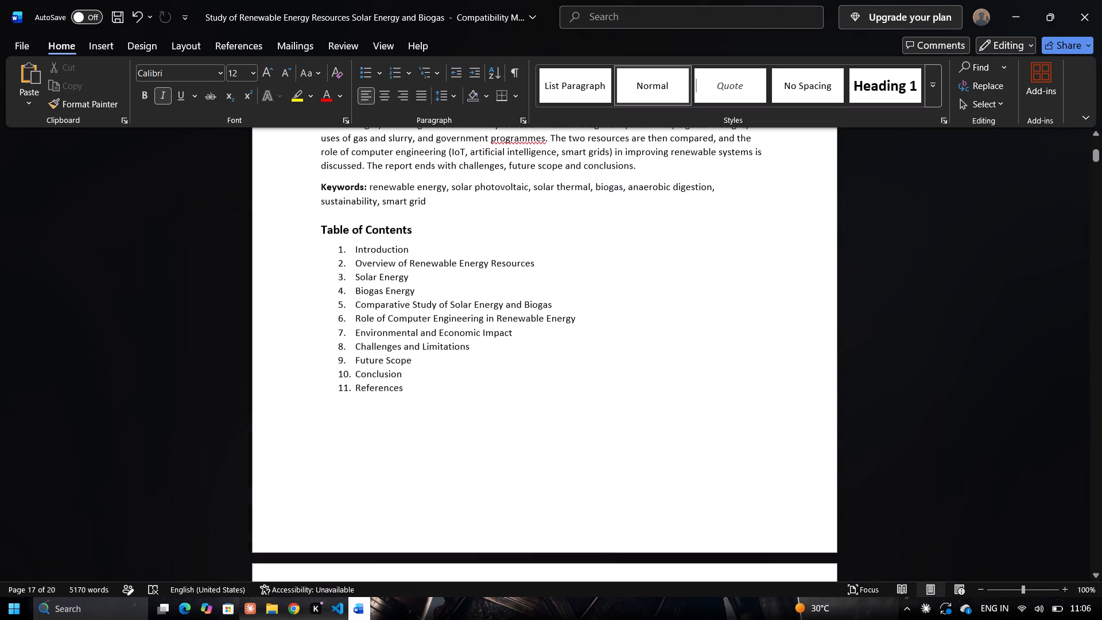
pyautogui.scroll(-16, 576, 485)
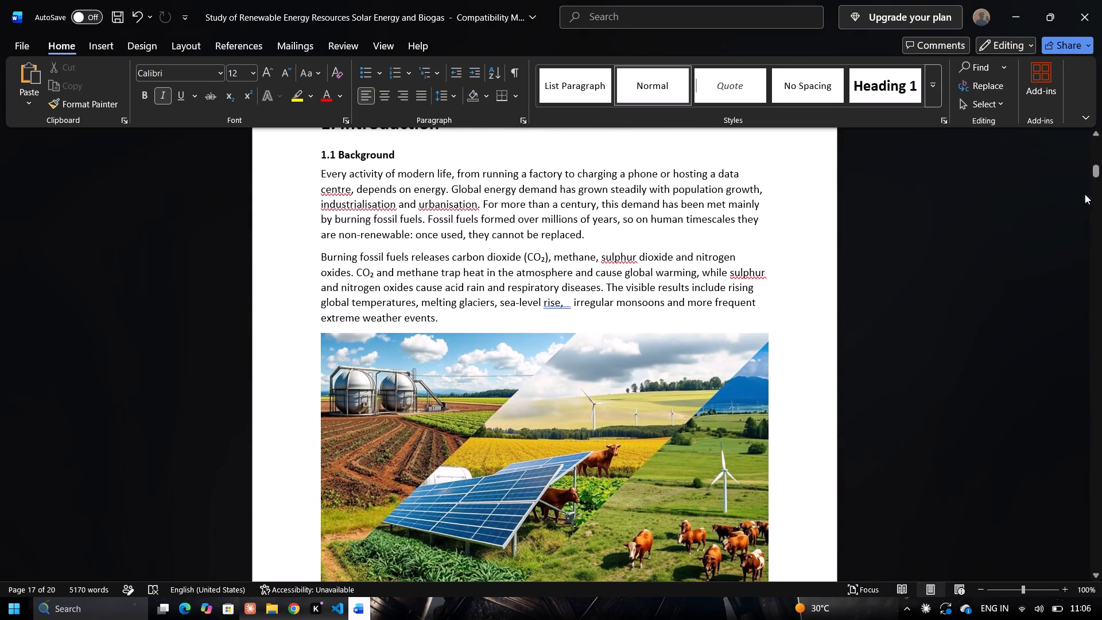
pyautogui.moveTo(1099, 164); pyautogui.dragTo(1099, 220)
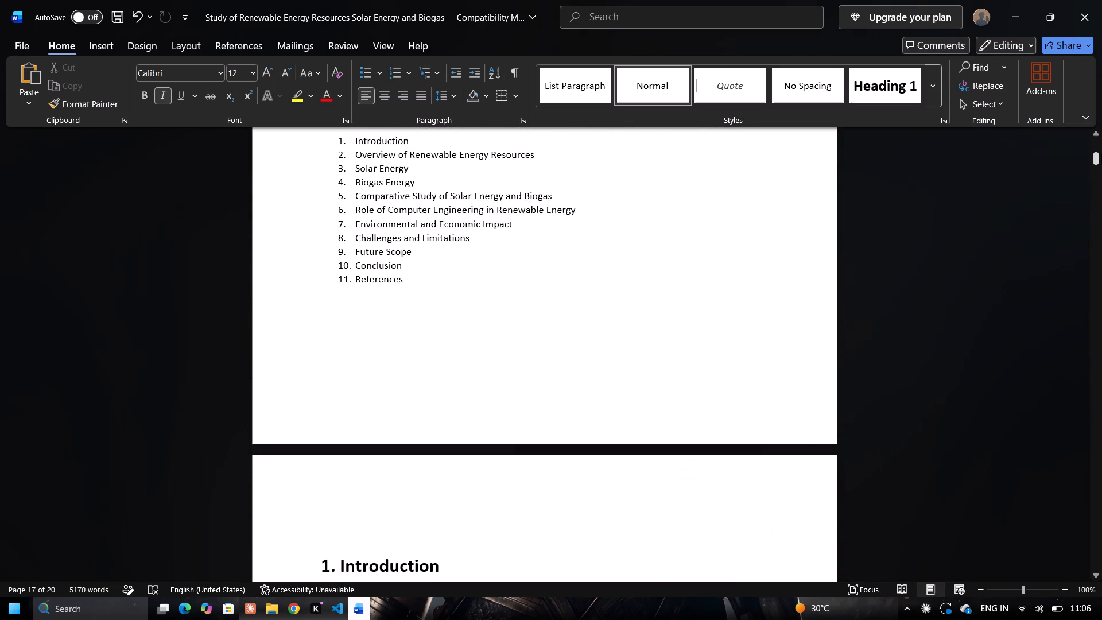
pyautogui.moveTo(1095, 150); pyautogui.dragTo(1097, 249)
pyautogui.moveTo(1096, 148); pyautogui.dragTo(1096, 347)
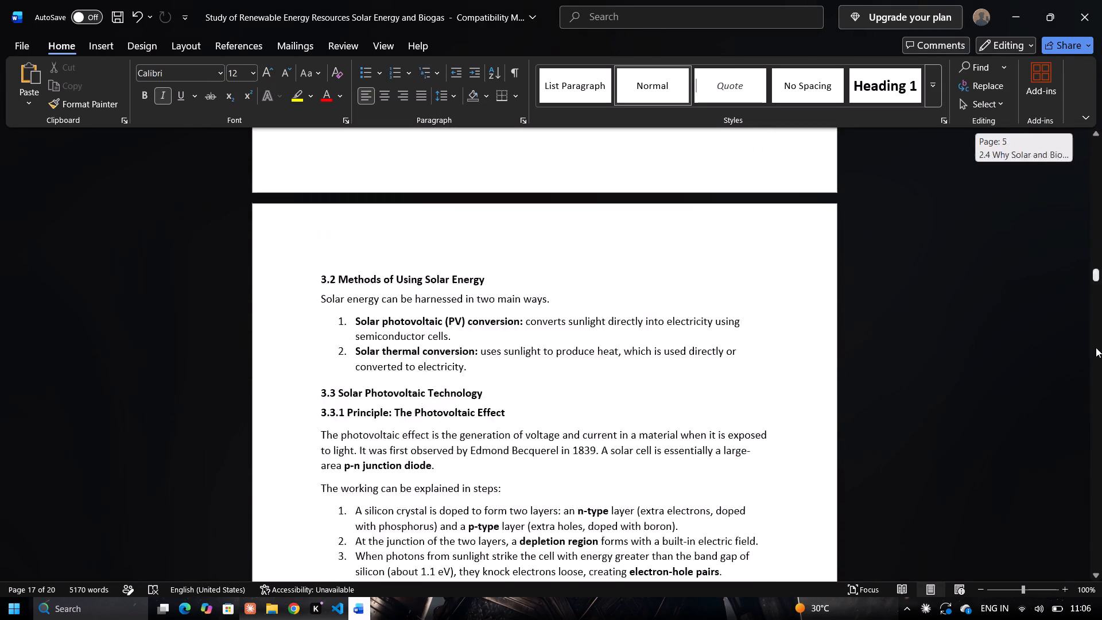
pyautogui.moveTo(1096, 347); pyautogui.dragTo(1101, 548)
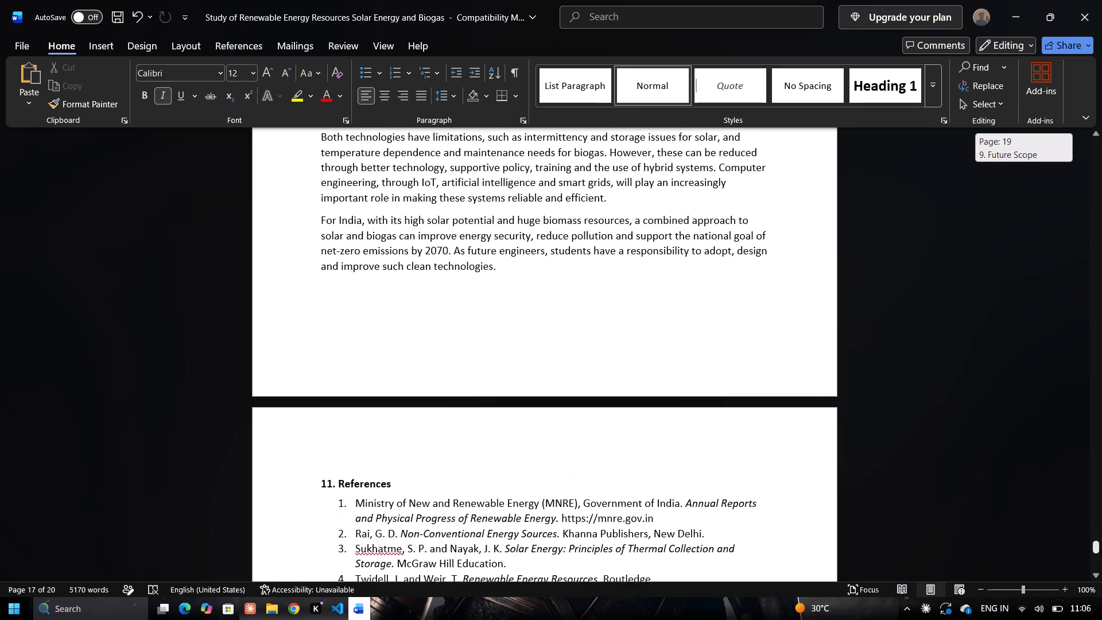
pyautogui.moveTo(1101, 548); pyautogui.dragTo(1101, 545)
pyautogui.moveTo(1101, 549); pyautogui.dragTo(1101, 557)
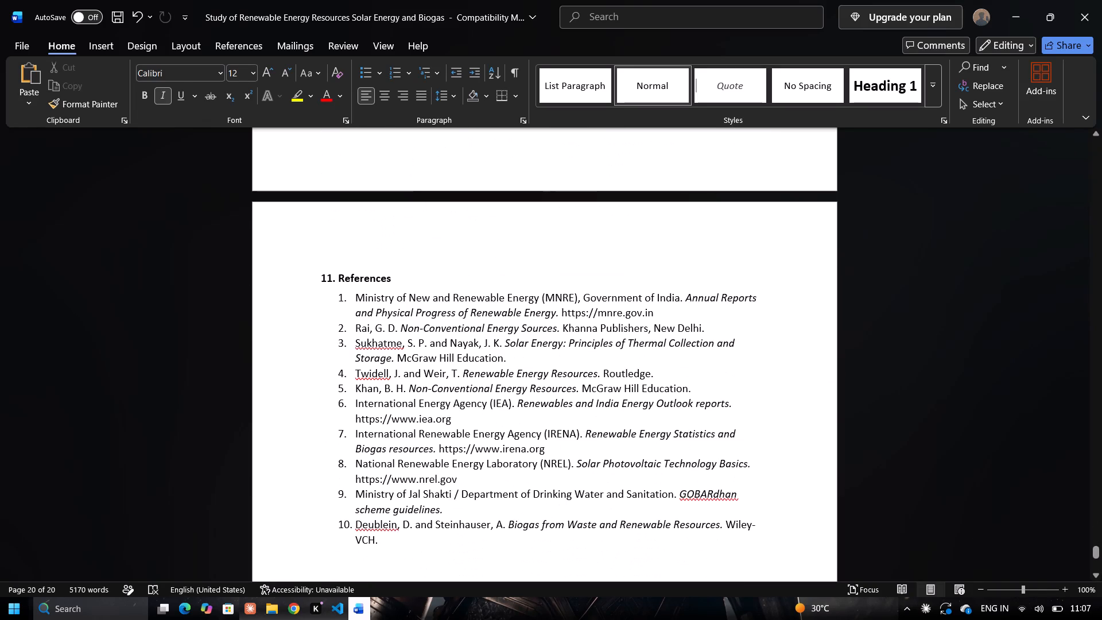
pyautogui.scroll(1, 681, 544)
pyautogui.scroll(-4, 403, 542)
pyautogui.scroll(4, 383, 471)
pyautogui.scroll(-1, 402, 468)
pyautogui.scroll(14, 402, 468)
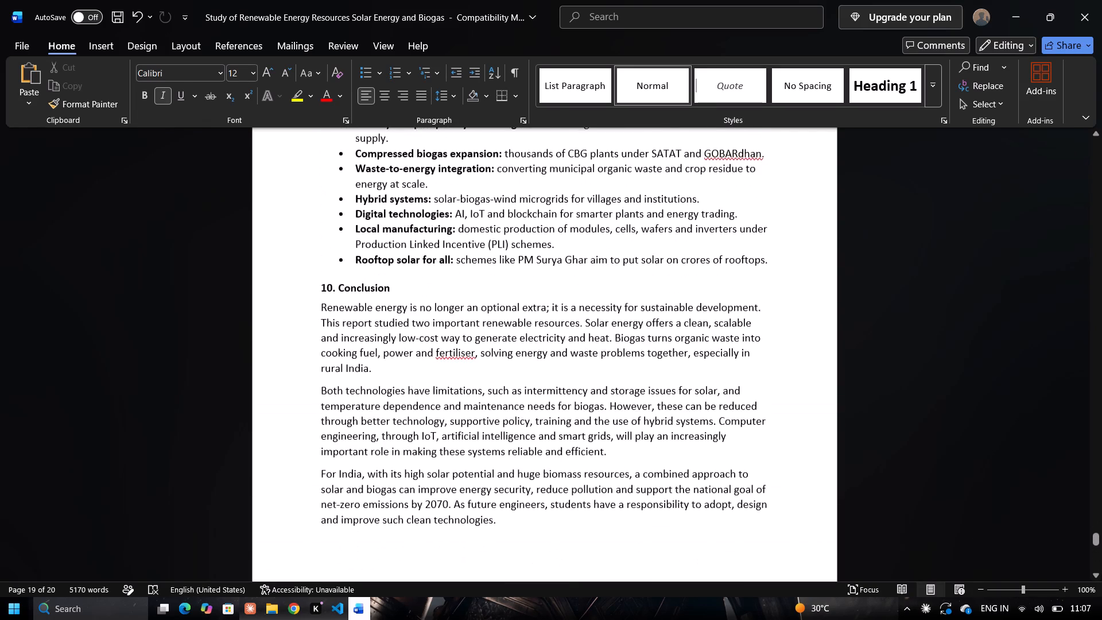
pyautogui.scroll(9, 402, 468)
pyautogui.scroll(-1, 402, 468)
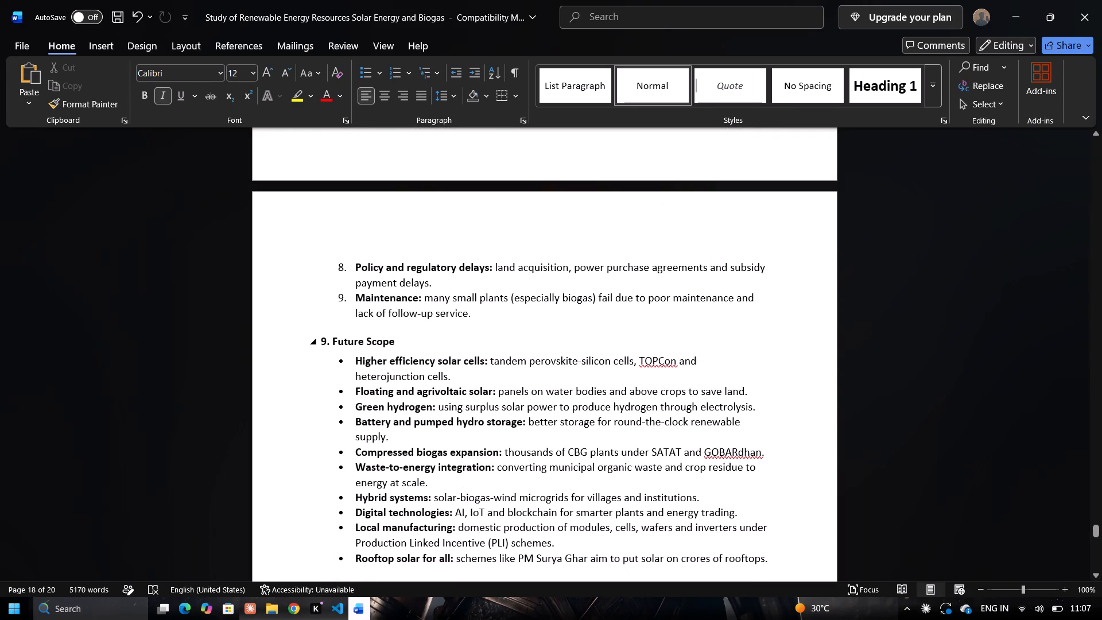
pyautogui.scroll(8, 382, 347)
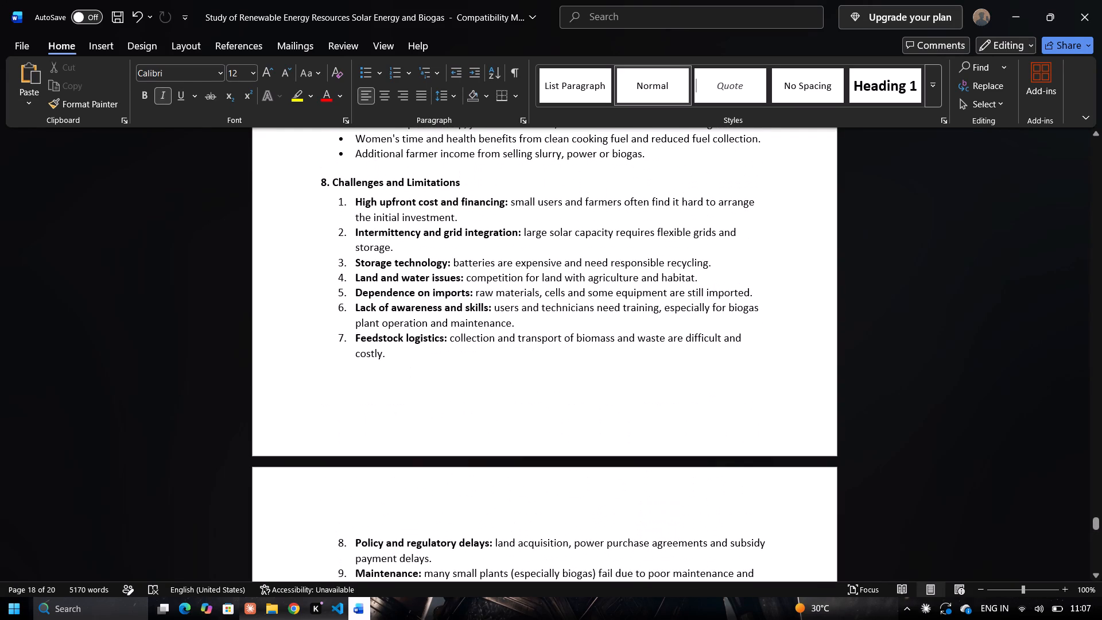
pyautogui.scroll(6, 382, 347)
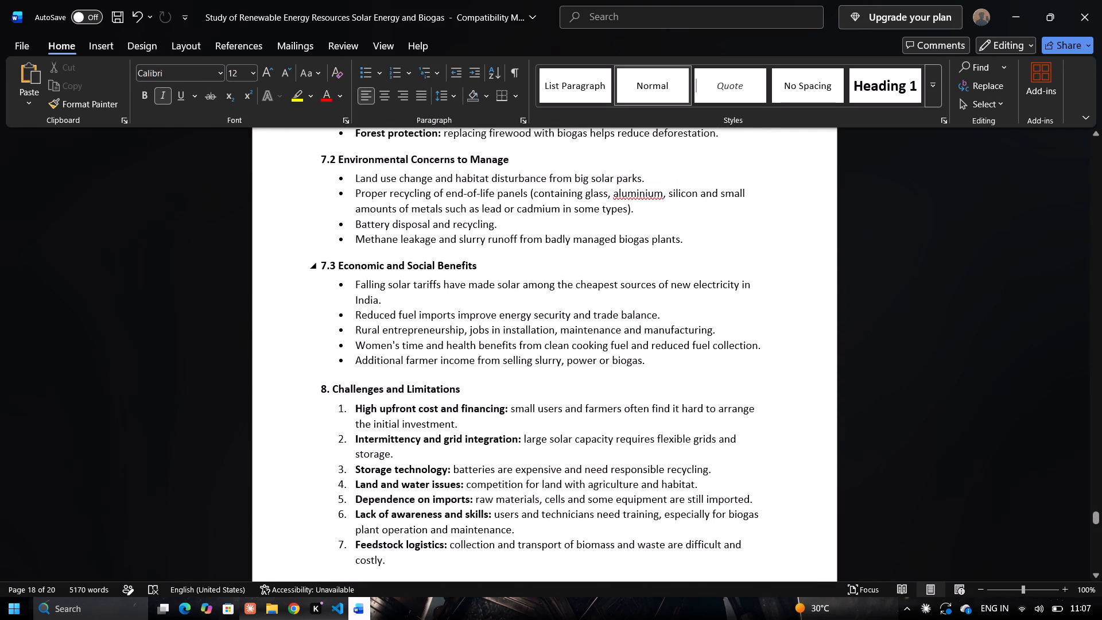
# Copy the section 7.3 heading text and search Google Images in Chrome for "Economic and Social Benefits".
pyautogui.moveTo(337, 265); pyautogui.dragTo(495, 270)
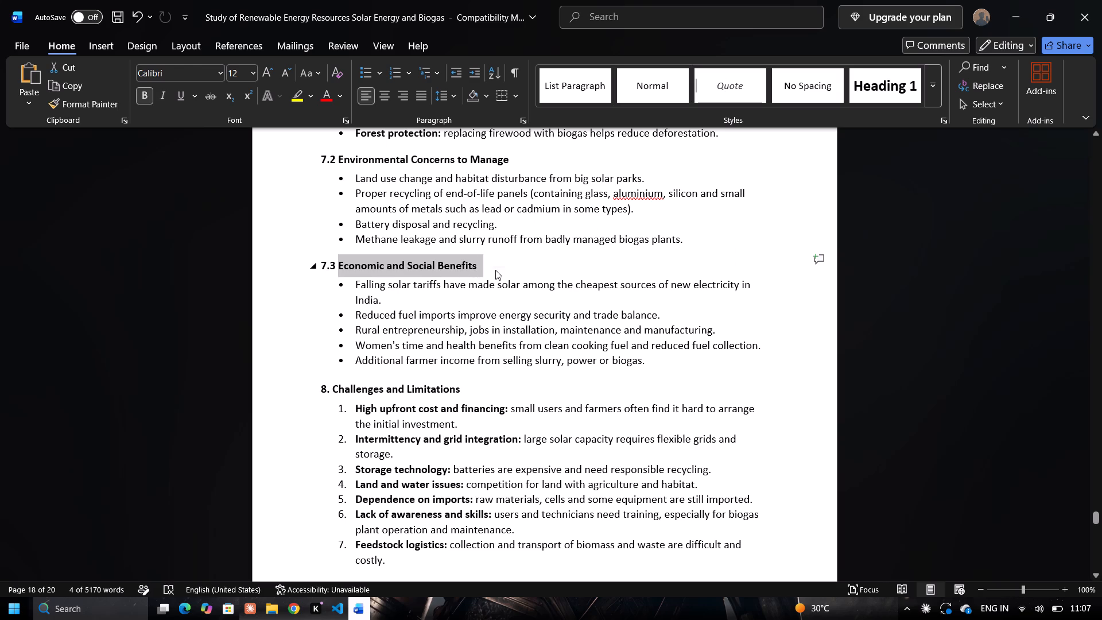
pyautogui.hotkey('ctrl', 'c')
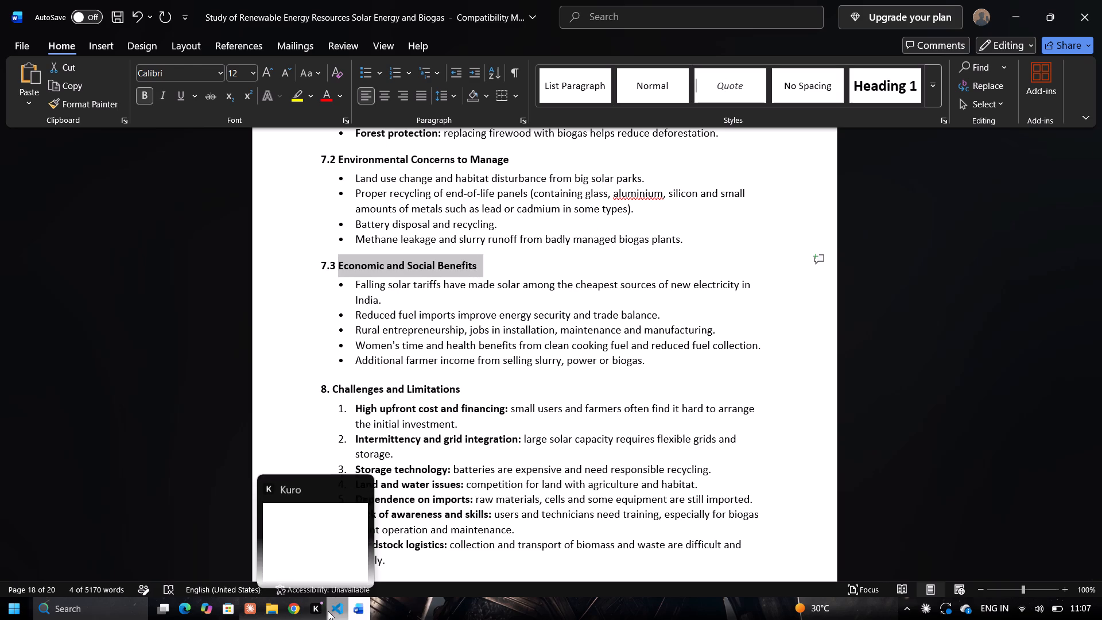
pyautogui.click(304, 605)
pyautogui.moveTo(281, 88); pyautogui.dragTo(70, 102)
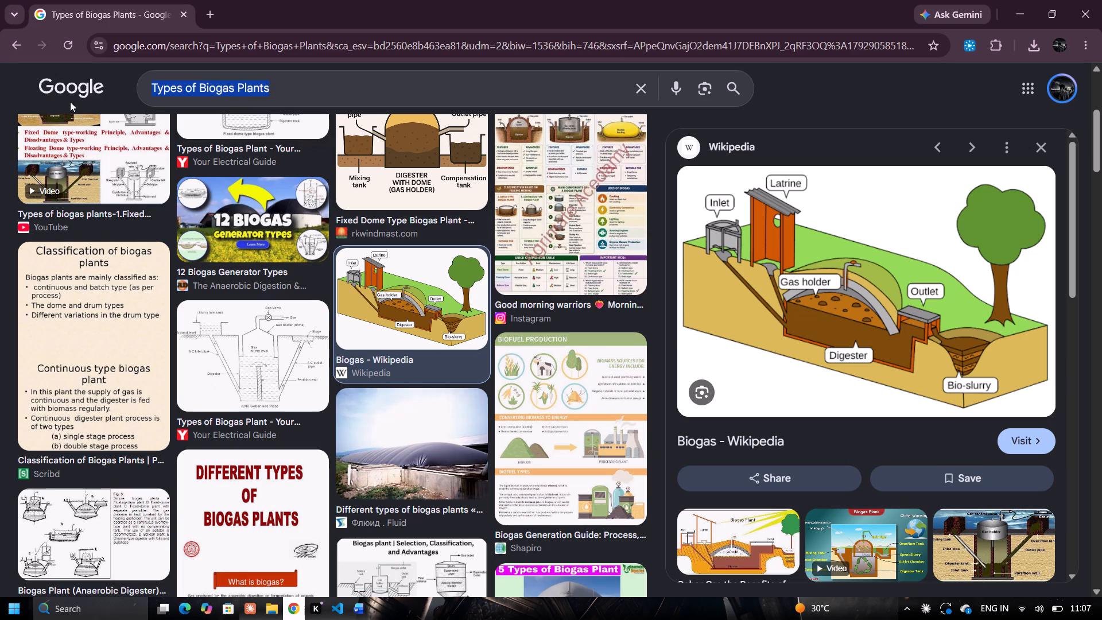
pyautogui.press('BackSpace')
pyautogui.press('v')
pyautogui.press('BackSpace')
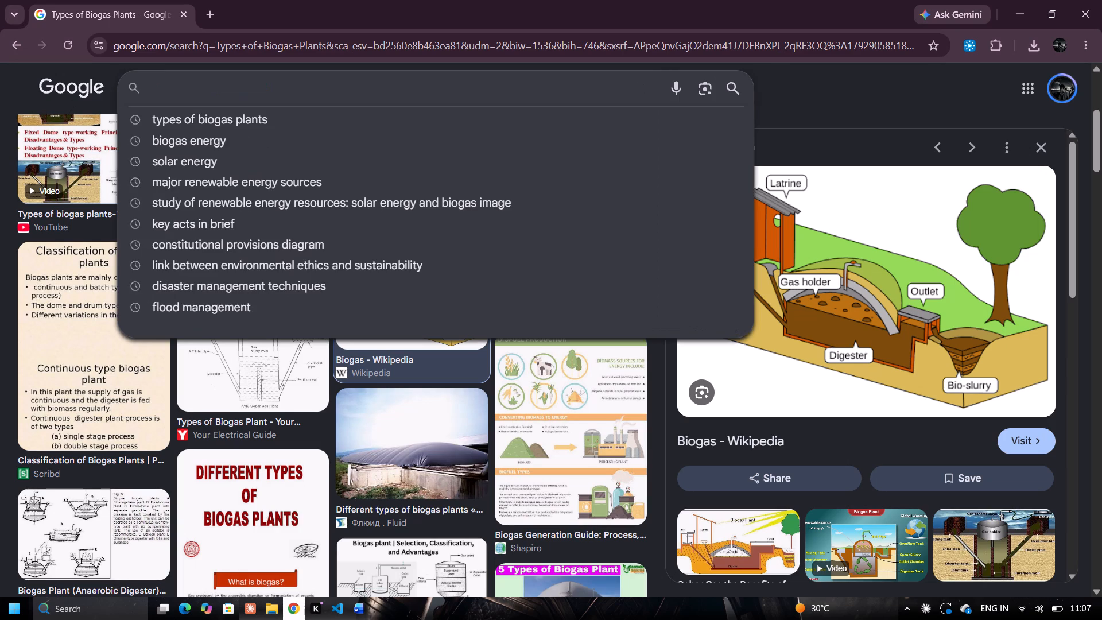
pyautogui.hotkey('ctrl', 'v')
pyautogui.press('Return')
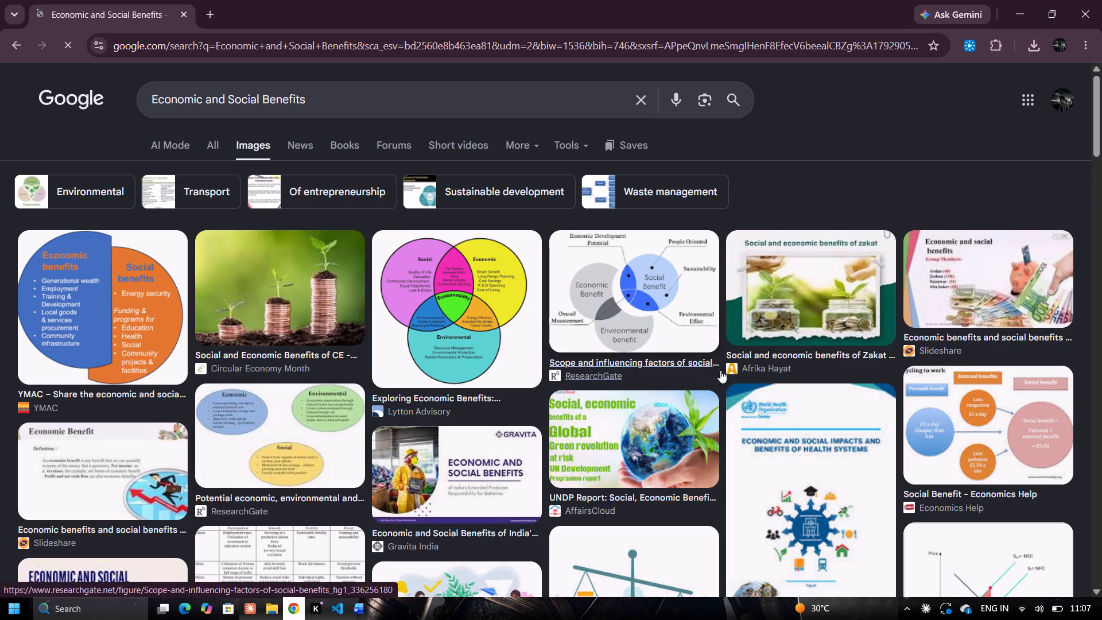
# Preview the Slideshare "Economic and social benefits" slide with the banknotes, and close the preview.
pyautogui.click(948, 309)
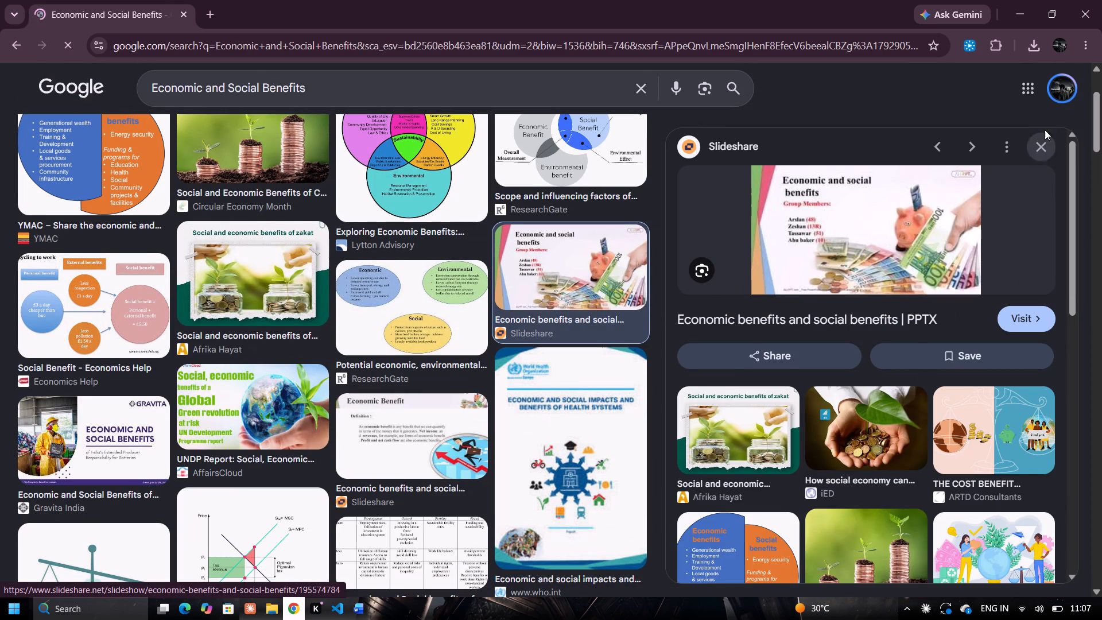
pyautogui.click(1036, 144)
# Examine the image results for a picture suited to the report's Economic and Social Benefits section.
pyautogui.scroll(-6, 578, 410)
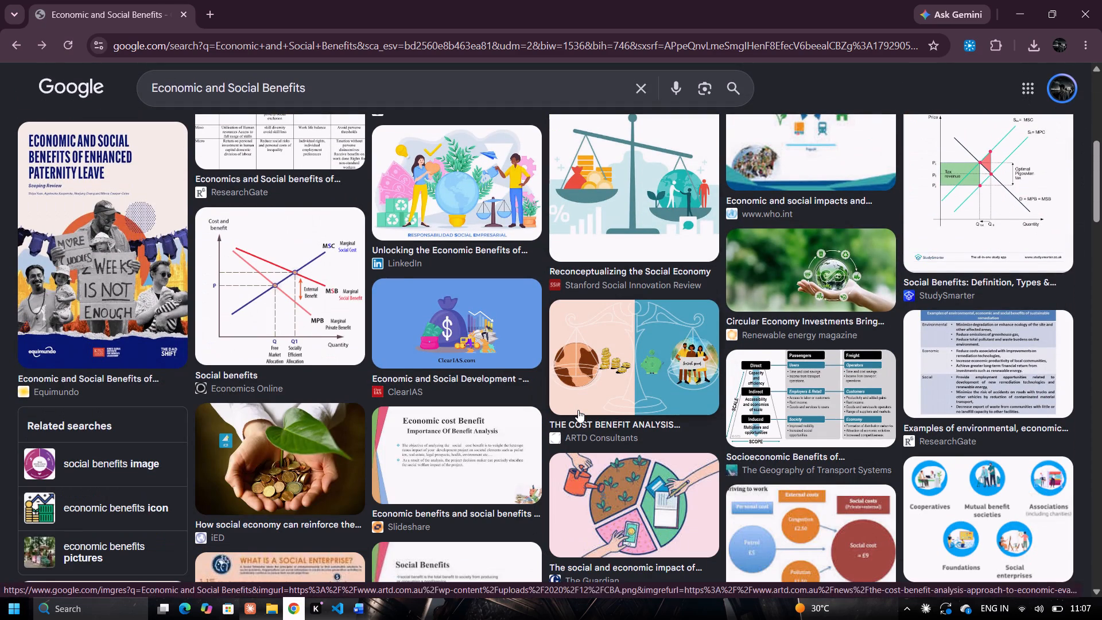
pyautogui.scroll(-2, 578, 410)
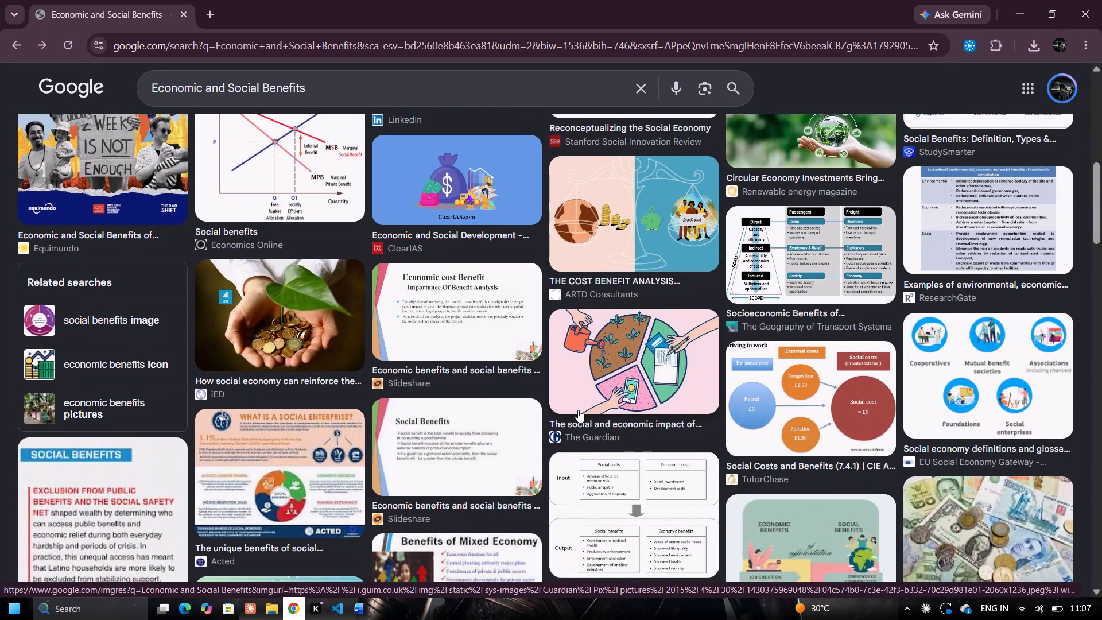
pyautogui.scroll(-2, 578, 410)
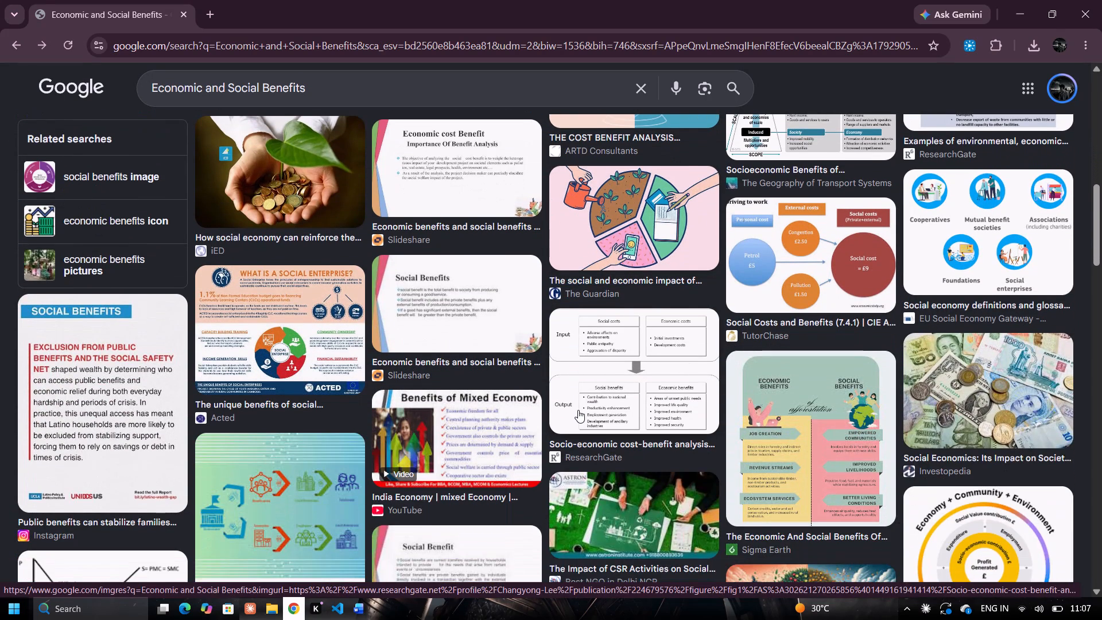
pyautogui.scroll(-2, 578, 410)
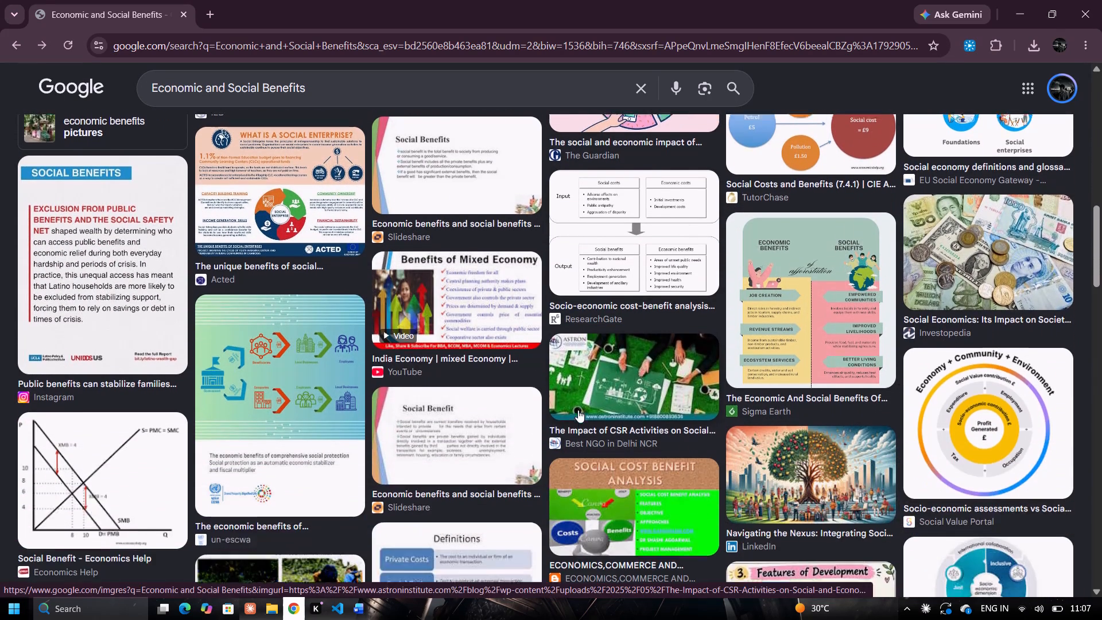
pyautogui.scroll(1, 452, 406)
pyautogui.scroll(-2, 452, 406)
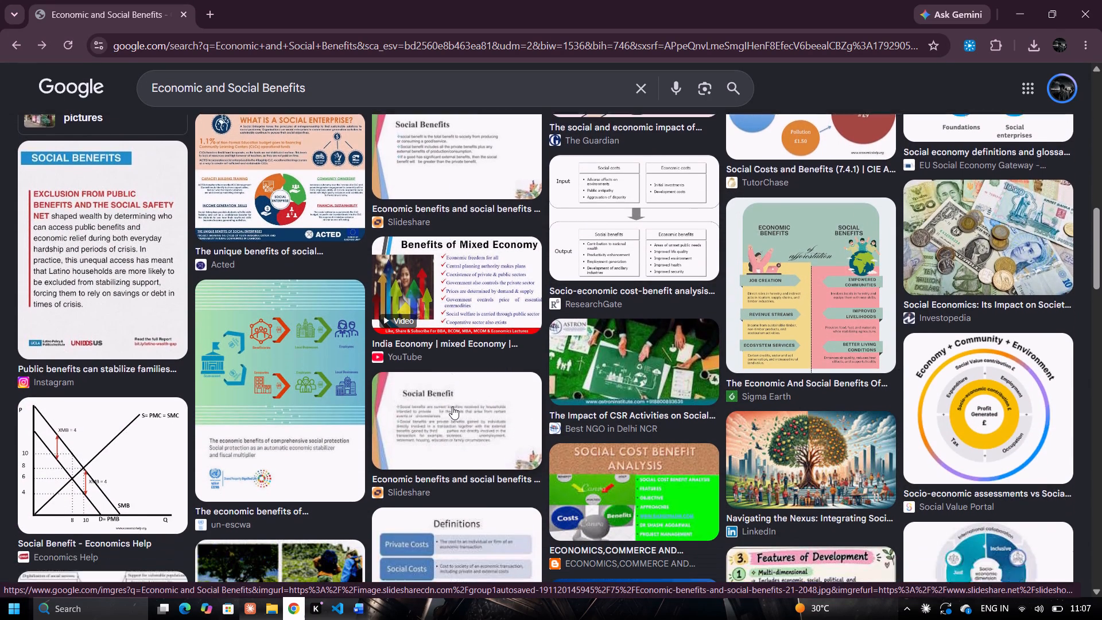
pyautogui.scroll(-3, 452, 406)
pyautogui.scroll(5, 452, 406)
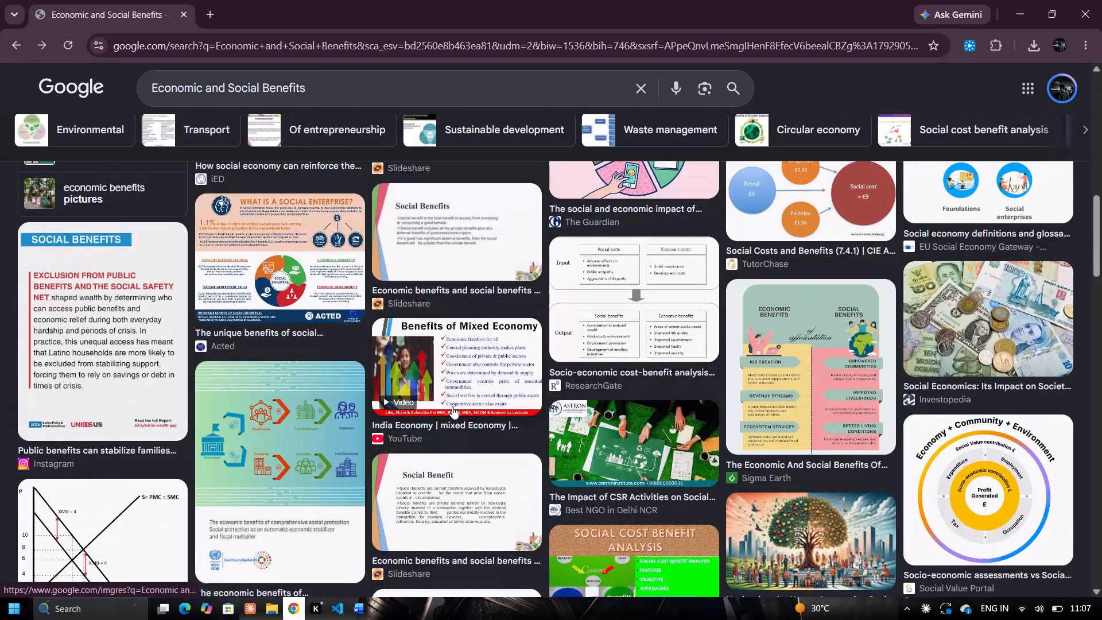
pyautogui.scroll(-1, 452, 406)
pyautogui.scroll(12, 452, 406)
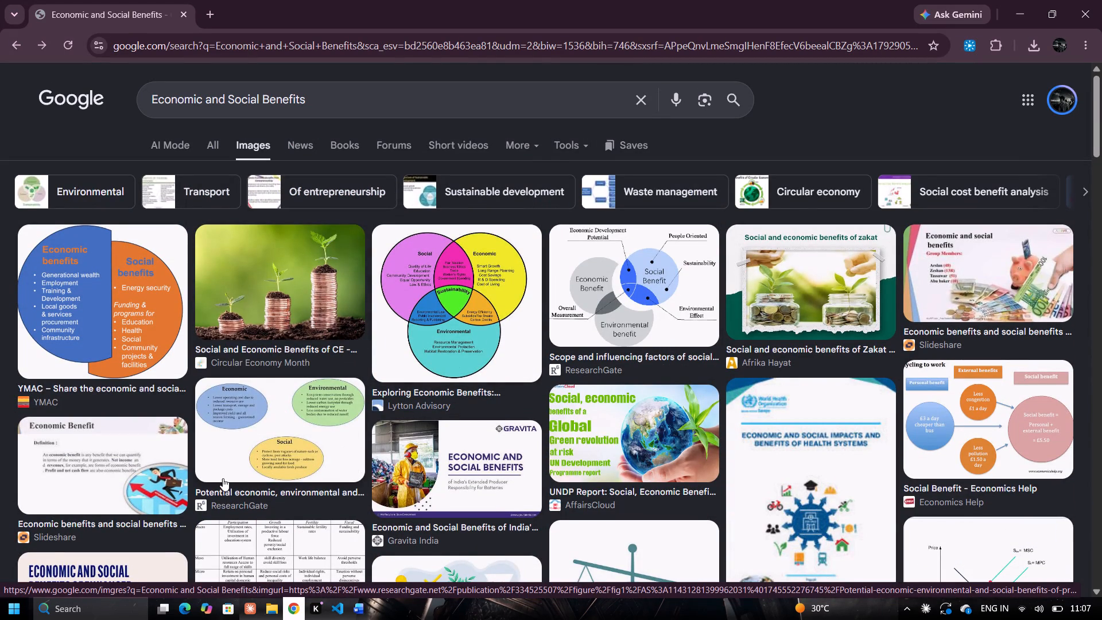
pyautogui.scroll(-3, 223, 478)
pyautogui.scroll(-5, 499, 498)
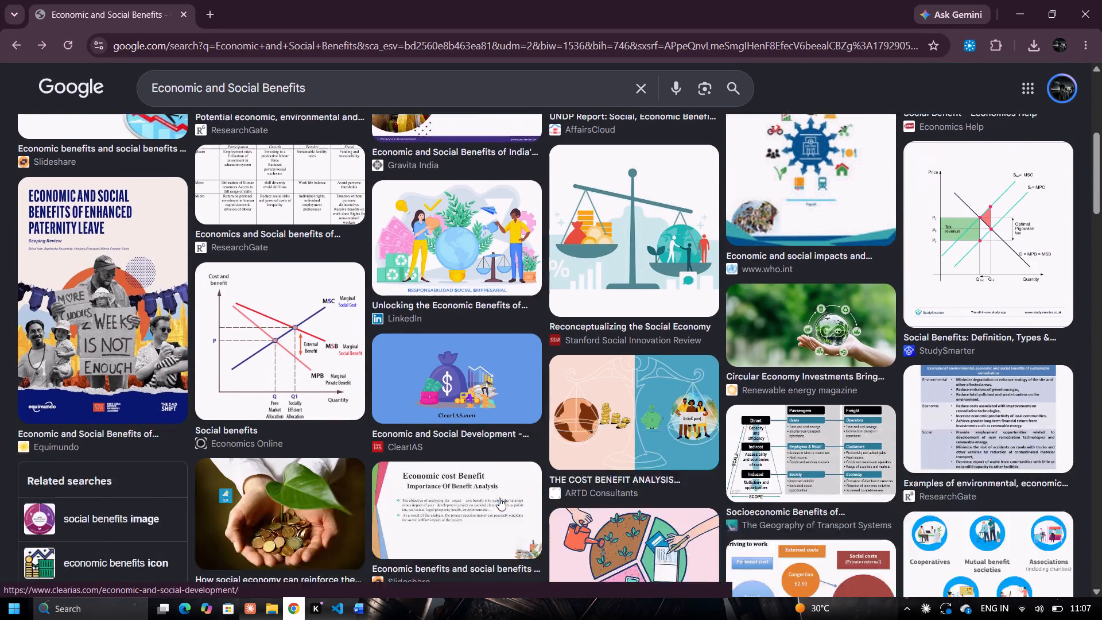
pyautogui.scroll(-2, 374, 474)
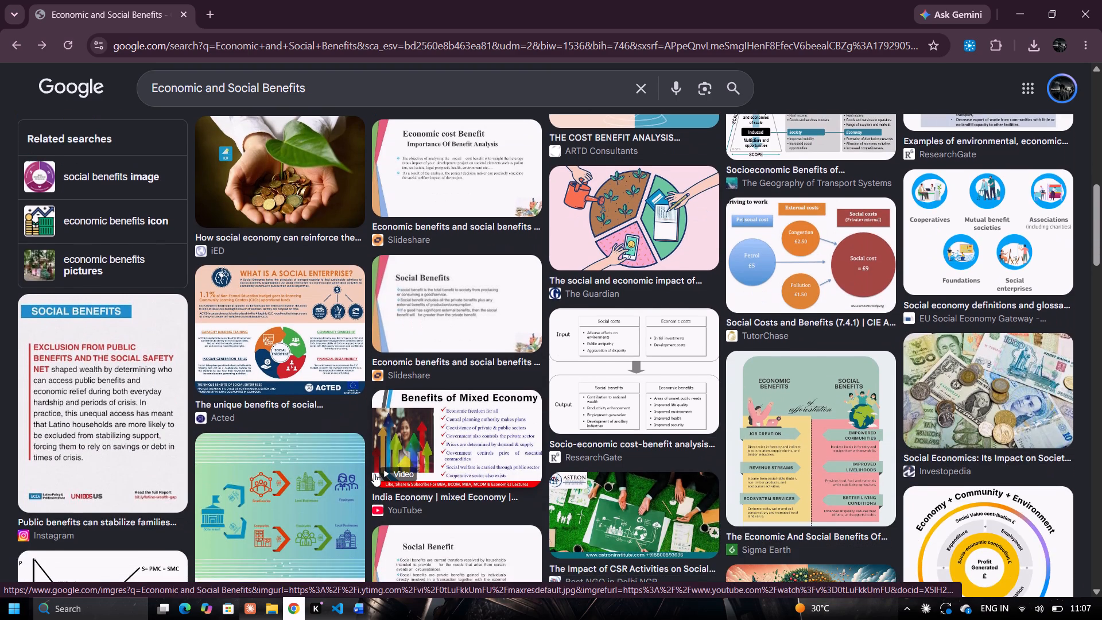
pyautogui.scroll(1, 374, 474)
pyautogui.scroll(-11, 374, 474)
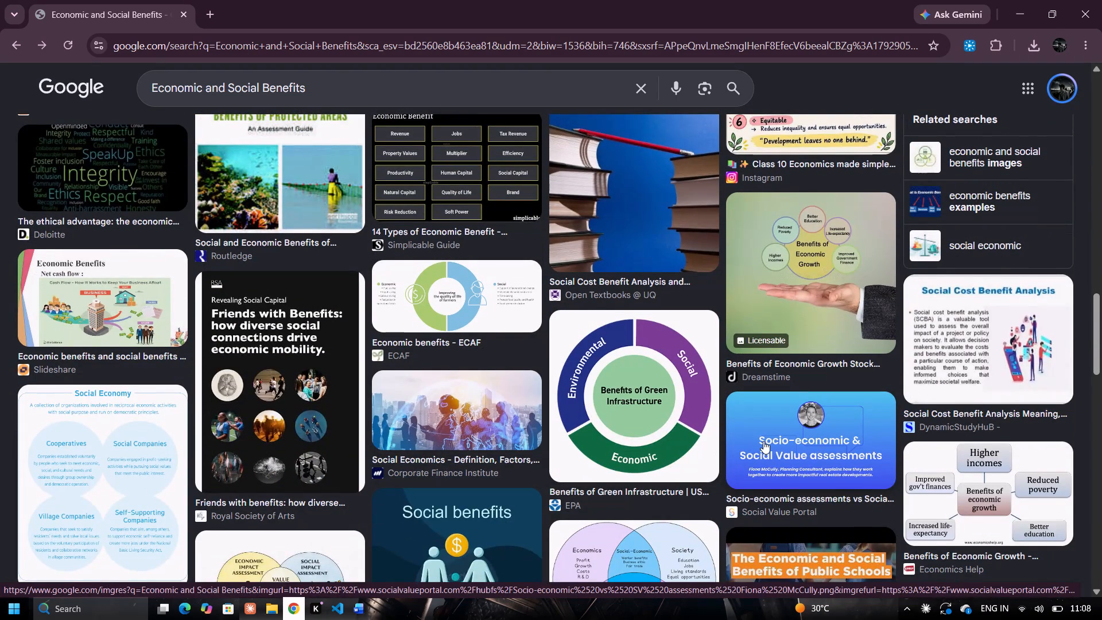
pyautogui.scroll(-4, 763, 441)
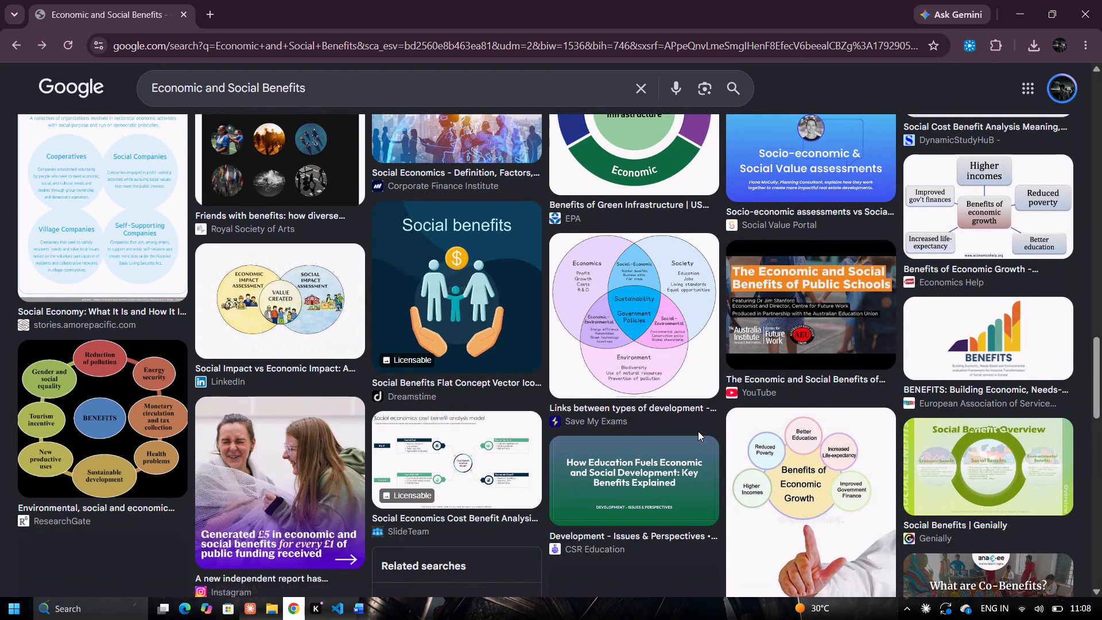
pyautogui.scroll(-4, 698, 431)
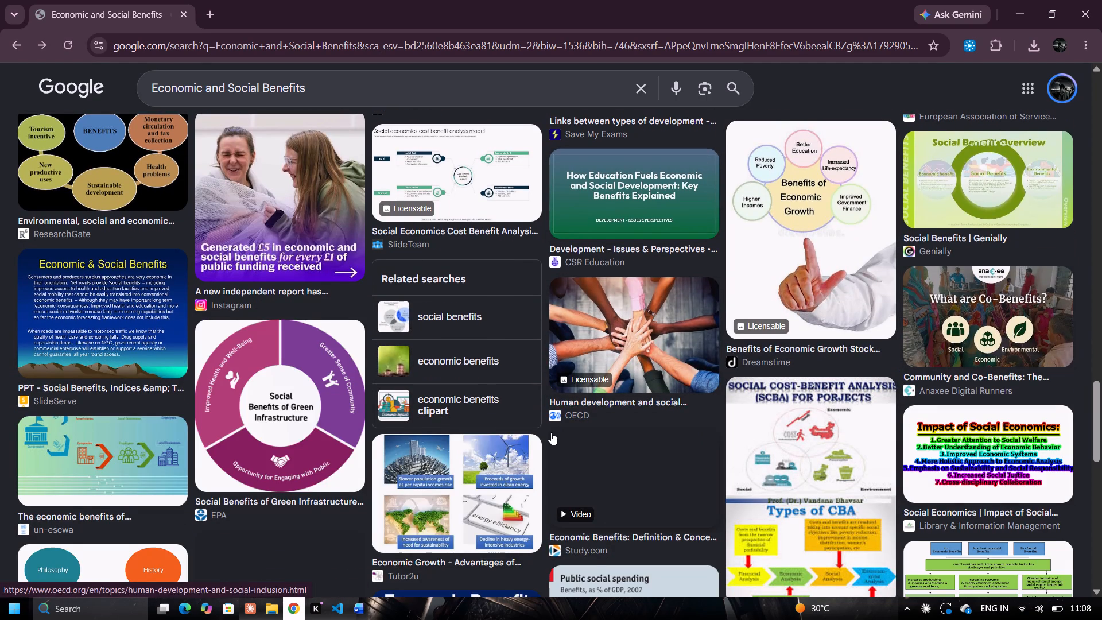
pyautogui.scroll(-2, 551, 432)
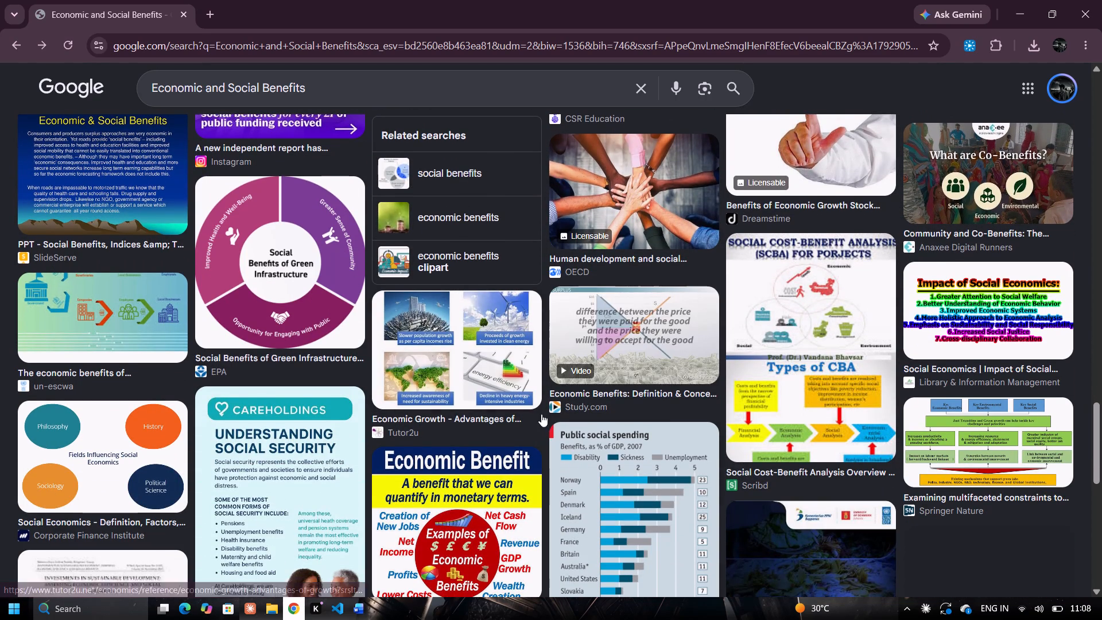
pyautogui.scroll(1, 432, 402)
pyautogui.scroll(-3, 432, 402)
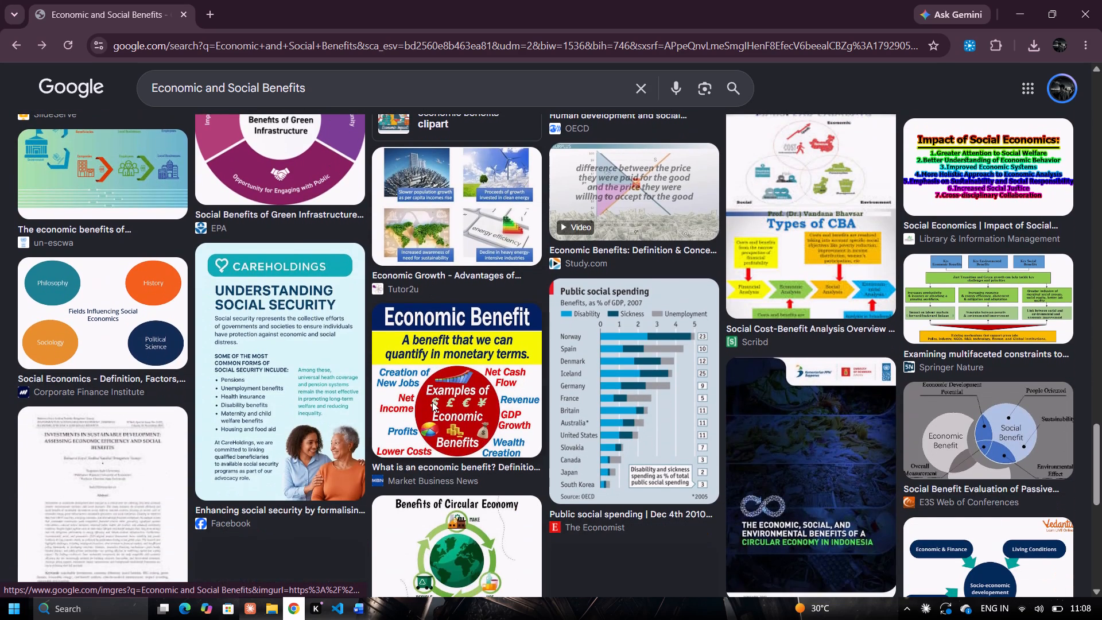
pyautogui.scroll(-5, 432, 402)
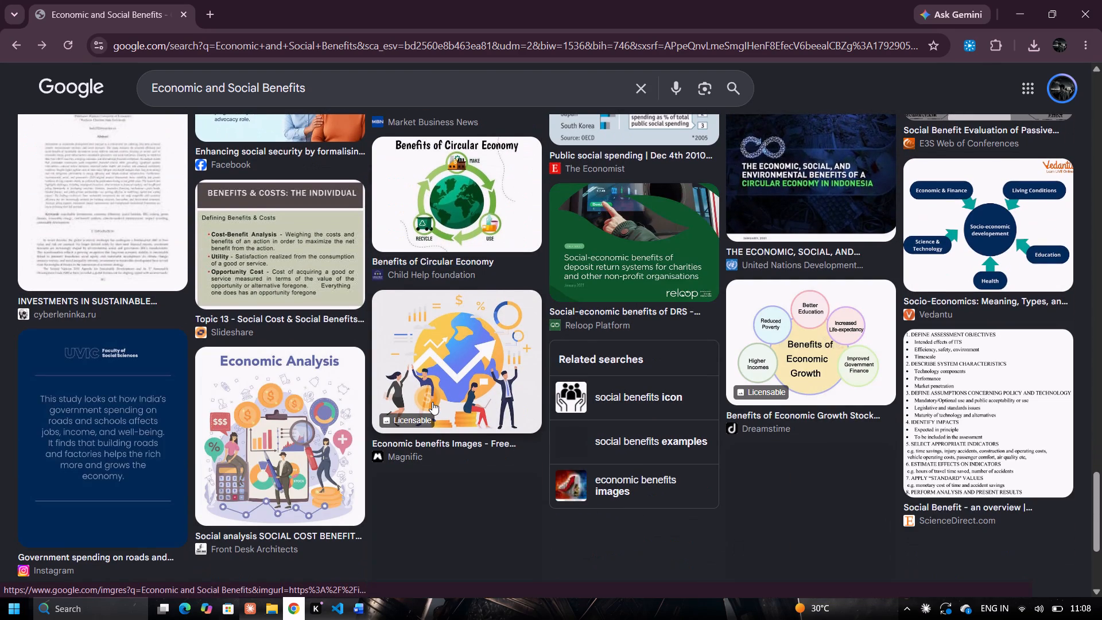
pyautogui.scroll(-3, 432, 402)
pyautogui.scroll(2, 432, 402)
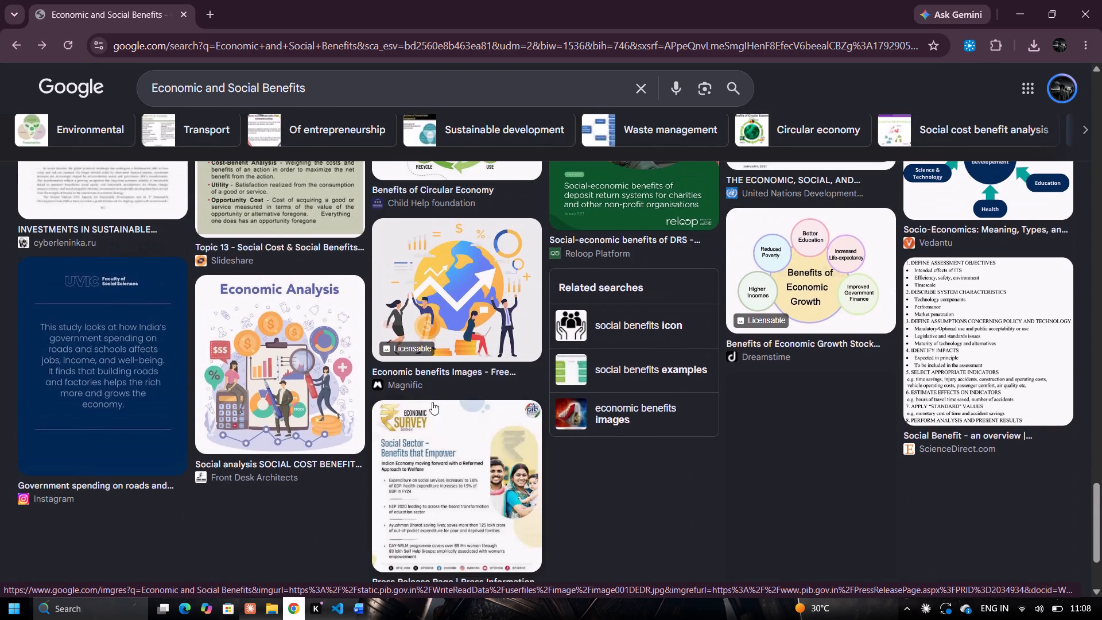
pyautogui.scroll(-4, 432, 402)
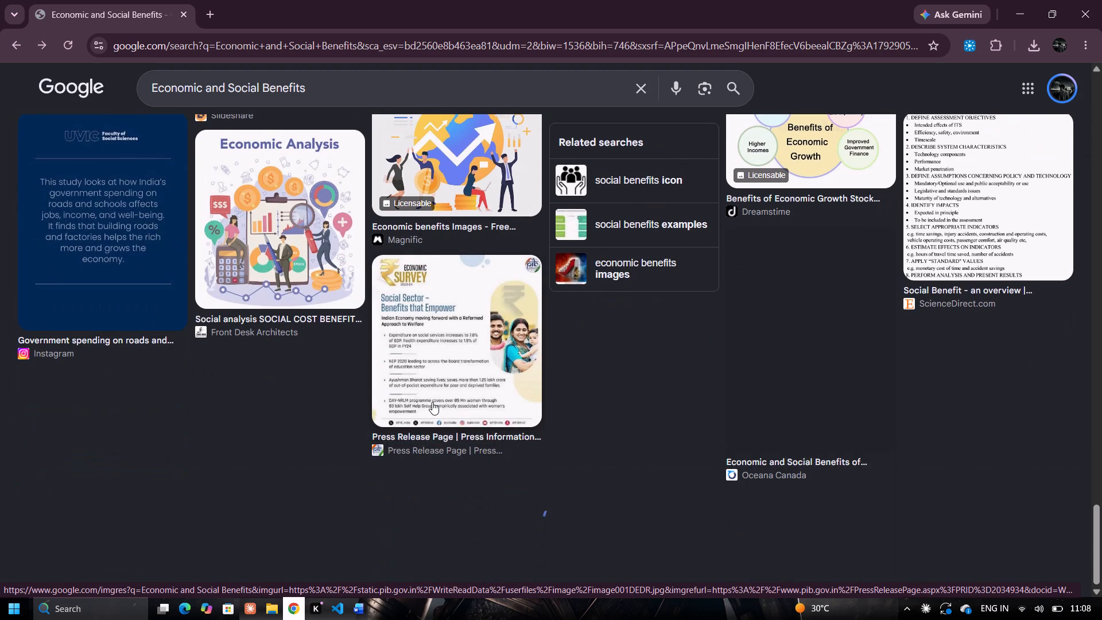
pyautogui.scroll(-2, 432, 402)
pyautogui.scroll(2, 432, 402)
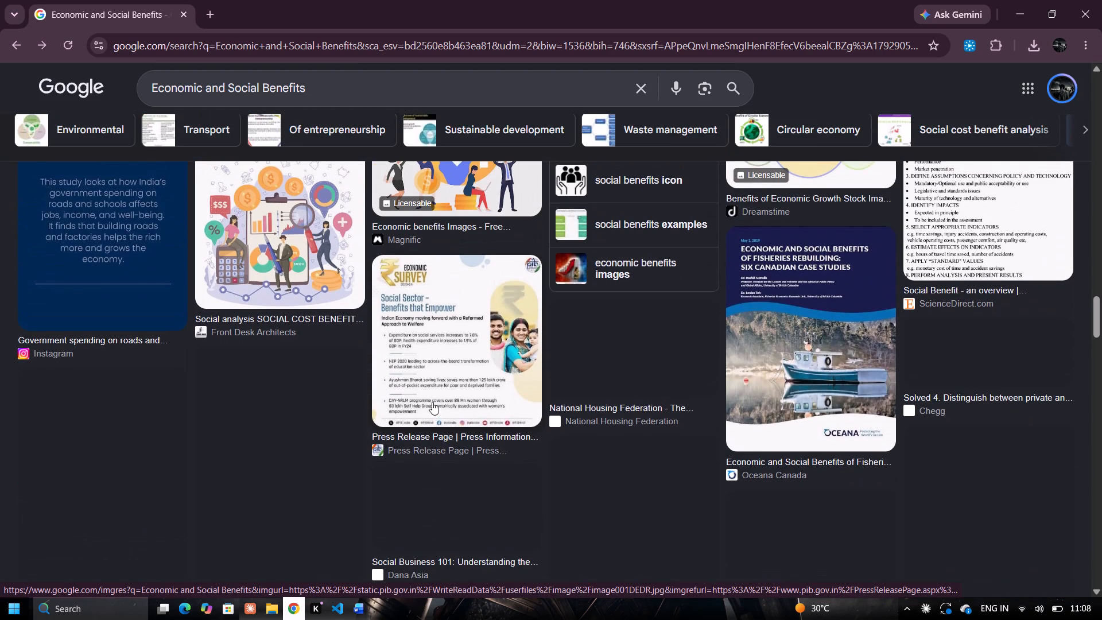
pyautogui.scroll(4, 432, 402)
pyautogui.scroll(-7, 432, 402)
pyautogui.scroll(2, 432, 402)
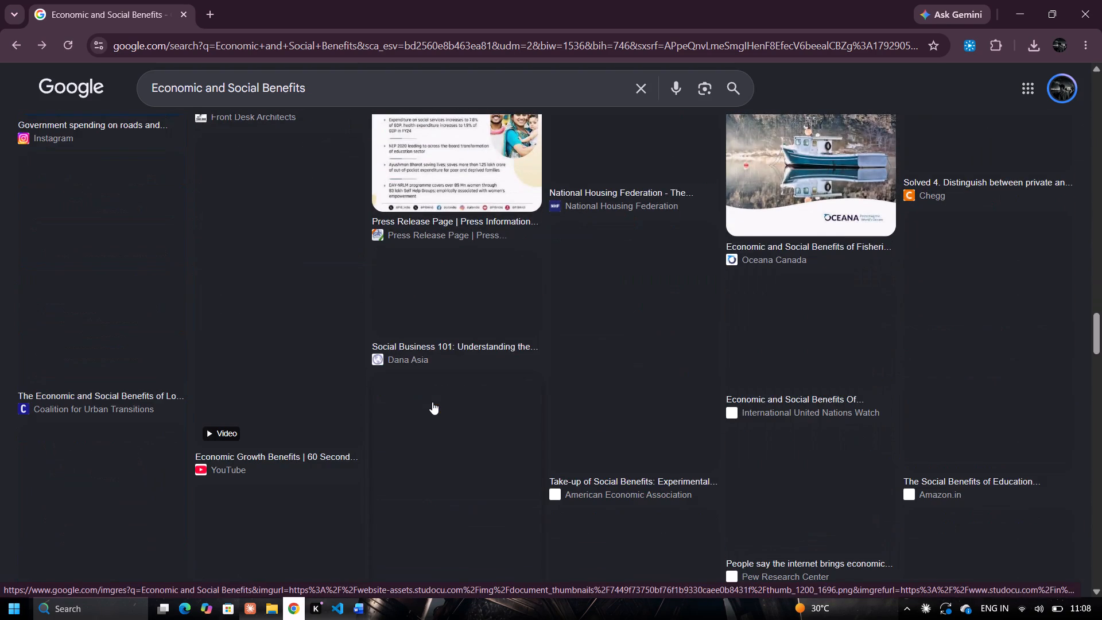
# Examine the Economic and Social Benefits image results again, back to the first row, for a suitable picture.
pyautogui.scroll(8, 432, 402)
pyautogui.scroll(2, 572, 405)
pyautogui.scroll(1, 745, 401)
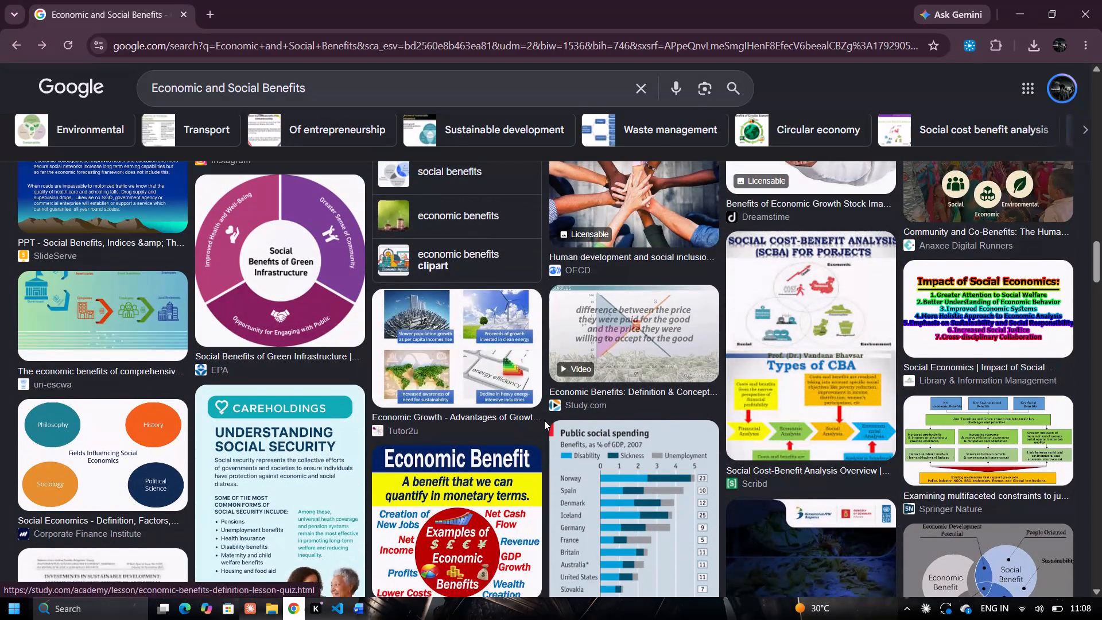
pyautogui.scroll(2, 532, 416)
pyautogui.scroll(1, 840, 411)
pyautogui.scroll(-1, 840, 411)
pyautogui.scroll(2, 933, 410)
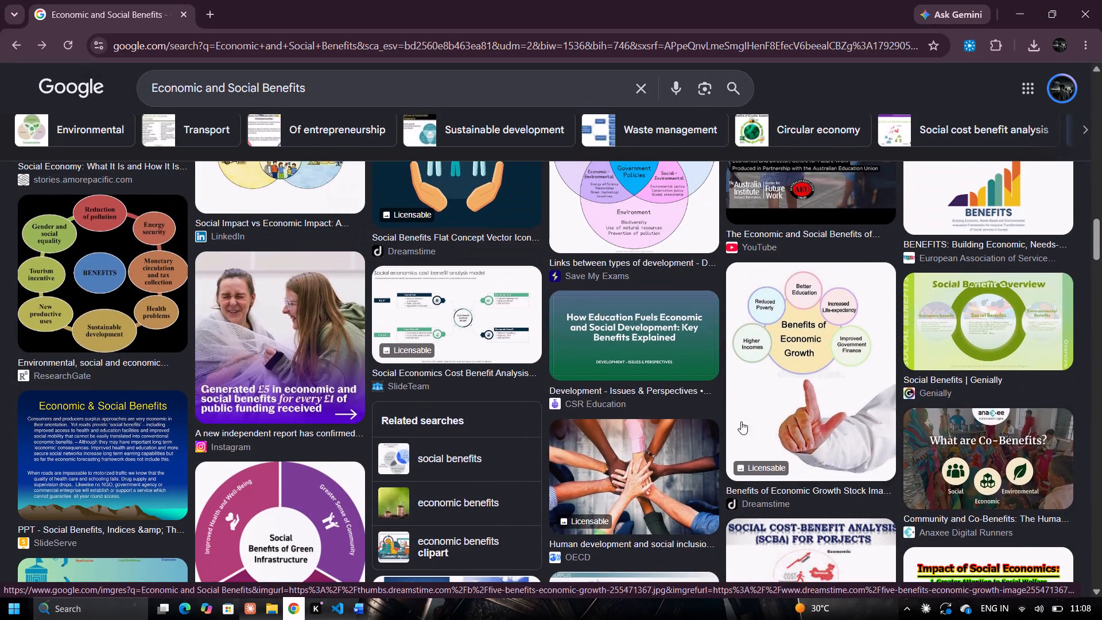
pyautogui.scroll(3, 315, 401)
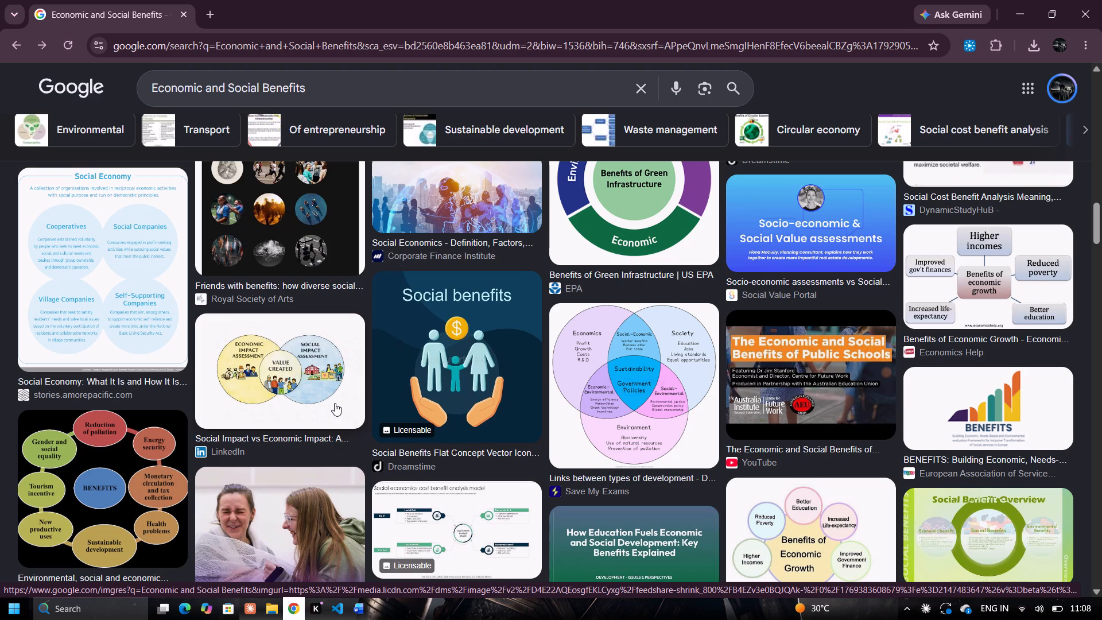
pyautogui.scroll(2, 350, 400)
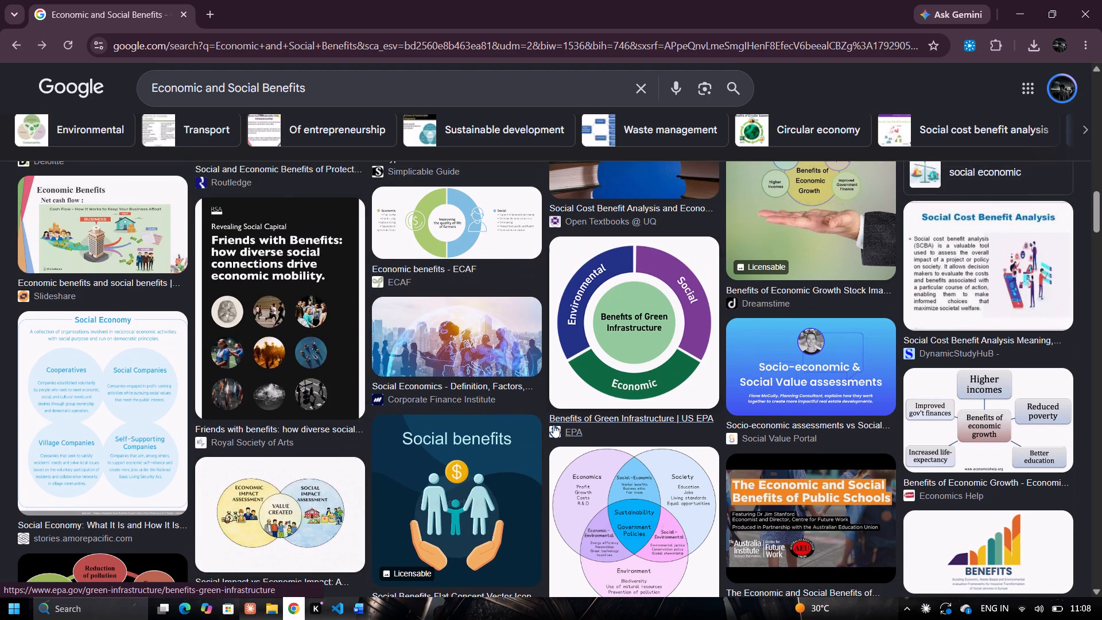
pyautogui.scroll(2, 443, 435)
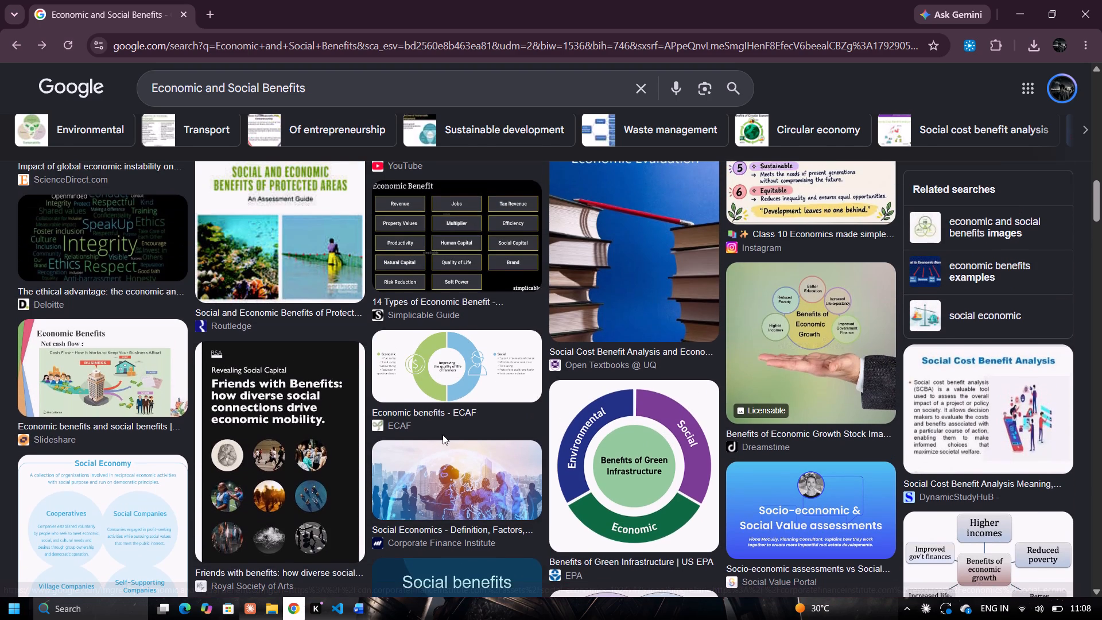
pyautogui.scroll(1, 443, 435)
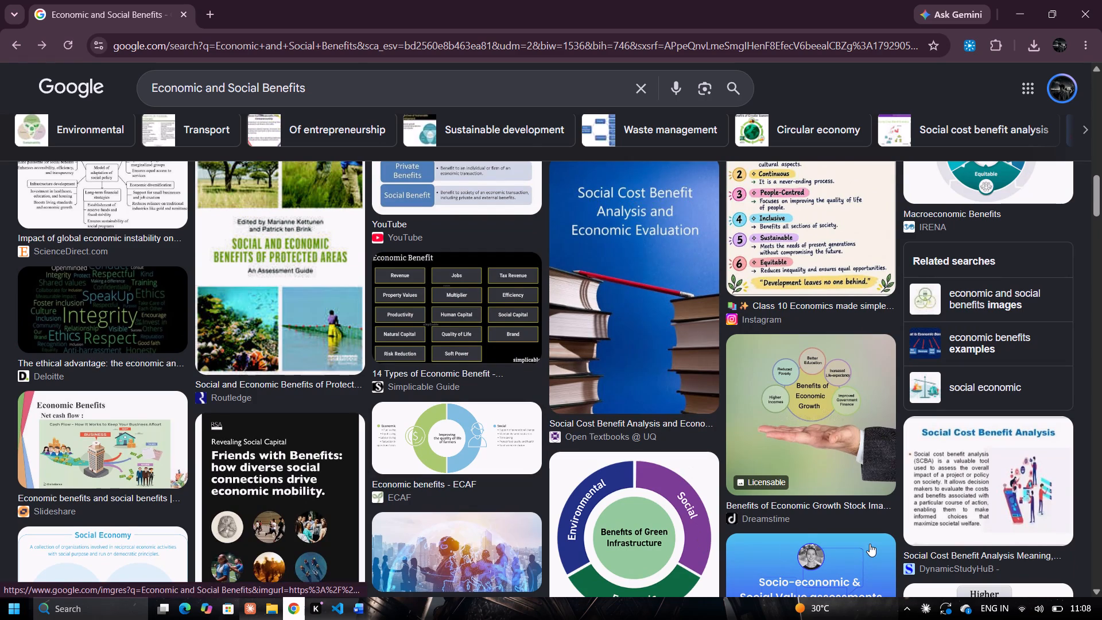
pyautogui.scroll(-1, 870, 544)
pyautogui.scroll(4, 858, 535)
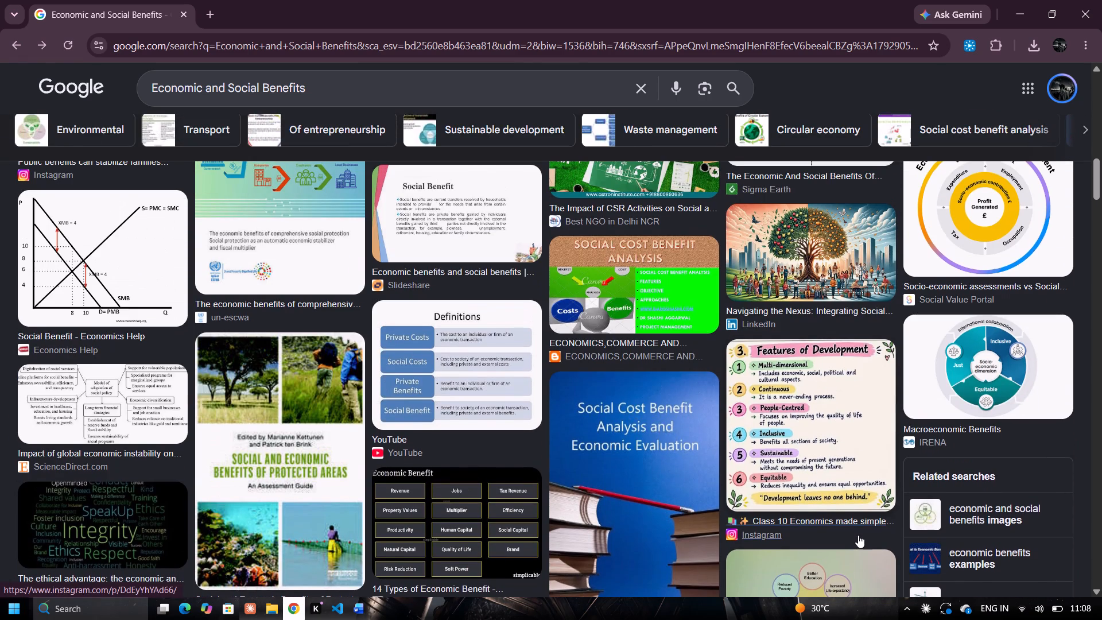
pyautogui.scroll(2, 858, 535)
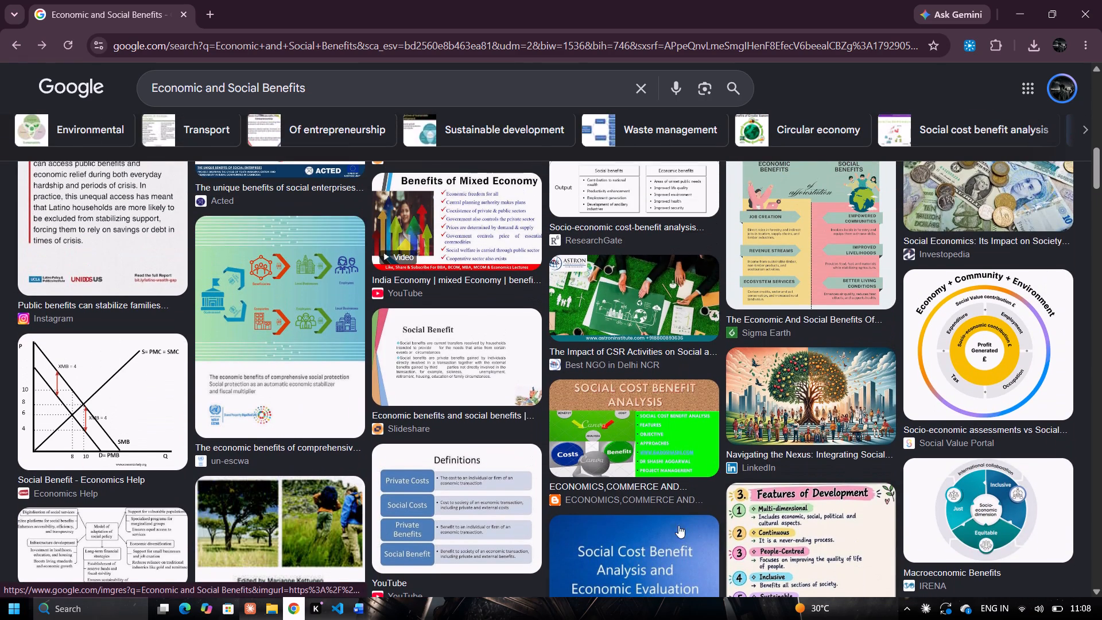
pyautogui.scroll(3, 491, 402)
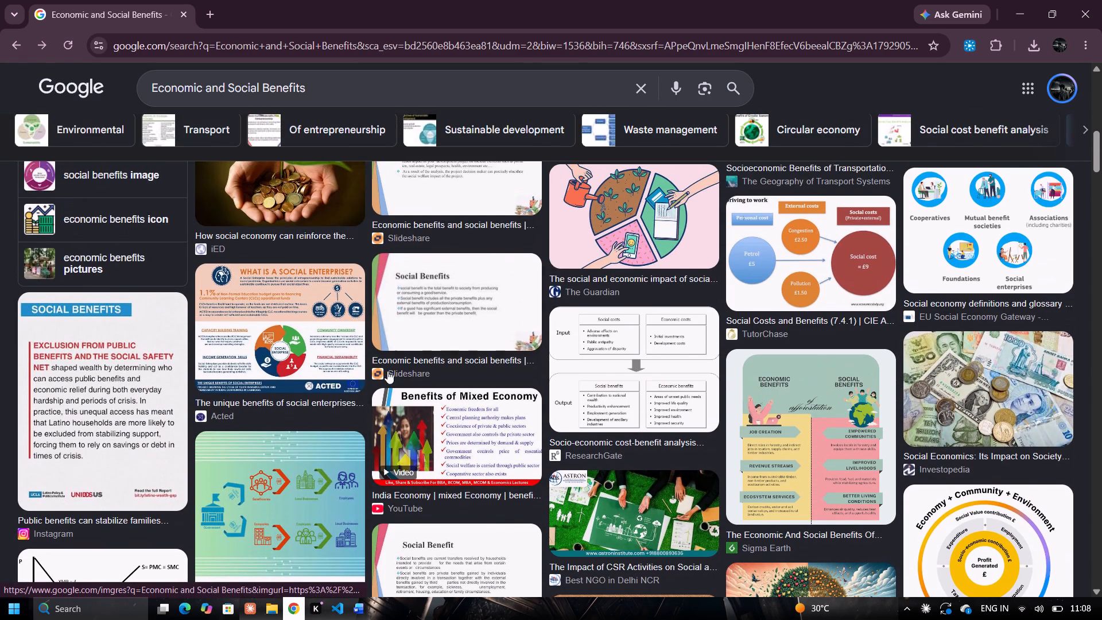
pyautogui.scroll(1, 480, 337)
pyautogui.scroll(2, 726, 409)
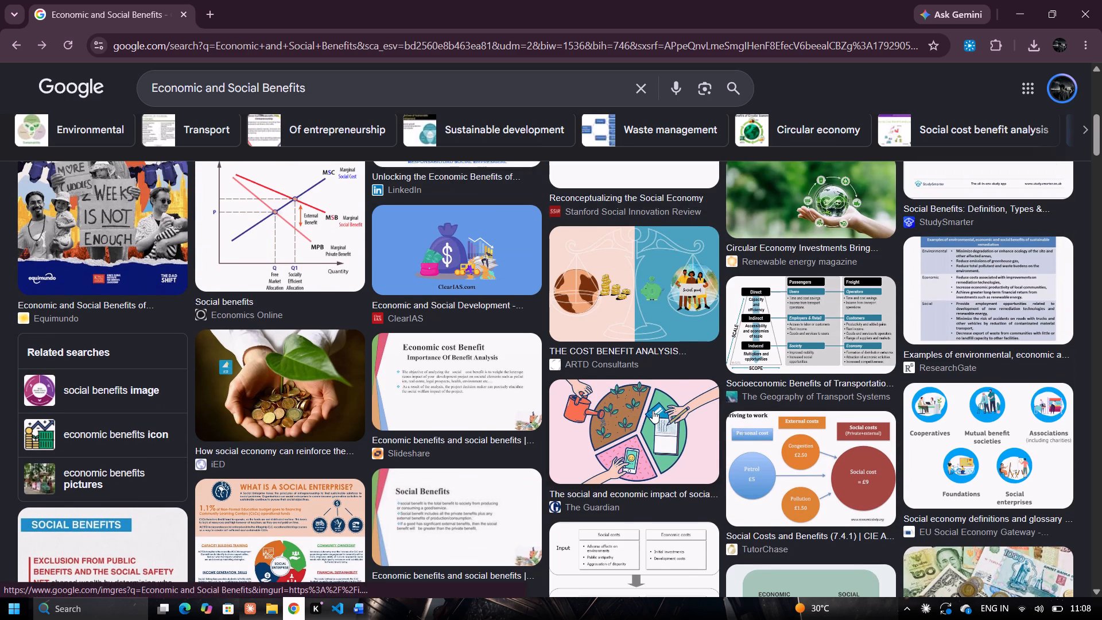
pyautogui.scroll(2, 611, 421)
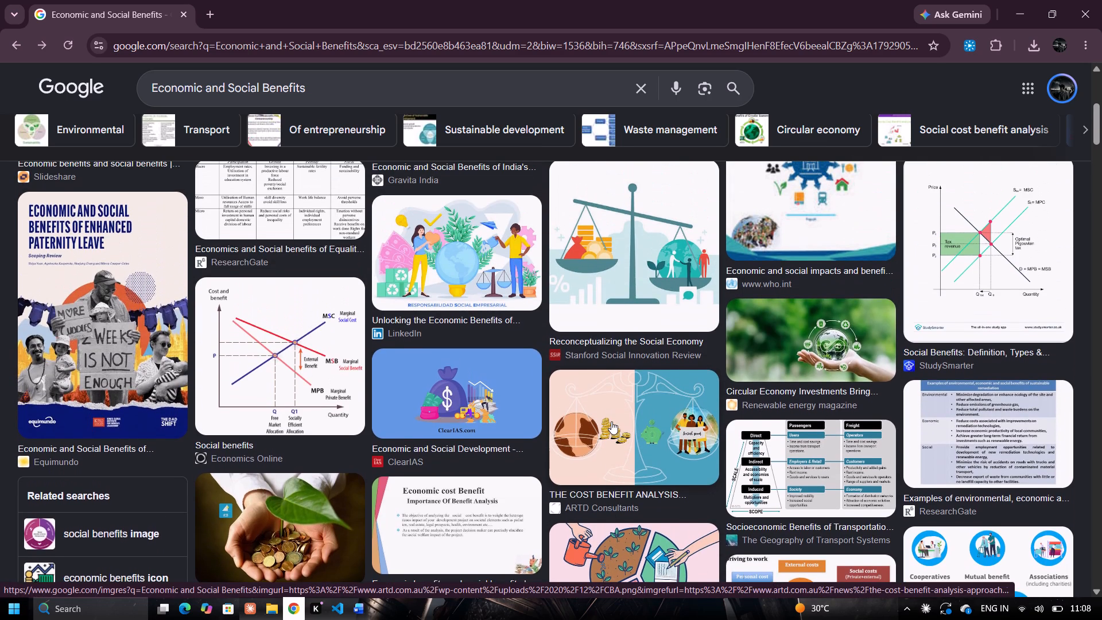
pyautogui.scroll(-1, 611, 421)
pyautogui.scroll(2, 611, 421)
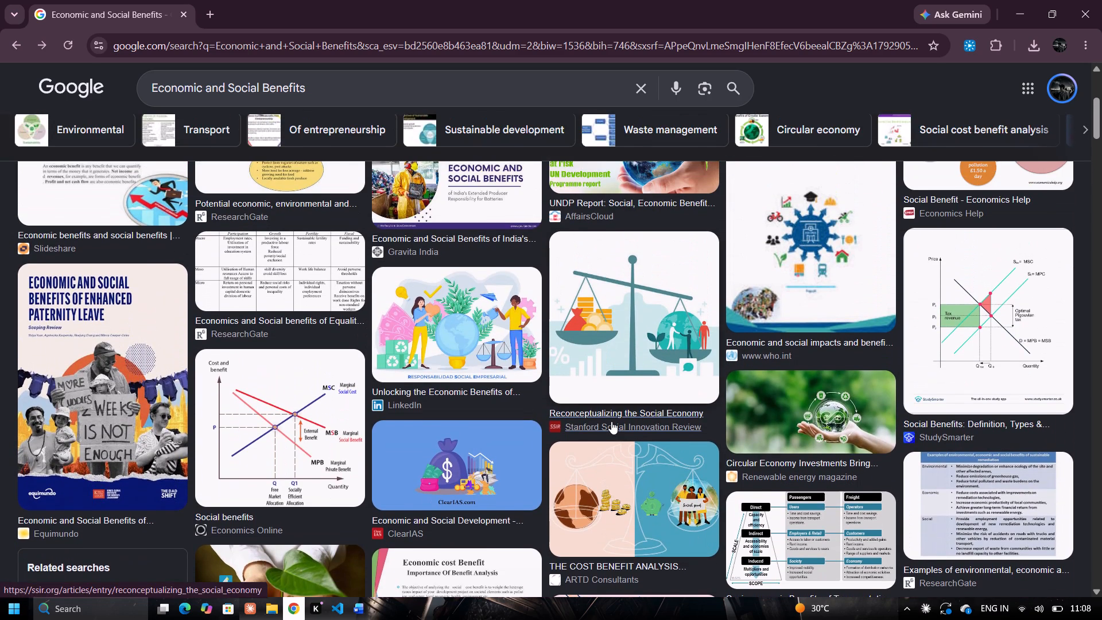
pyautogui.scroll(2, 611, 421)
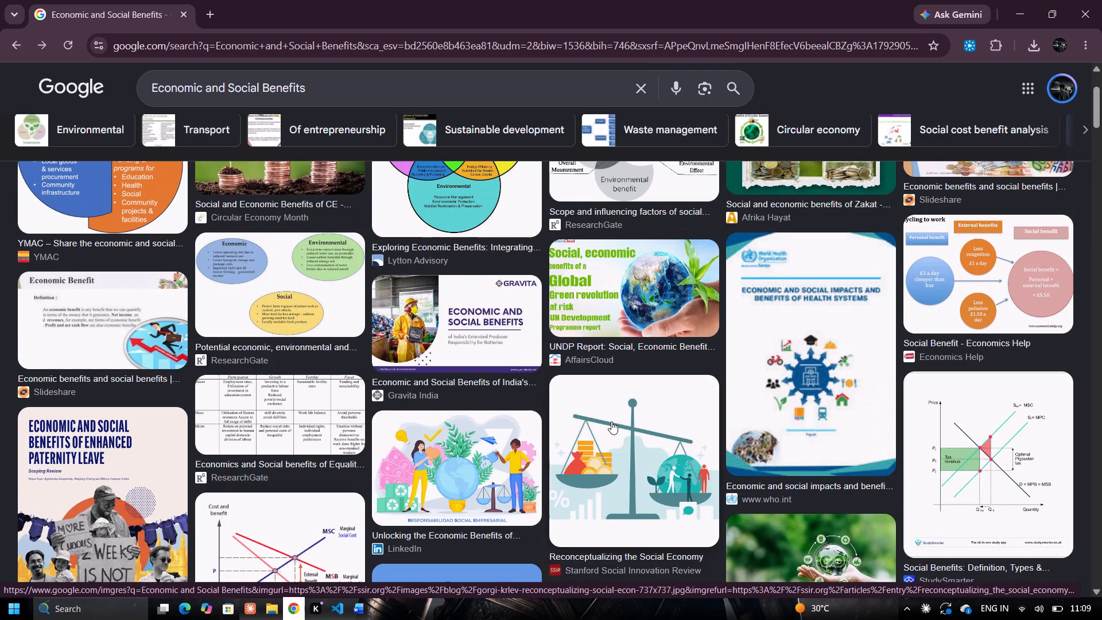
pyautogui.scroll(3, 611, 421)
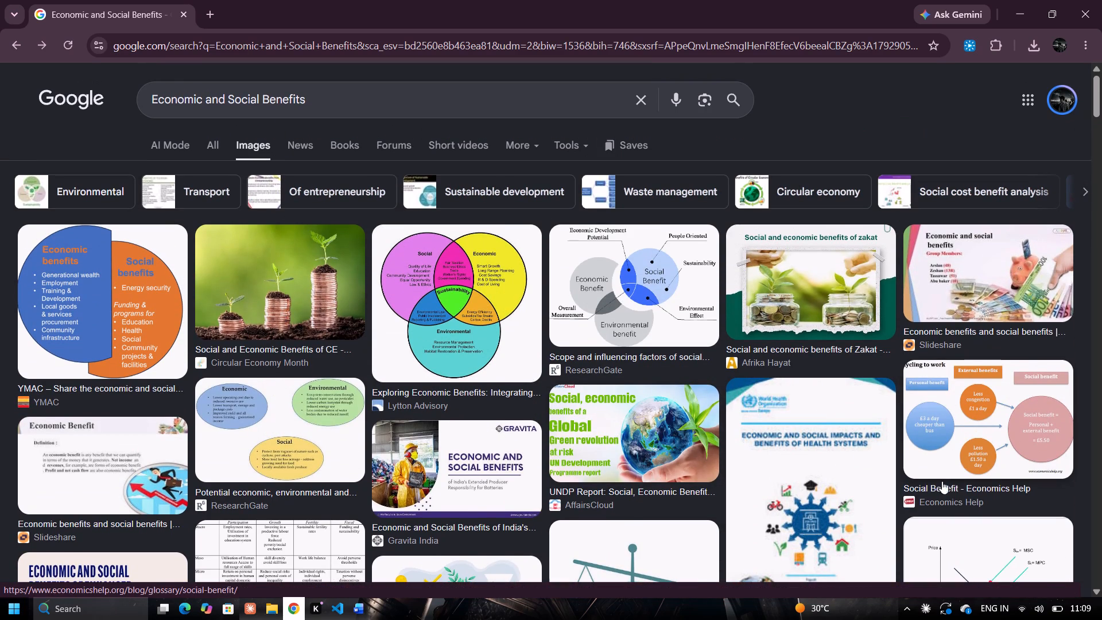
# From the Slideshare banknote slide's related images, open the Circular Economy Month picture of seedlings on coin stacks and copy it.
pyautogui.click(967, 293)
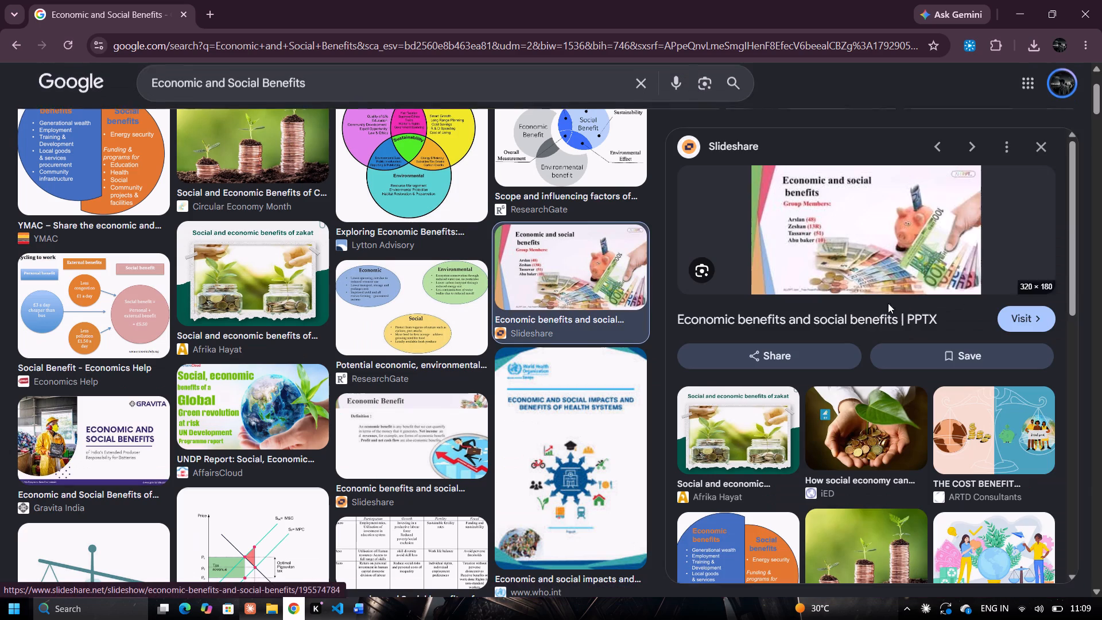
pyautogui.scroll(-3, 751, 552)
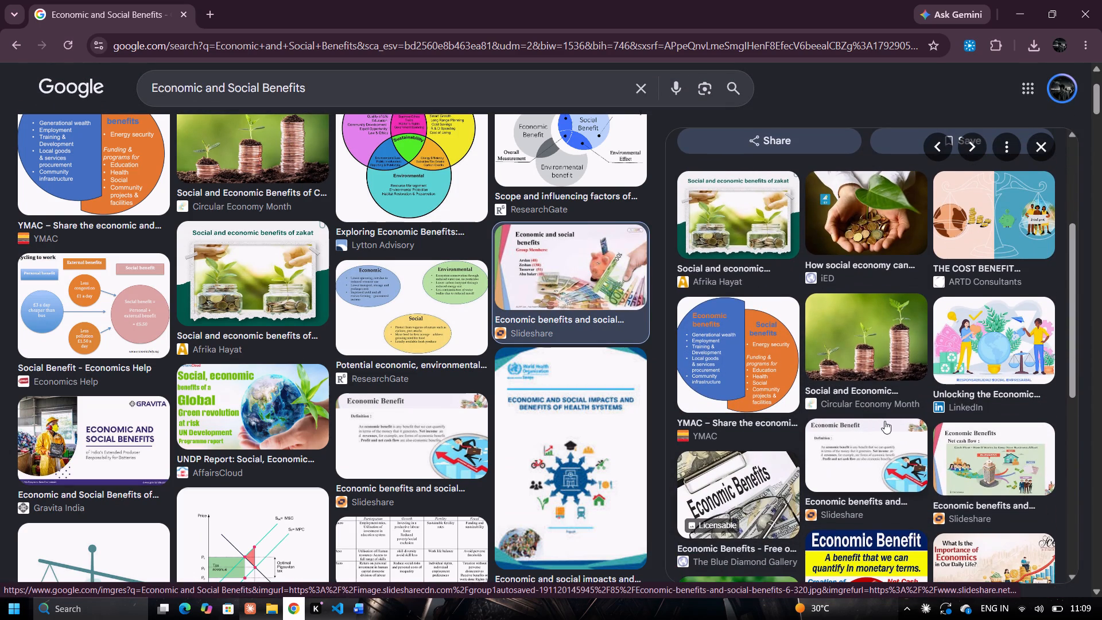
pyautogui.scroll(-2, 879, 533)
pyautogui.scroll(1, 879, 533)
pyautogui.scroll(-1, 879, 533)
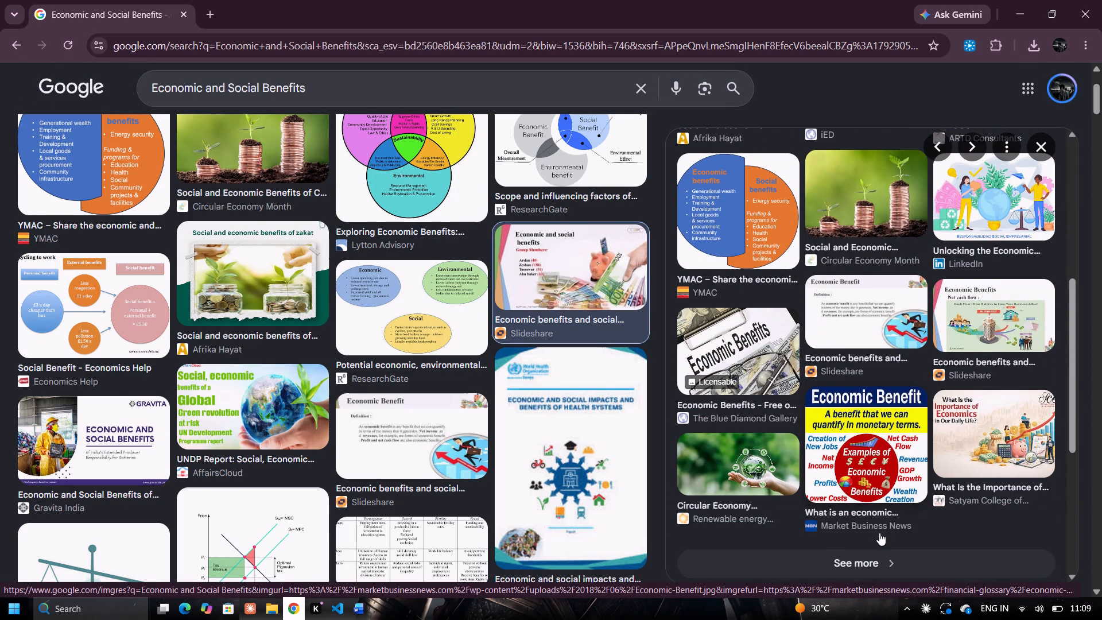
pyautogui.scroll(3, 879, 533)
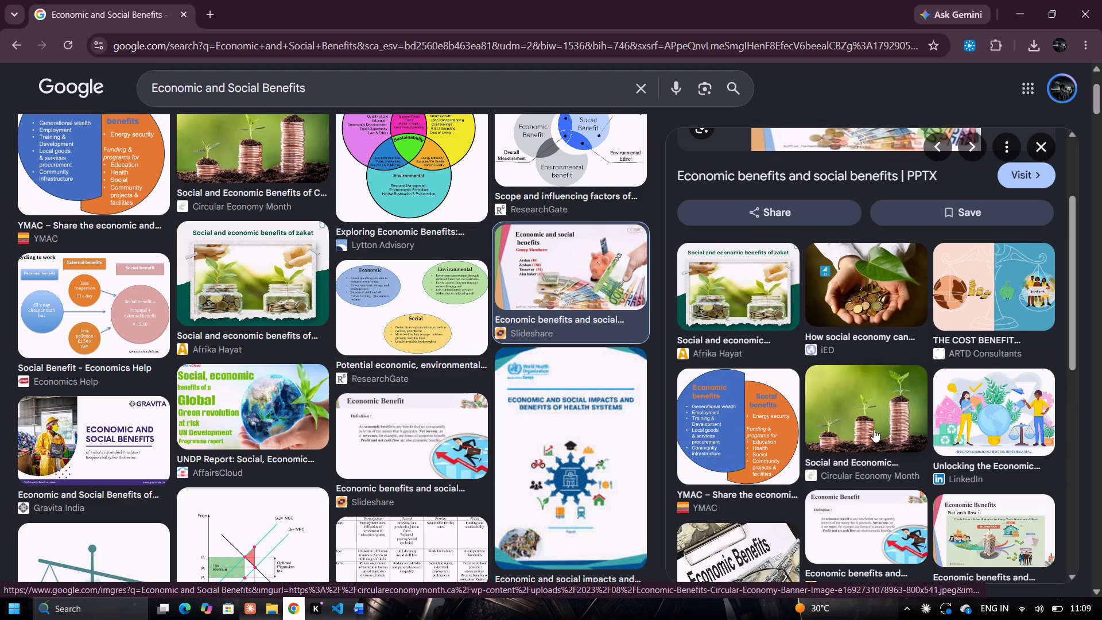
pyautogui.click(874, 429)
pyautogui.rightClick(883, 371)
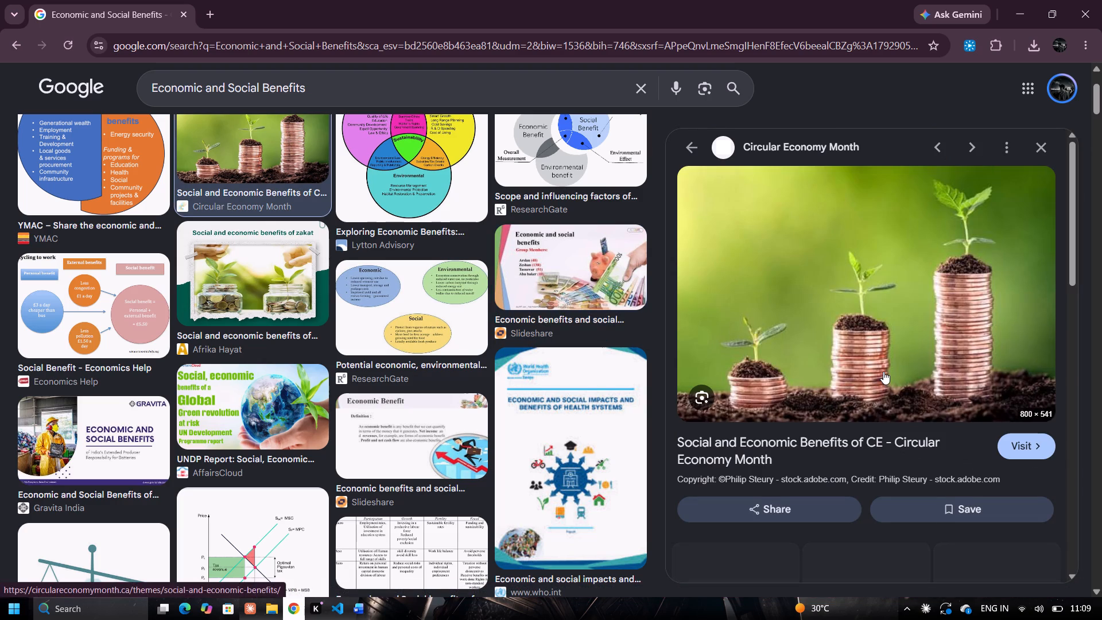
pyautogui.click(945, 281)
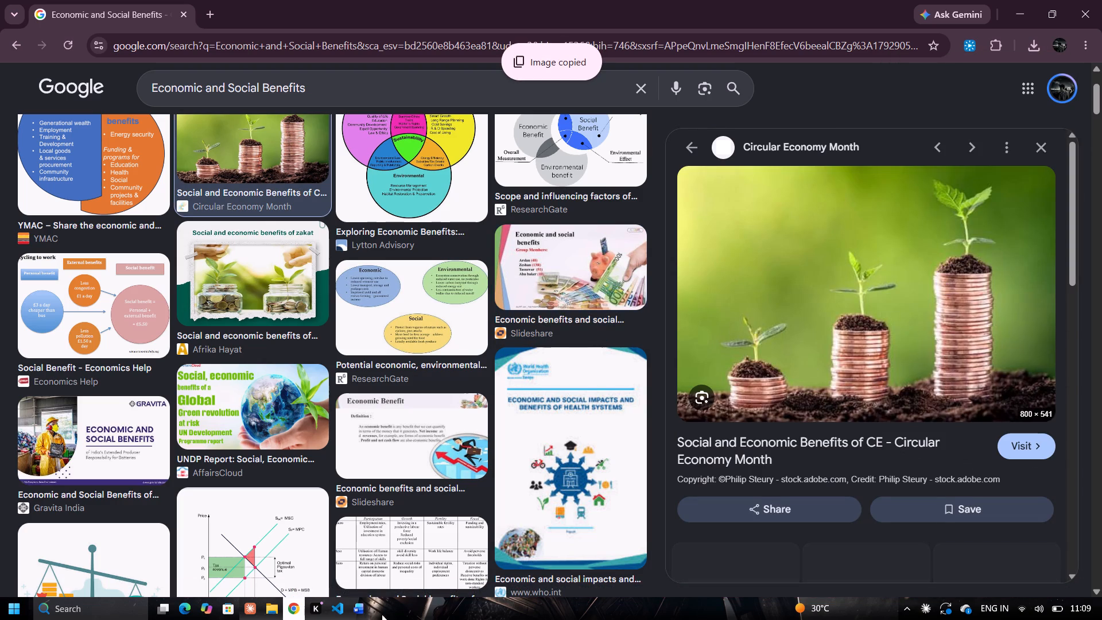
# Switch to the Word report and paste the copied picture on a new line after section 7.3's last bullet, "Additional farmer income".
pyautogui.click(368, 605)
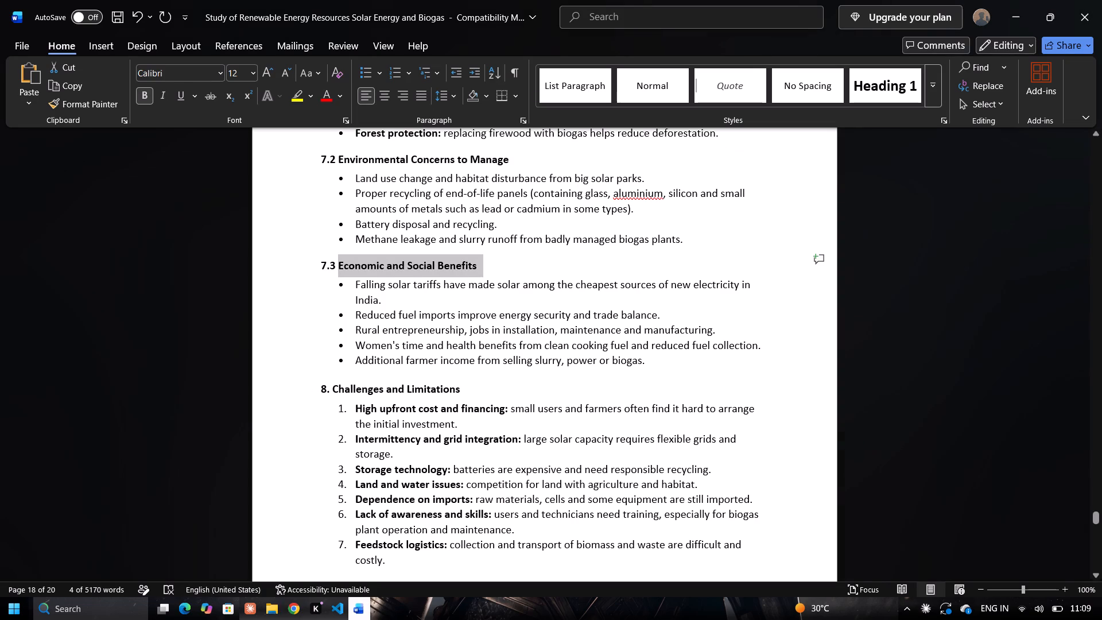
pyautogui.click(748, 319)
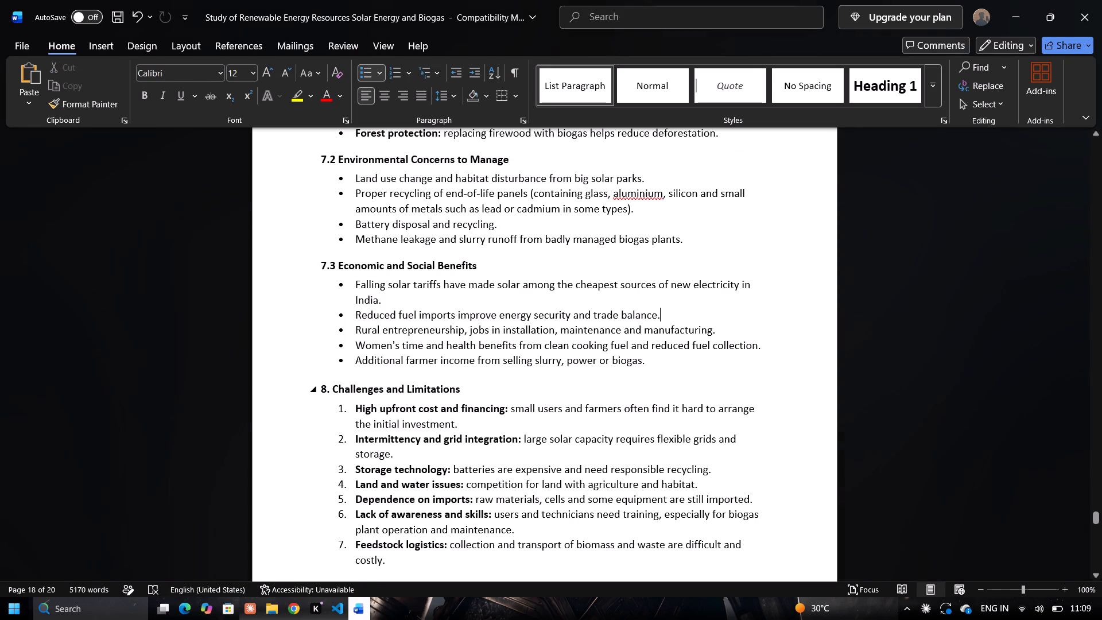
pyautogui.click(679, 382)
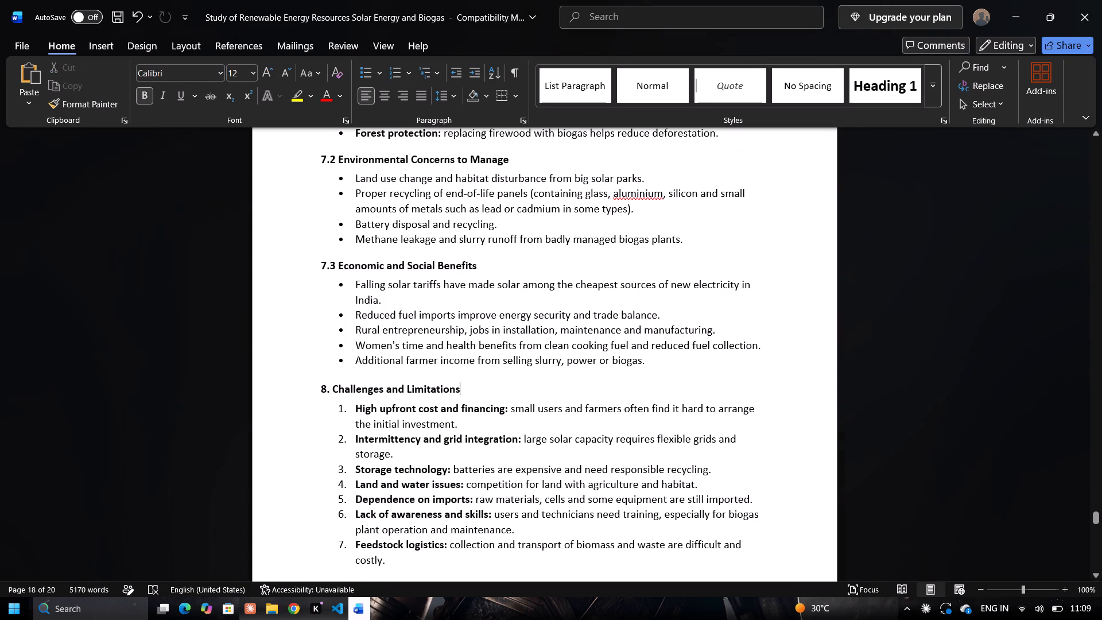
pyautogui.click(647, 357)
pyautogui.press('Return')
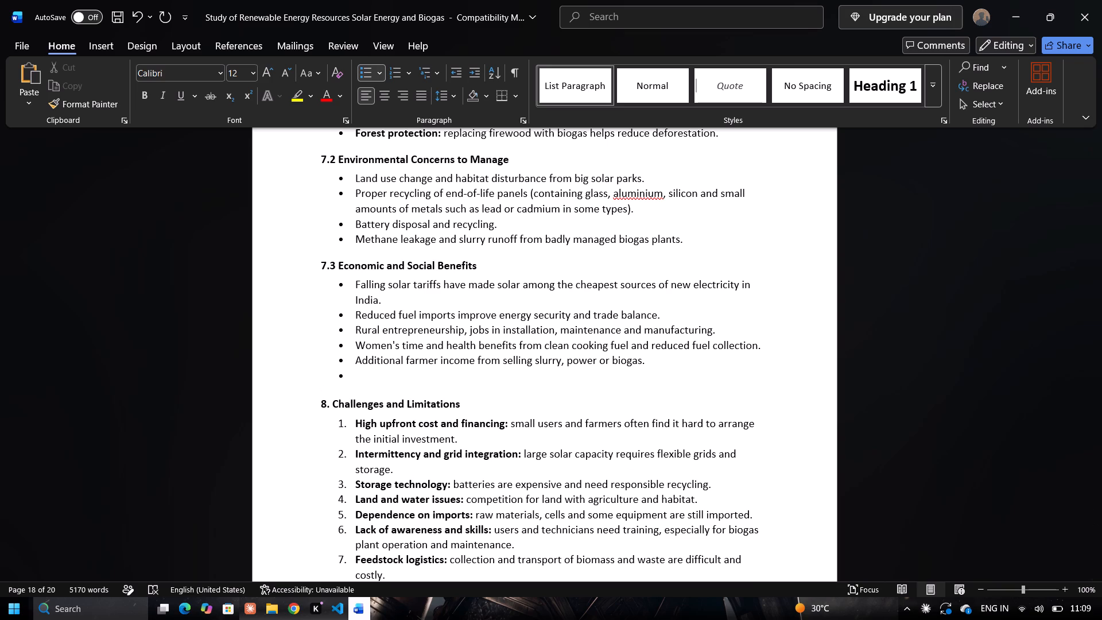
pyautogui.hotkey('ctrl', 'v')
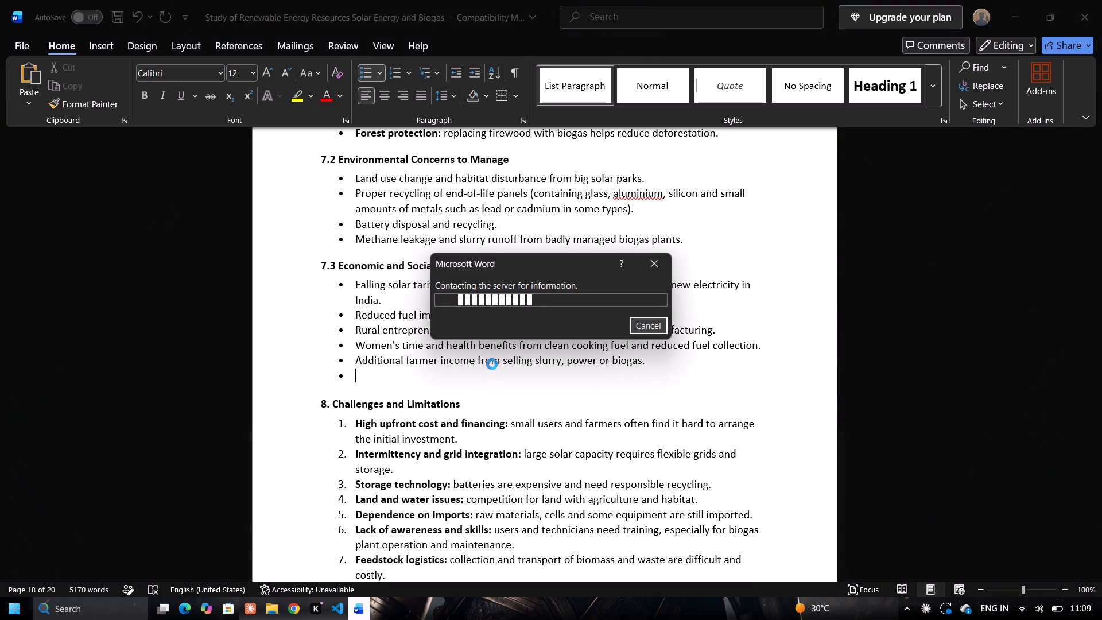
# Shrink the pasted coin-stack picture proportionally to a little over half its width so it fits beneath section 7.3's bullets.
pyautogui.scroll(4, 487, 367)
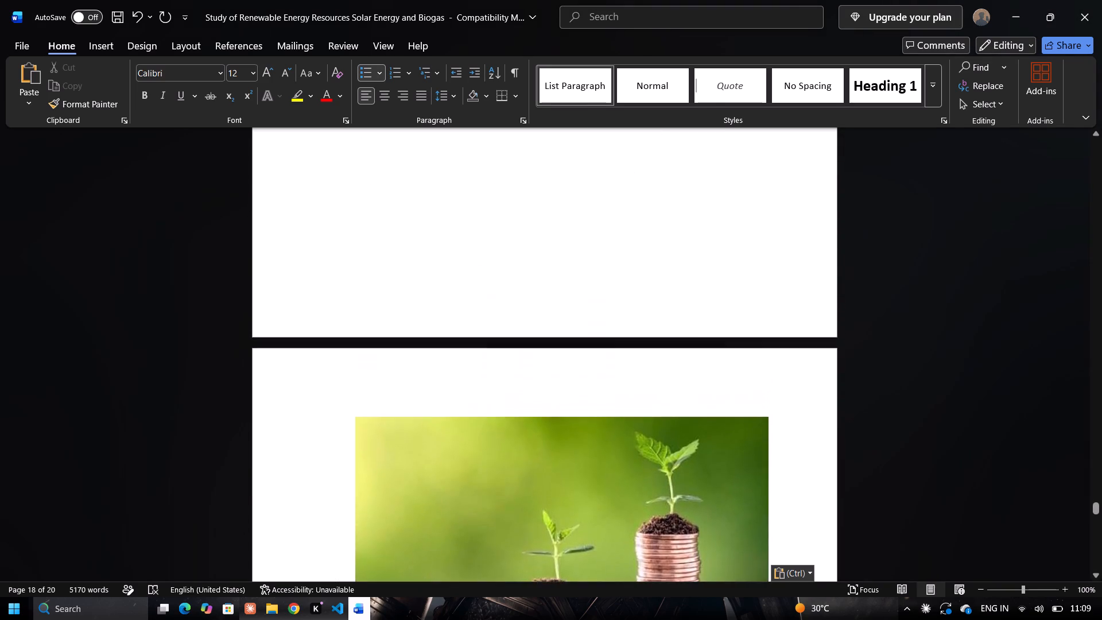
pyautogui.scroll(-5, 630, 468)
pyautogui.click(692, 474)
pyautogui.moveTo(767, 521); pyautogui.dragTo(756, 502)
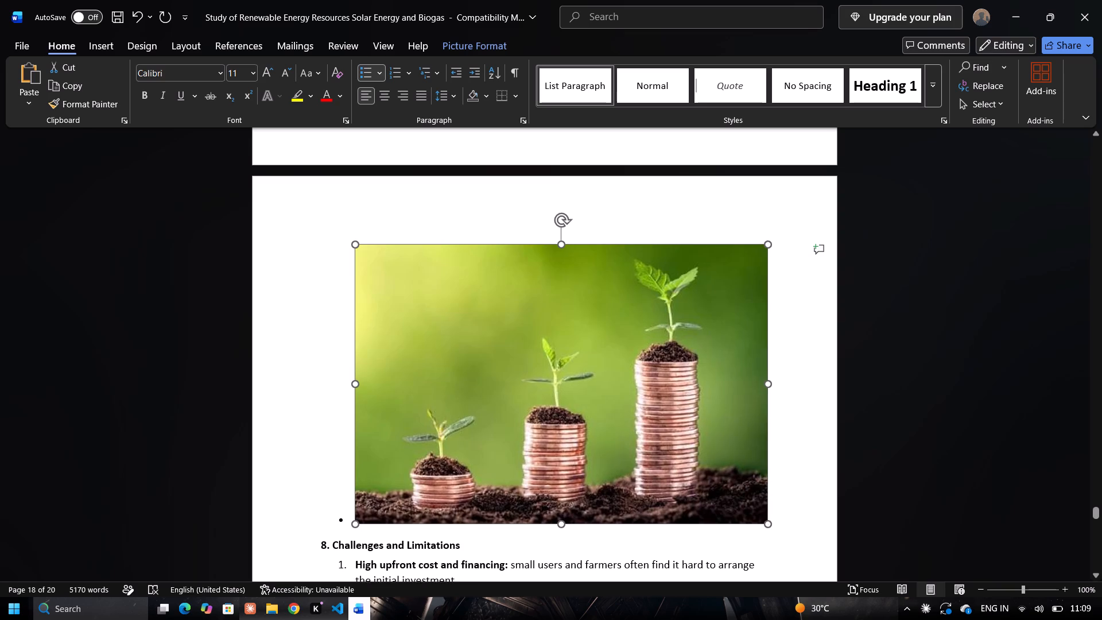
pyautogui.moveTo(756, 502); pyautogui.dragTo(584, 330)
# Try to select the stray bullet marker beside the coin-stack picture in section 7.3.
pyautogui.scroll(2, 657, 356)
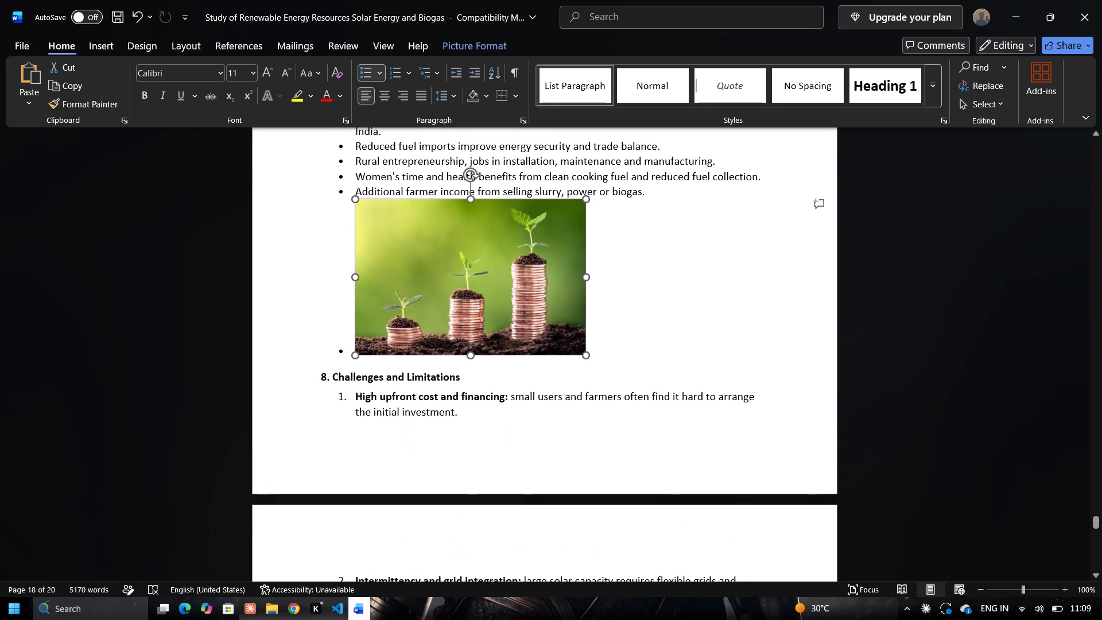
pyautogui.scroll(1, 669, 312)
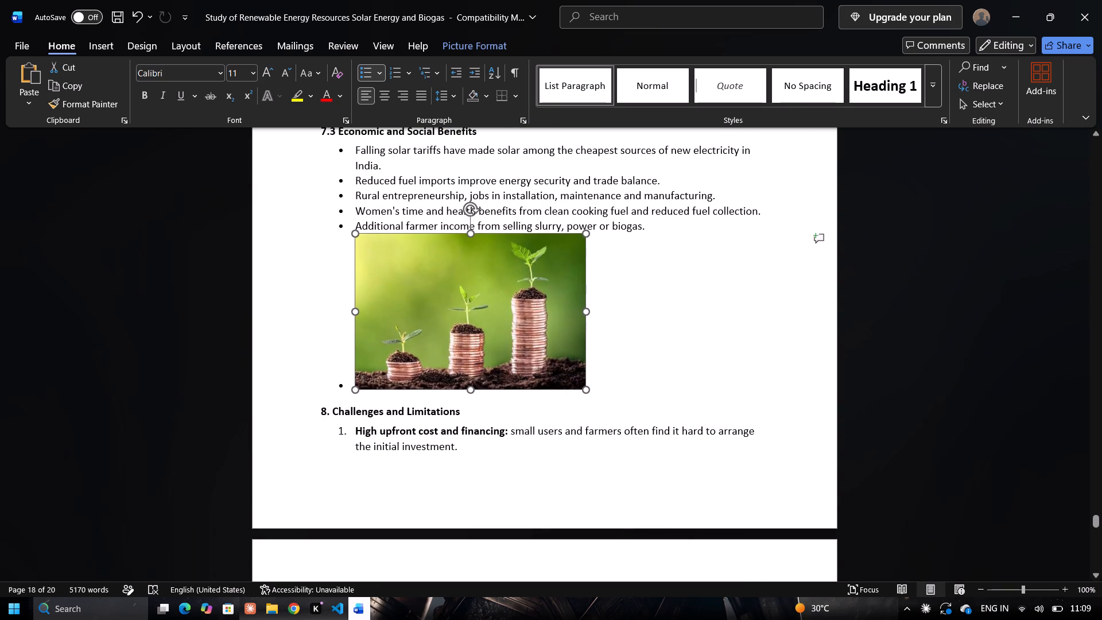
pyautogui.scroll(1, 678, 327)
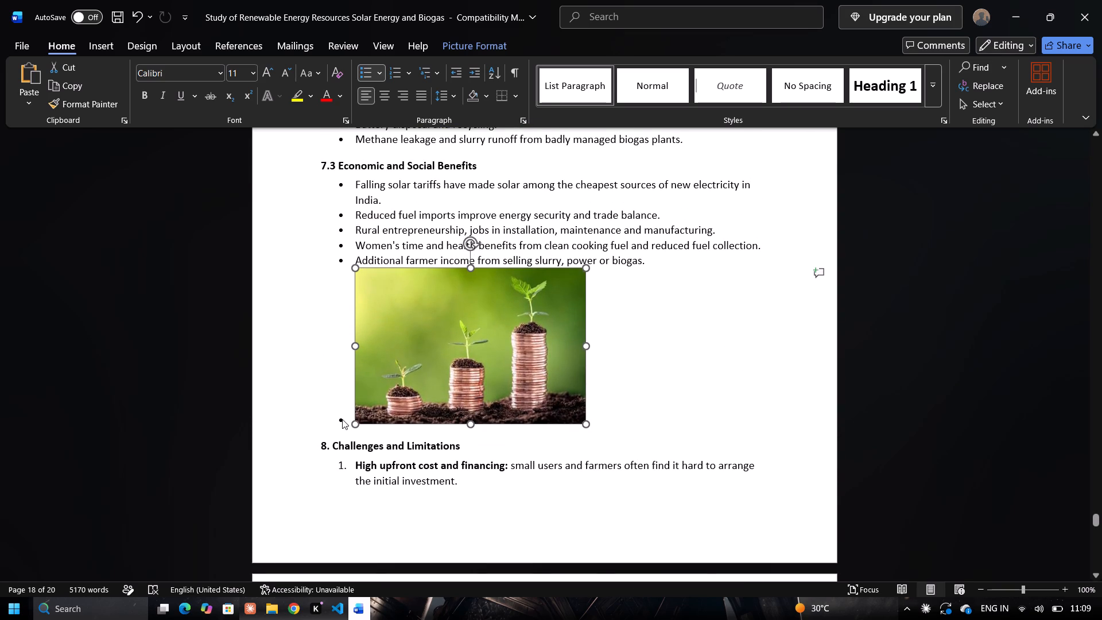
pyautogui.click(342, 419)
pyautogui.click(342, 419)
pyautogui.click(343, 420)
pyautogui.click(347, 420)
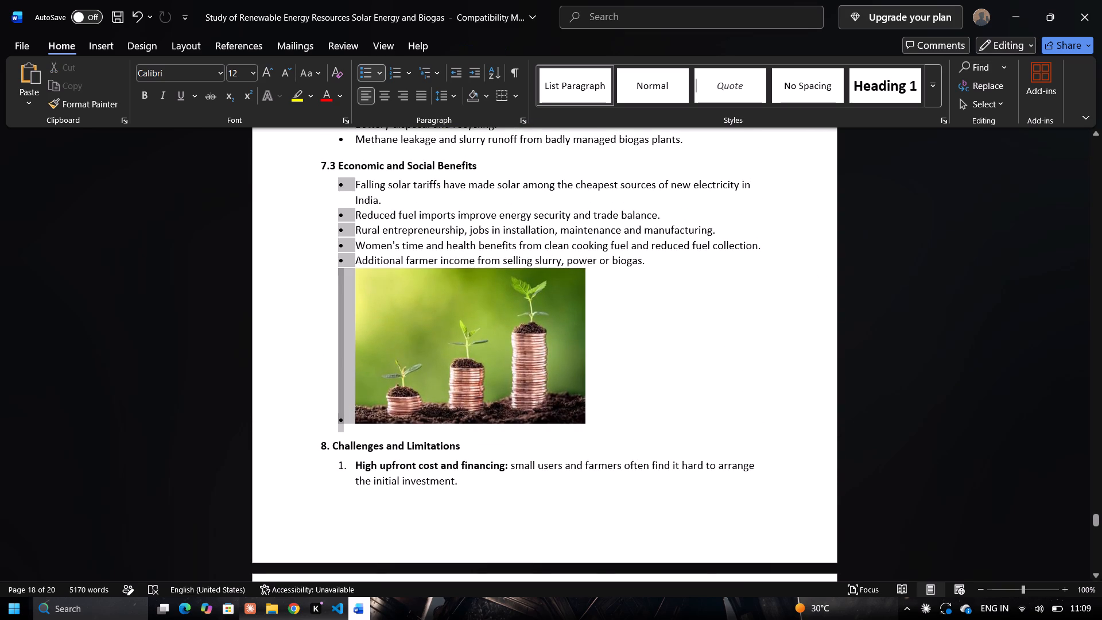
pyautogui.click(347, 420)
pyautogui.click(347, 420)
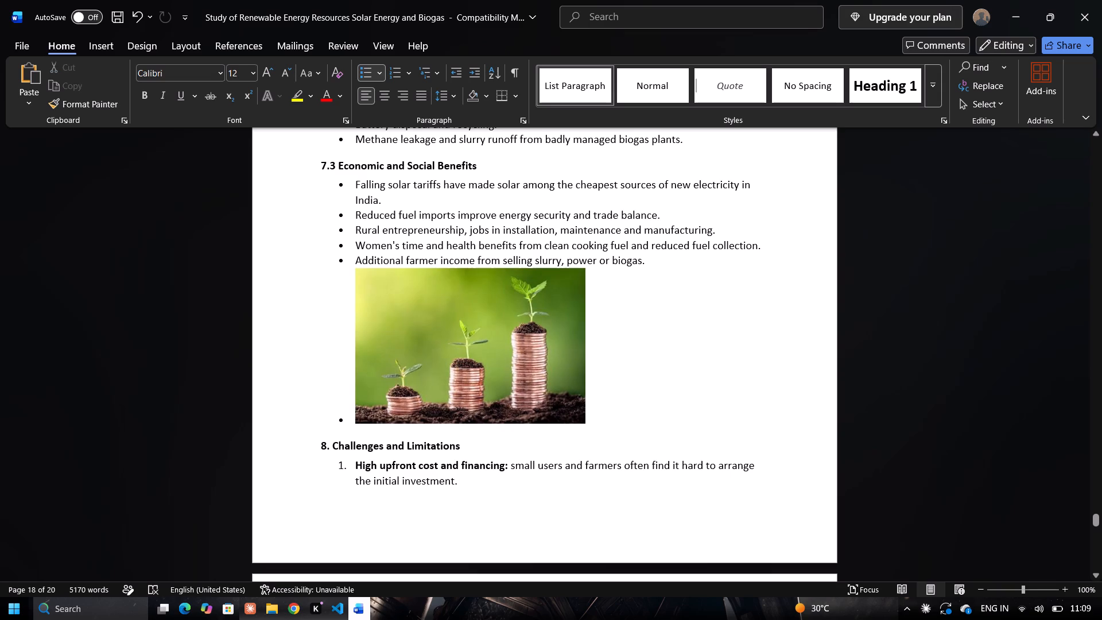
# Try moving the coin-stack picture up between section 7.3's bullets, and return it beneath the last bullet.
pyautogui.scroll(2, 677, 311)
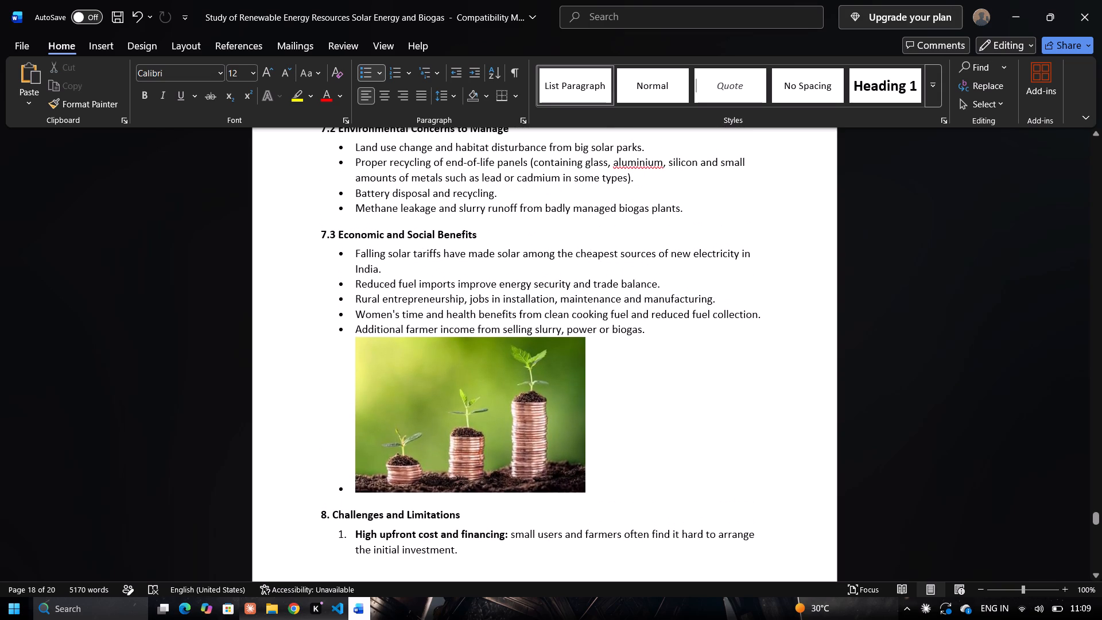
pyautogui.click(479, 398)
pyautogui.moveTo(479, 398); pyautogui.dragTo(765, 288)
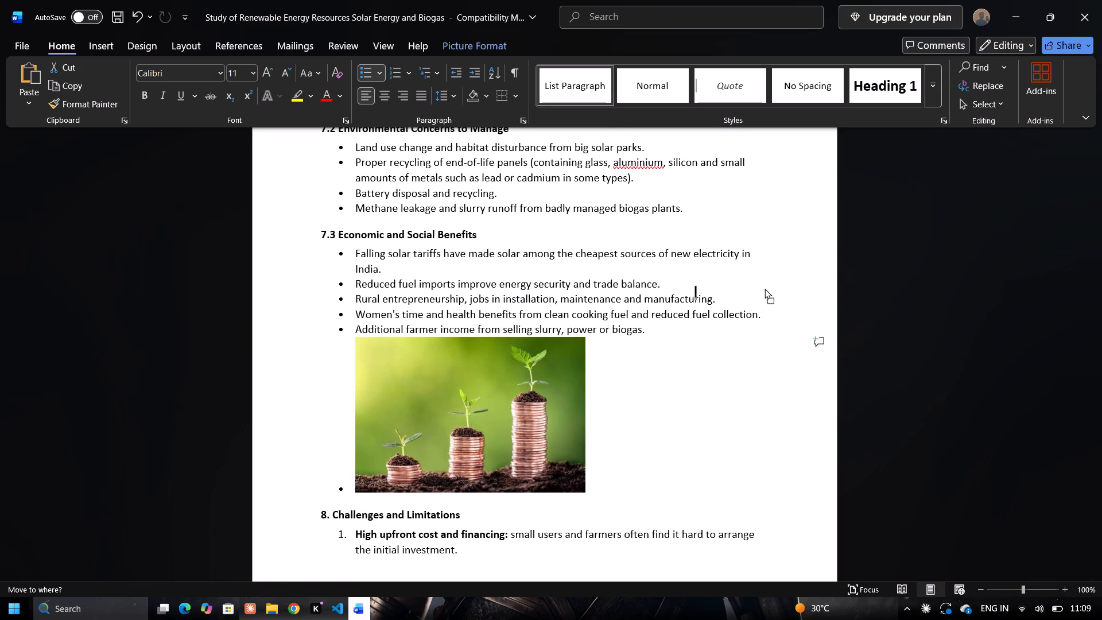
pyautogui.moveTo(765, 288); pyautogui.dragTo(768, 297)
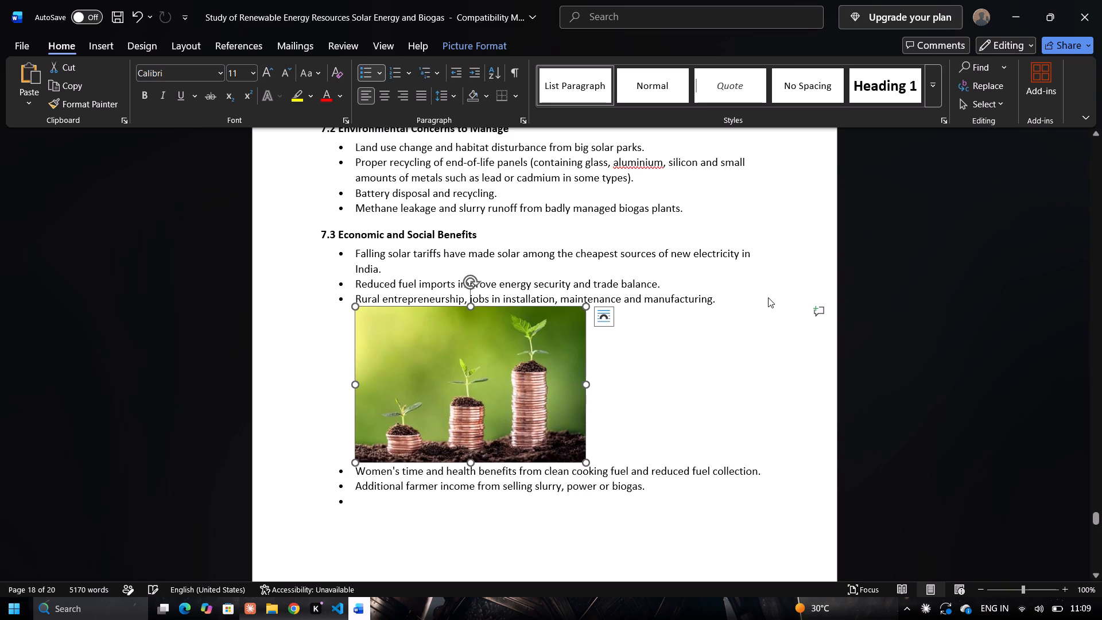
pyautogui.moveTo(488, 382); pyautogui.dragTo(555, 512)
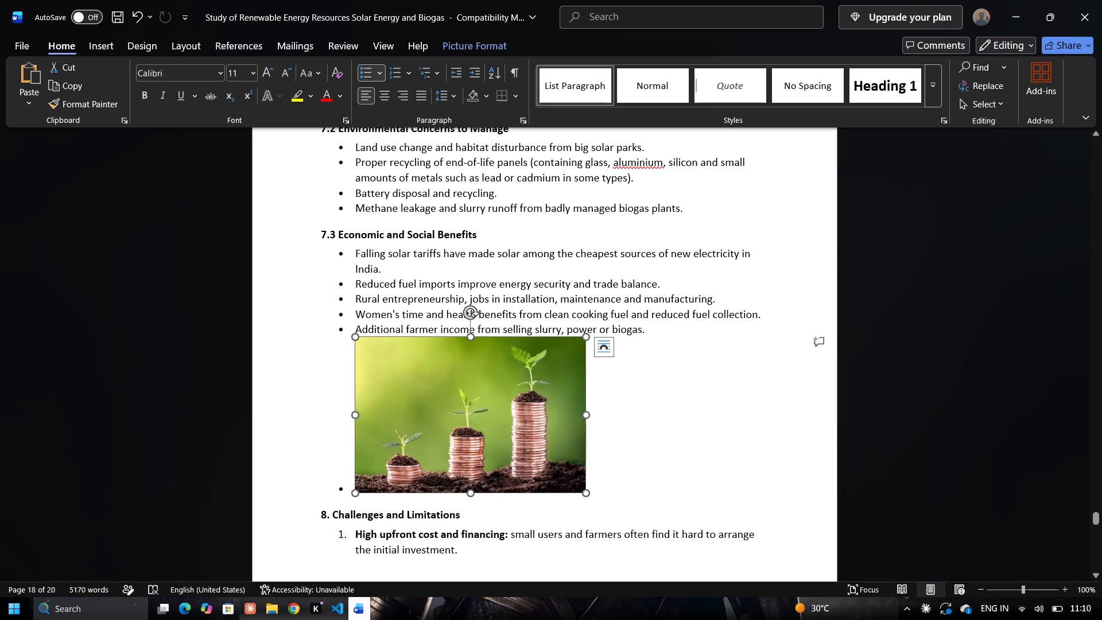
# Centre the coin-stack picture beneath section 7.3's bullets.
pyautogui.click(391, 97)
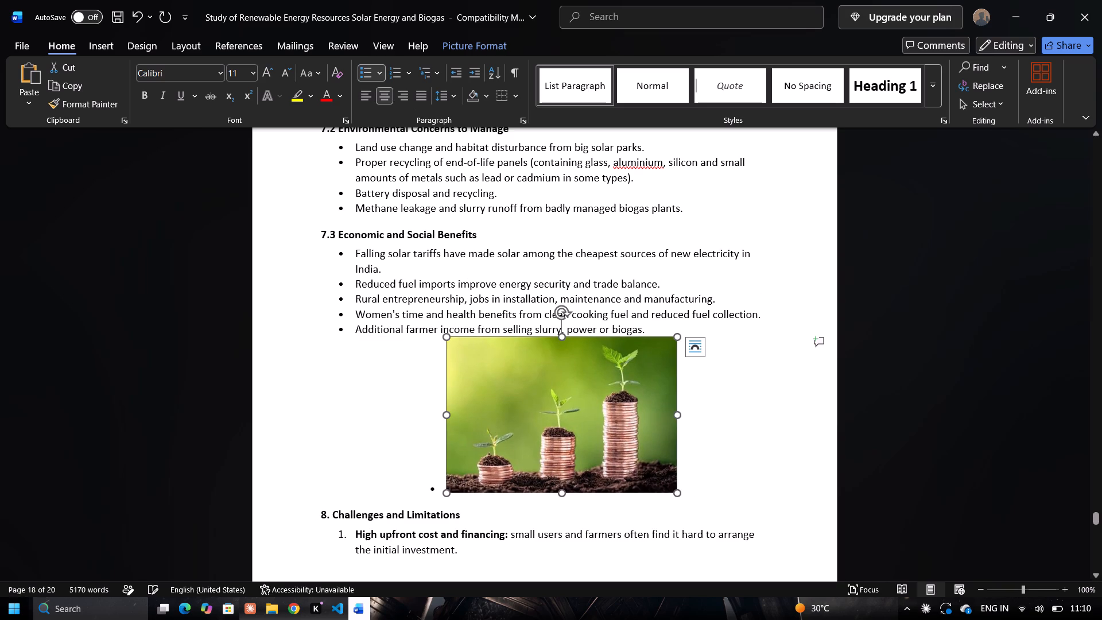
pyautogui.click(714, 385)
# Add an empty line before the heading "8. Challenges and Limitations" so that it starts on the next page.
pyautogui.scroll(-1, 714, 385)
pyautogui.scroll(-2, 529, 490)
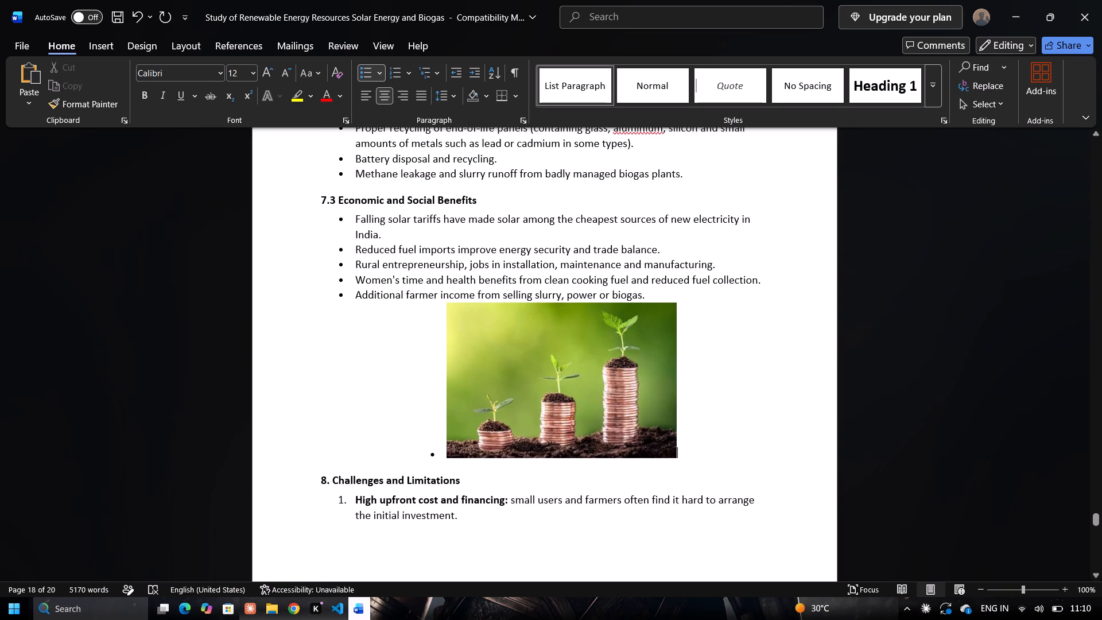
pyautogui.scroll(-2, 529, 490)
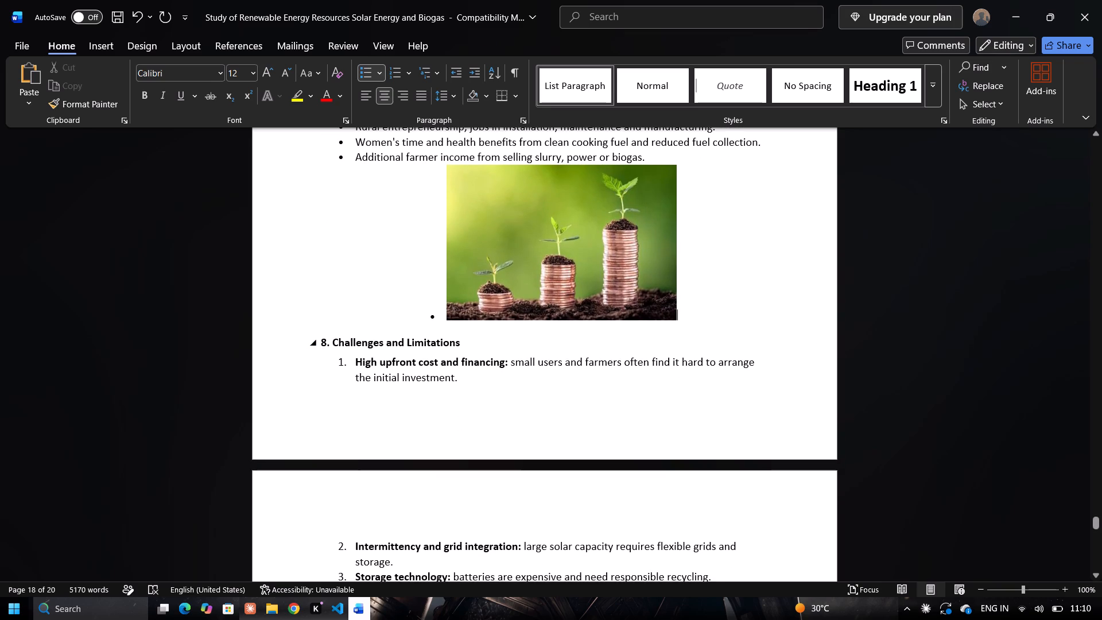
pyautogui.click(321, 340)
pyautogui.press('Return')
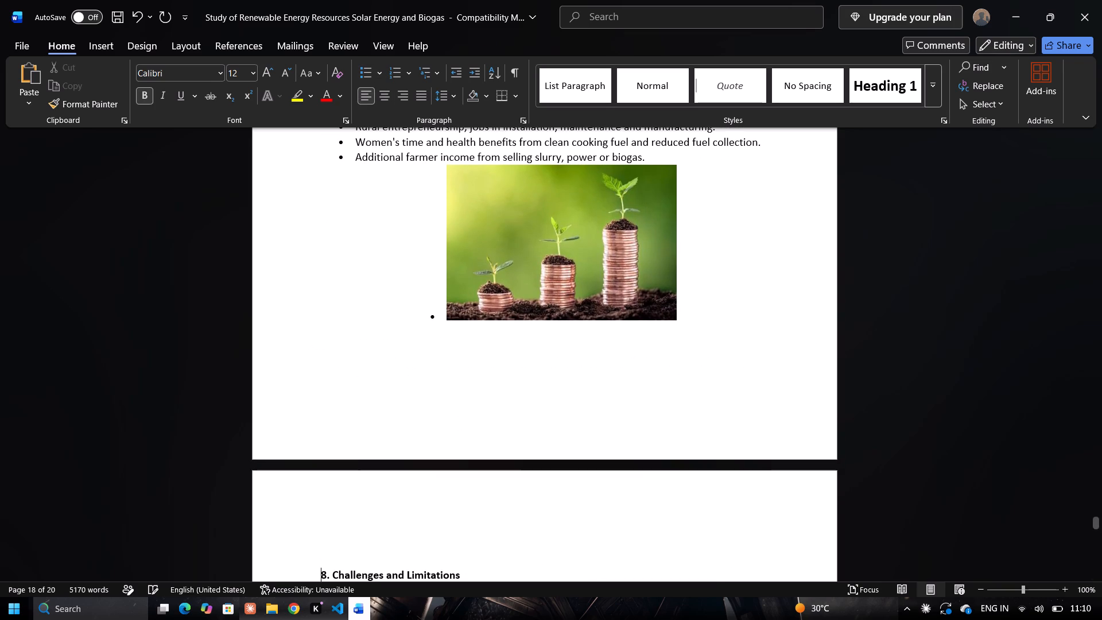
# Enlarge the coin-stack picture in section 7.3 proportionally by about 30 percent.
pyautogui.scroll(2, 566, 351)
pyautogui.click(576, 347)
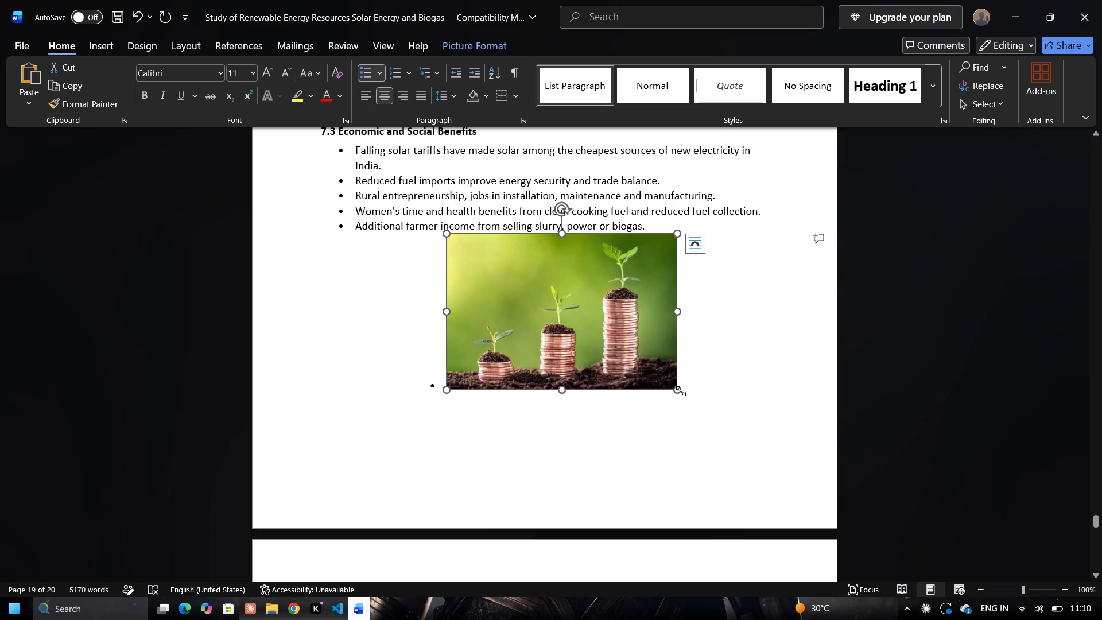
pyautogui.moveTo(681, 392); pyautogui.dragTo(700, 450)
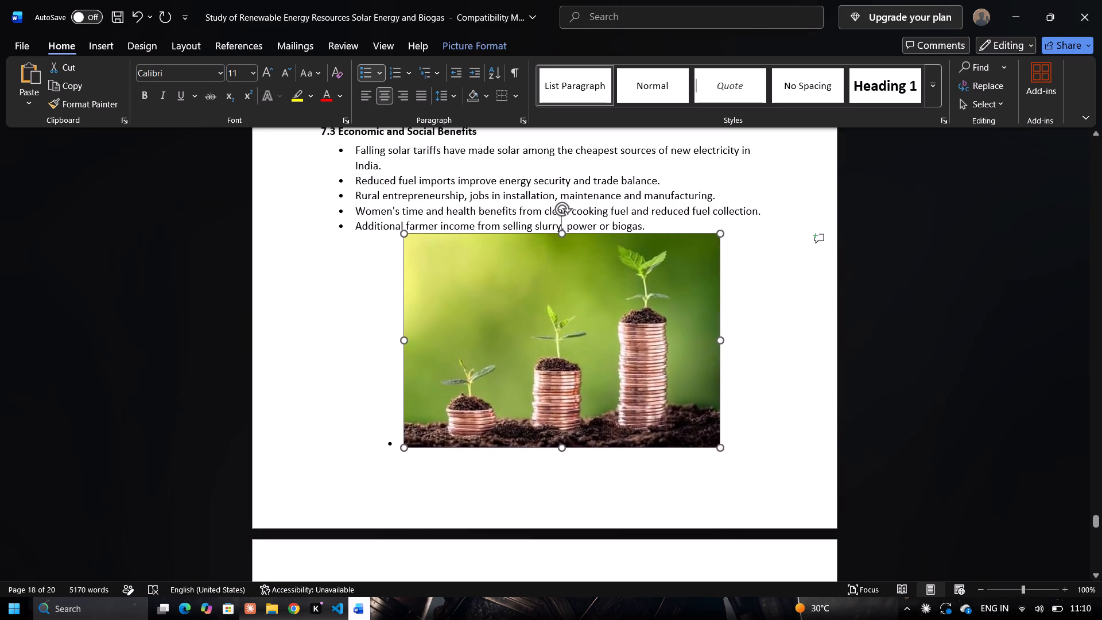
pyautogui.moveTo(700, 450); pyautogui.dragTo(698, 448)
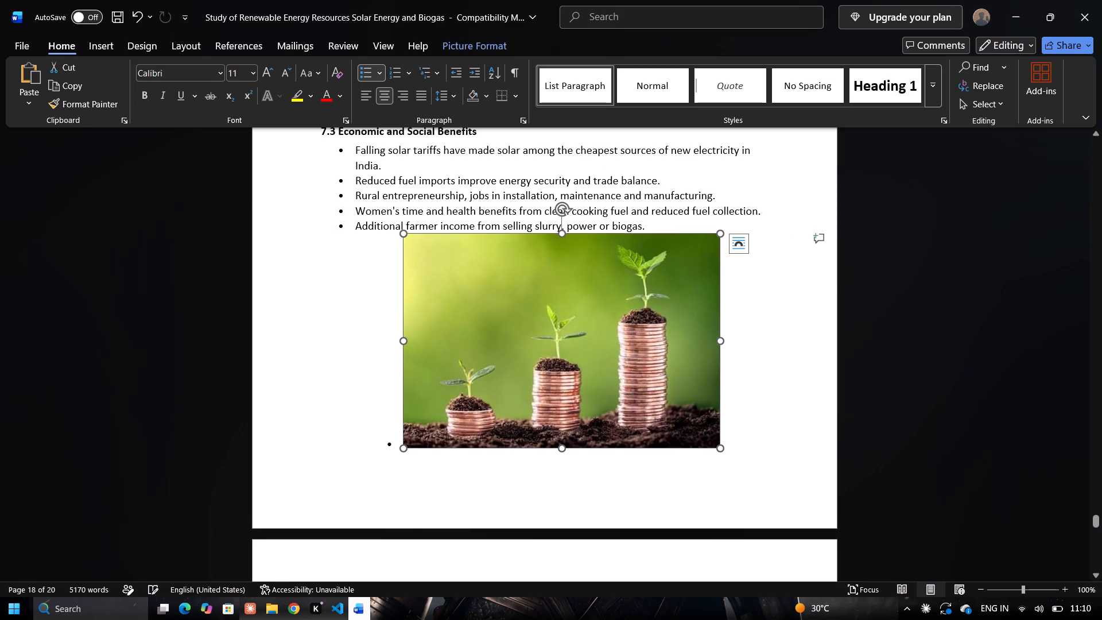
pyautogui.moveTo(720, 449); pyautogui.dragTo(713, 442)
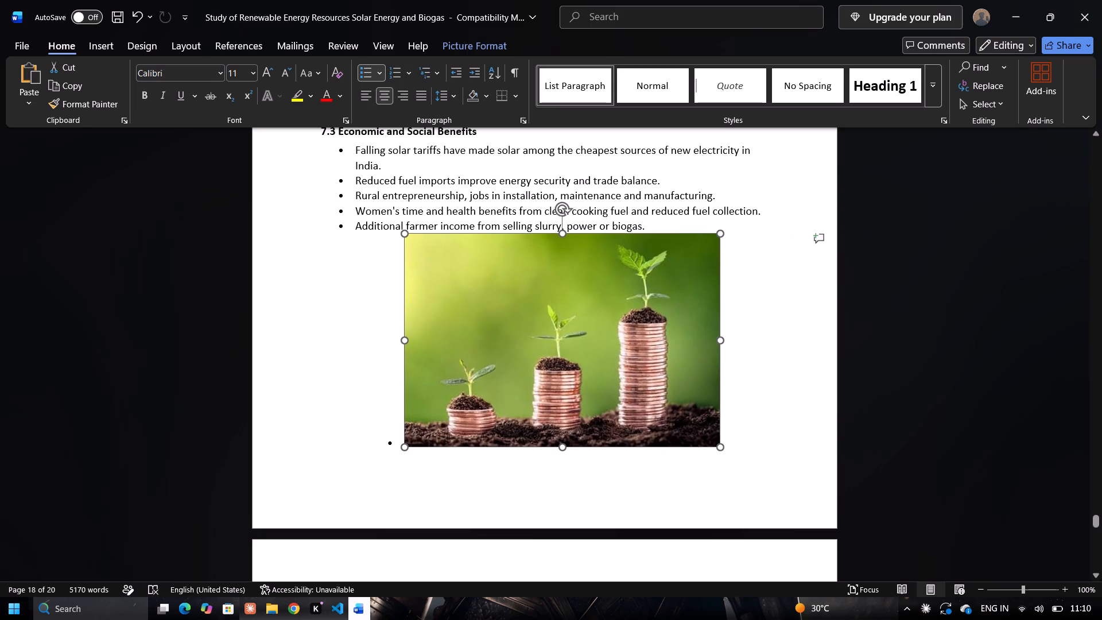
pyautogui.moveTo(713, 442); pyautogui.dragTo(702, 421)
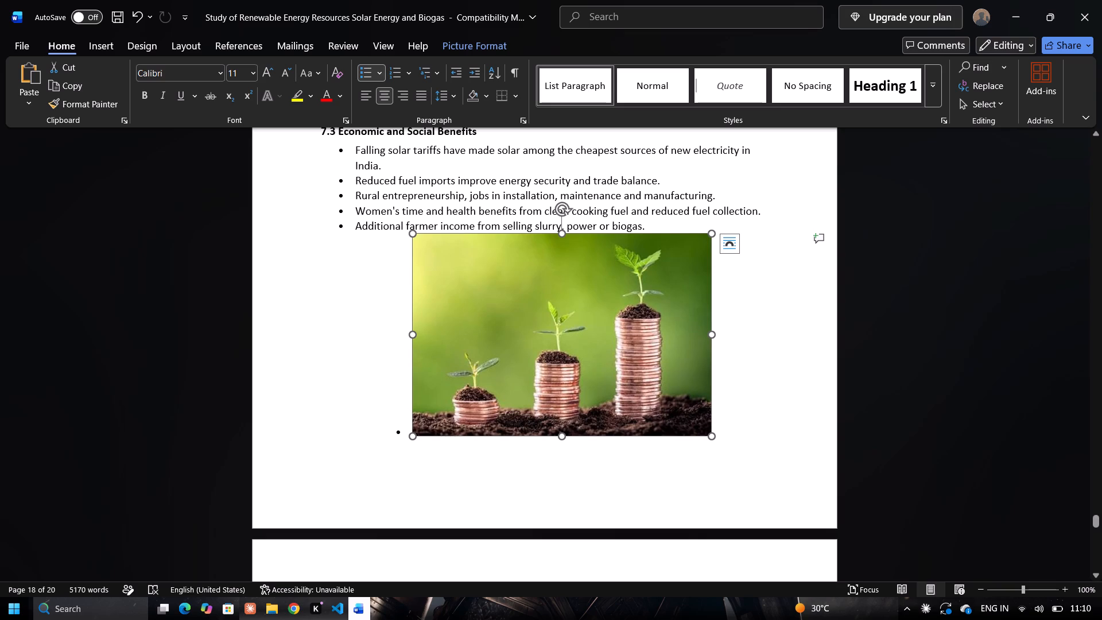
# Insert one blank line without a bullet between "Additional farmer income" and the coin-stack picture.
pyautogui.click(652, 226)
pyautogui.press('Return')
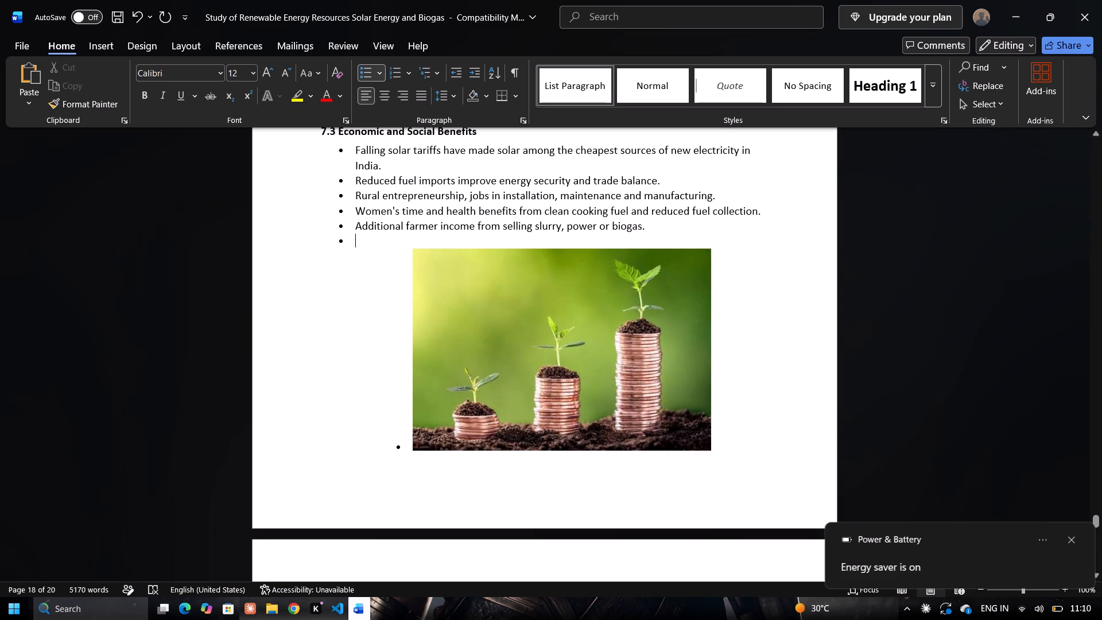
pyautogui.press('BackSpace')
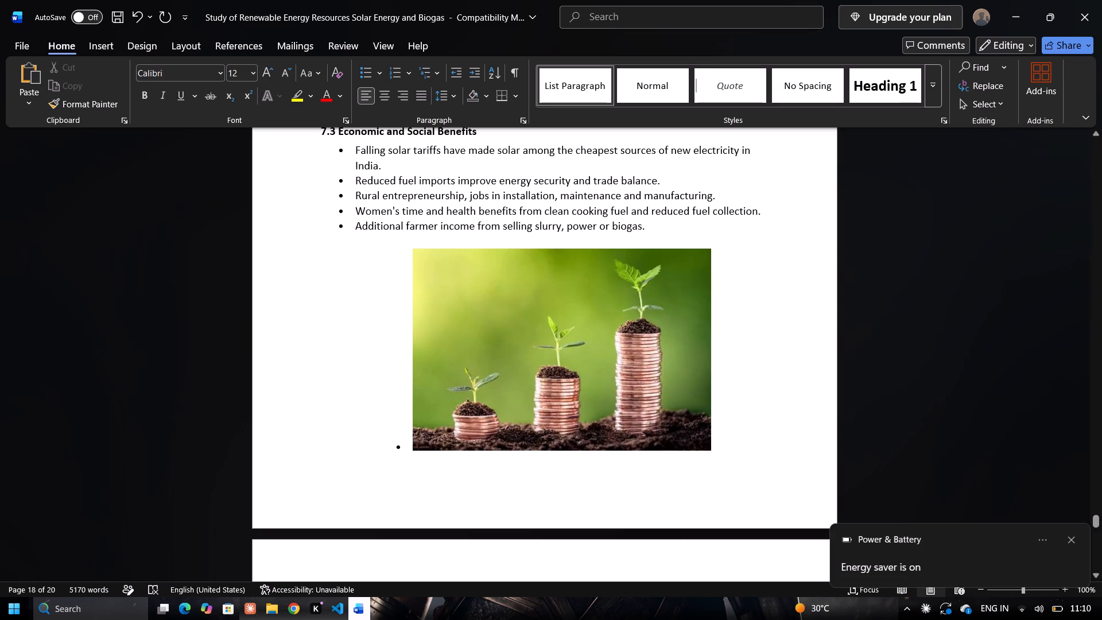
pyautogui.press('Return')
pyautogui.press('BackSpace')
# Remove the stray bullet marker beside the coin-stack picture and centre the picture on the page.
pyautogui.click(398, 448)
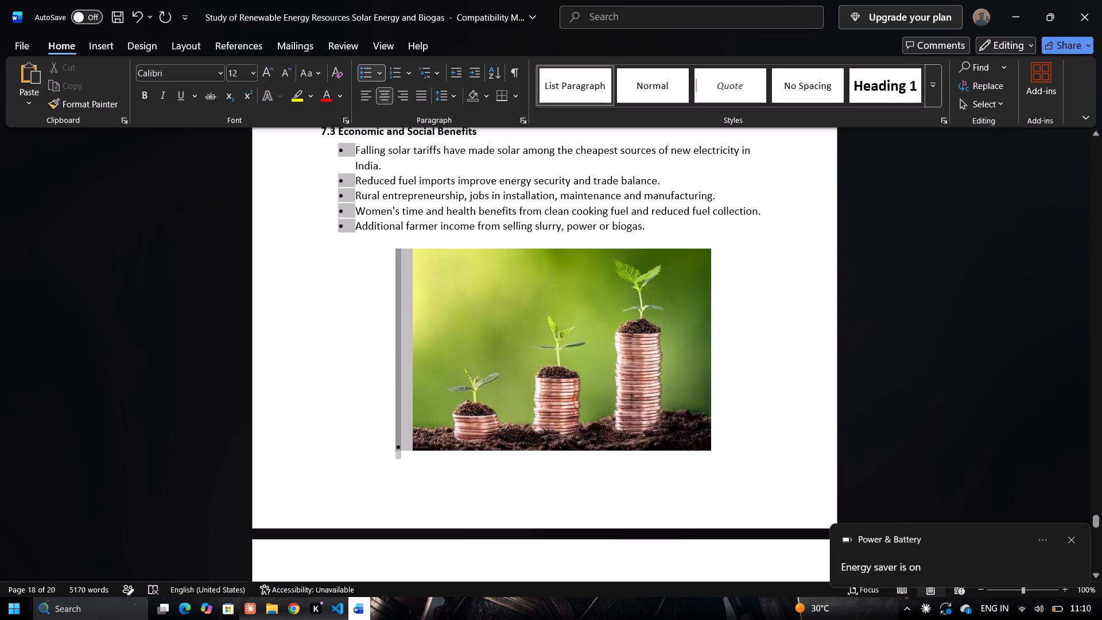
pyautogui.click(405, 451)
pyautogui.click(406, 451)
pyautogui.click(408, 447)
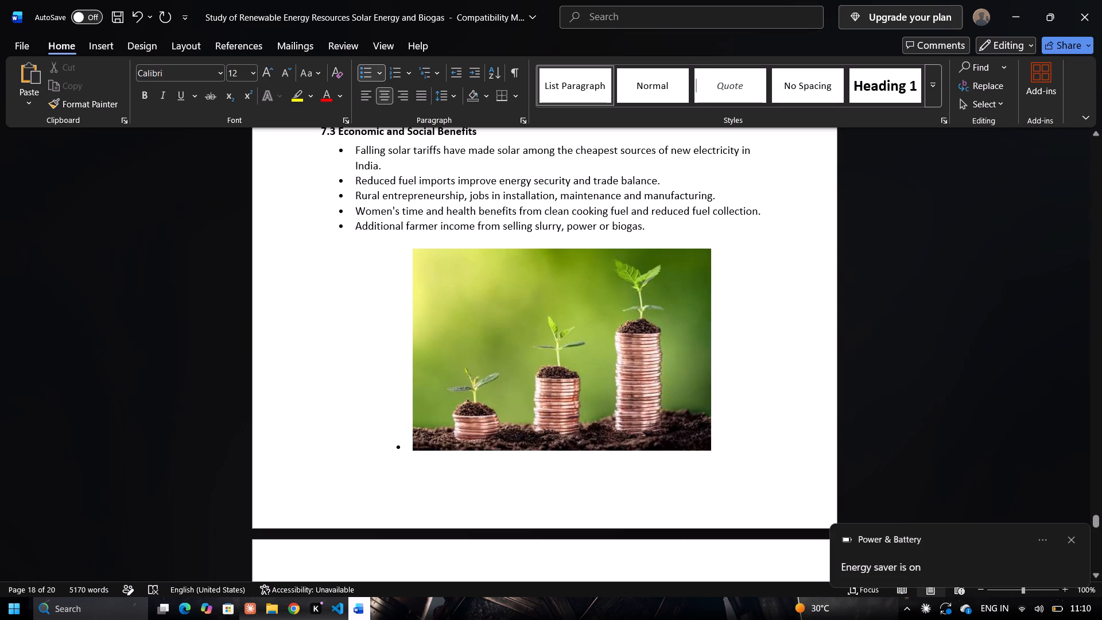
pyautogui.press('BackSpace')
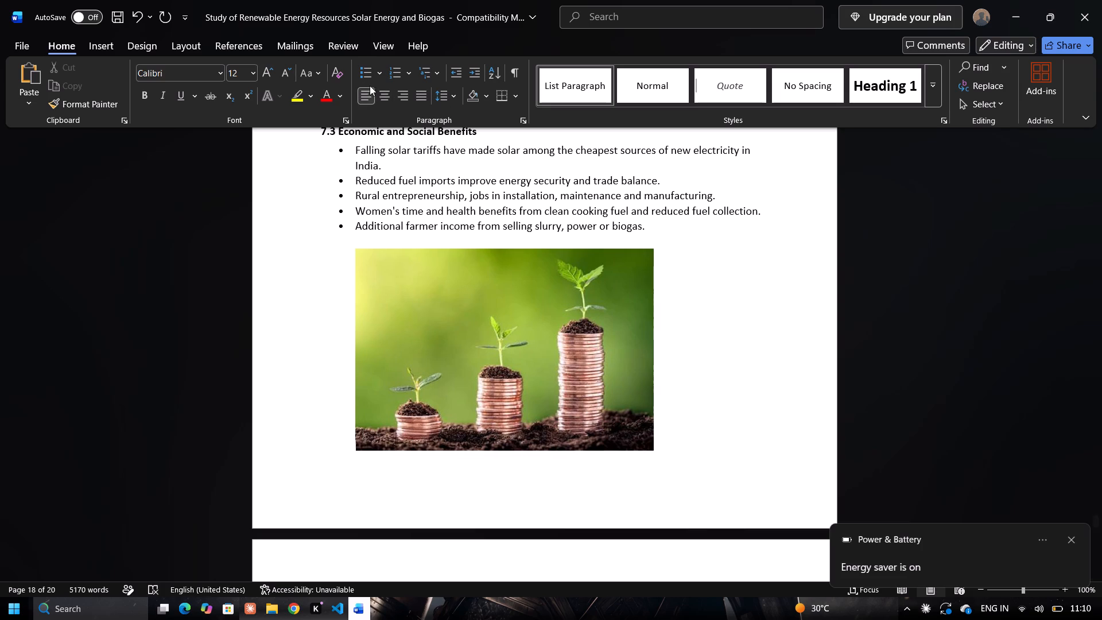
pyautogui.click(381, 92)
pyautogui.click(751, 320)
# Review the report's layout around section 7.3 and back through the earlier sections to 4.3 Process of Anaerobic Digestion.
pyautogui.scroll(3, 751, 320)
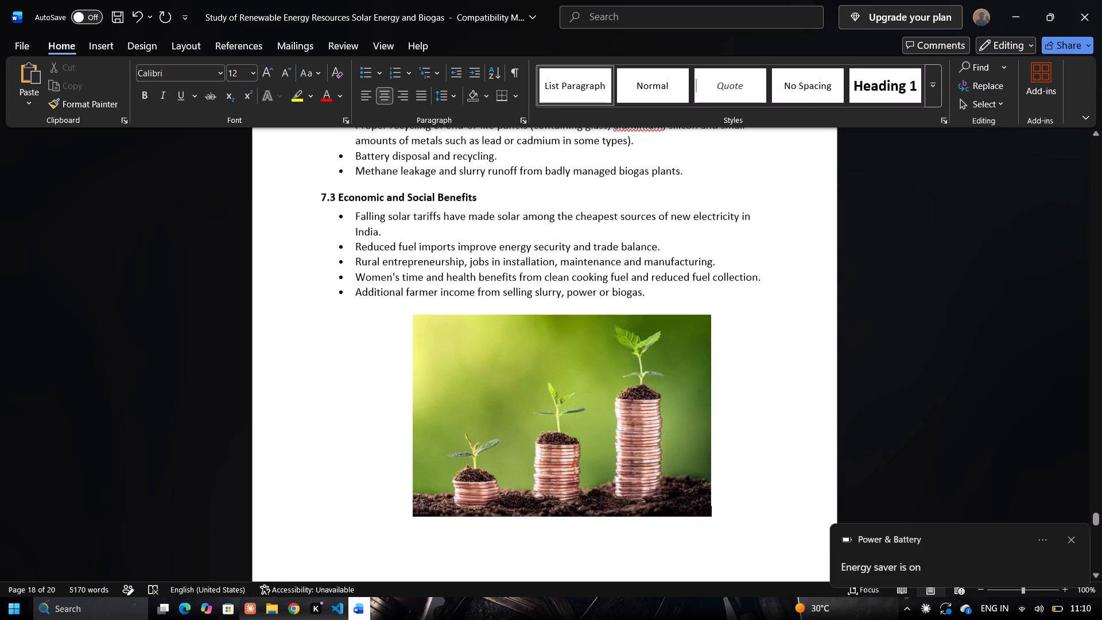
pyautogui.scroll(2, 751, 320)
pyautogui.scroll(-3, 760, 370)
pyautogui.click(776, 400)
pyautogui.scroll(-4, 783, 399)
pyautogui.click(1076, 541)
pyautogui.scroll(11, 773, 454)
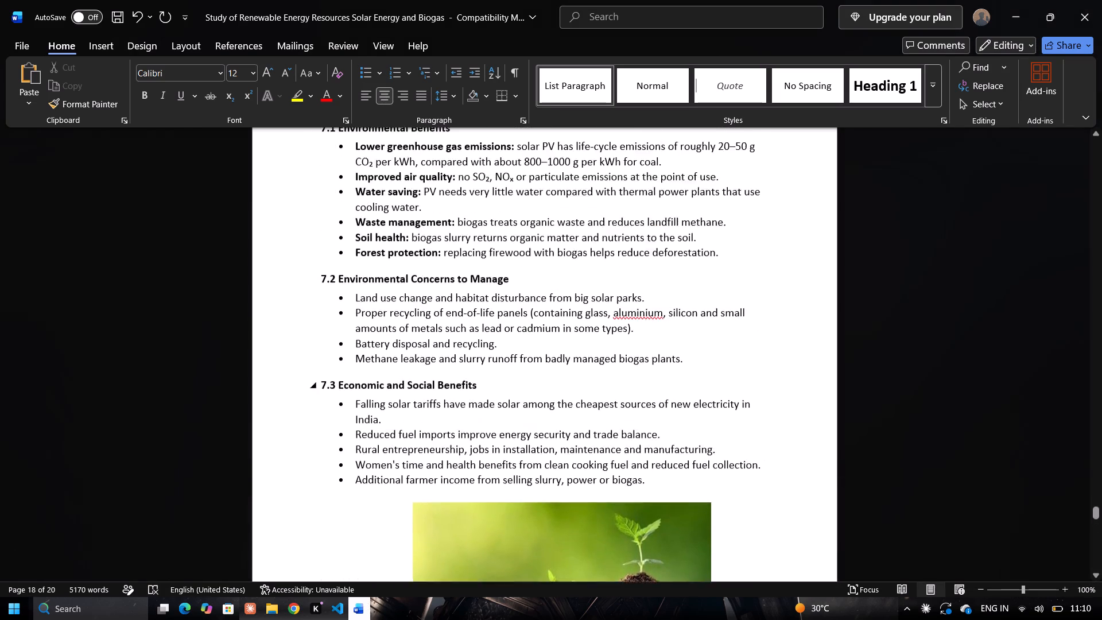
pyautogui.scroll(9, 736, 452)
pyautogui.scroll(-1, 735, 452)
pyautogui.scroll(1, 735, 452)
pyautogui.scroll(-1, 735, 452)
pyautogui.scroll(12, 735, 452)
pyautogui.scroll(9, 731, 450)
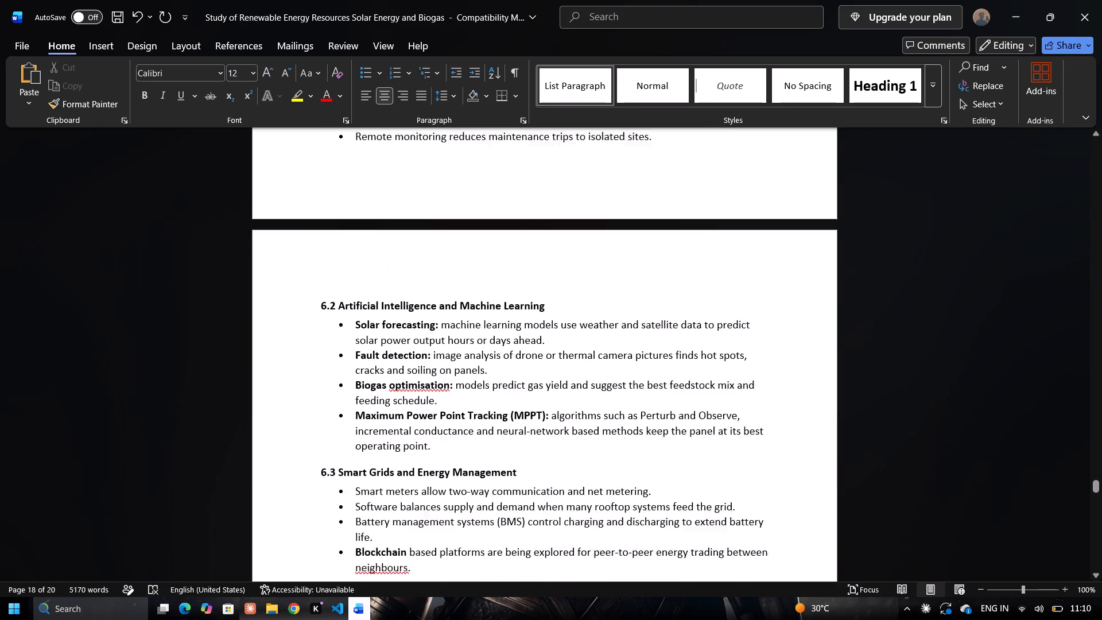
pyautogui.scroll(20, 717, 429)
pyautogui.scroll(20, 717, 429)
pyautogui.scroll(3, 717, 429)
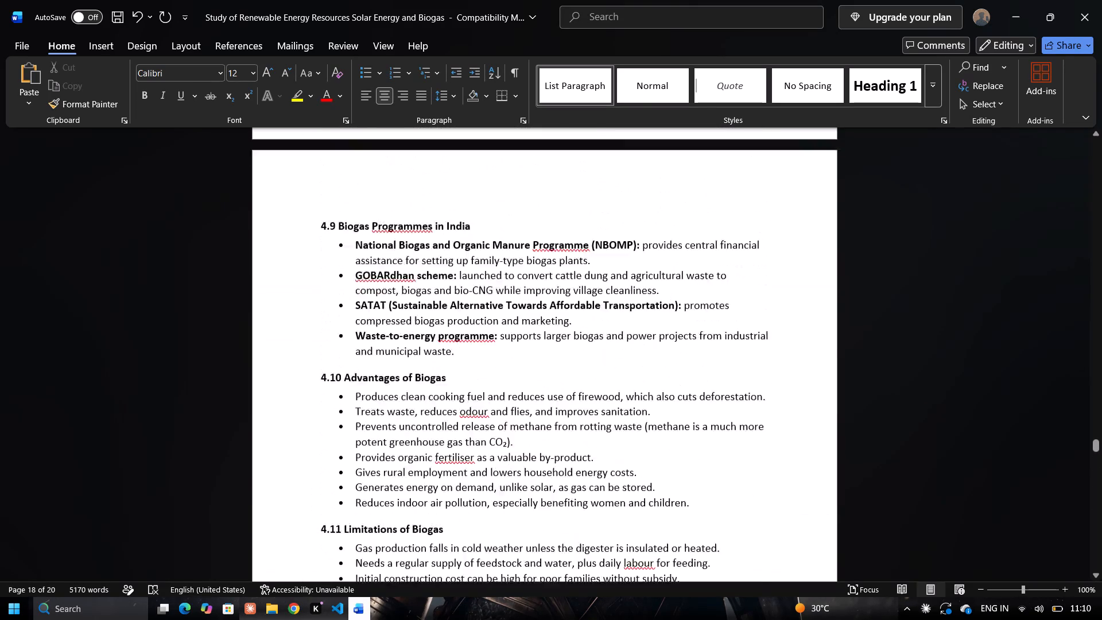
pyautogui.scroll(20, 717, 429)
pyautogui.scroll(1, 717, 429)
pyautogui.scroll(-1, 714, 431)
pyautogui.scroll(20, 714, 431)
pyautogui.scroll(2, 714, 431)
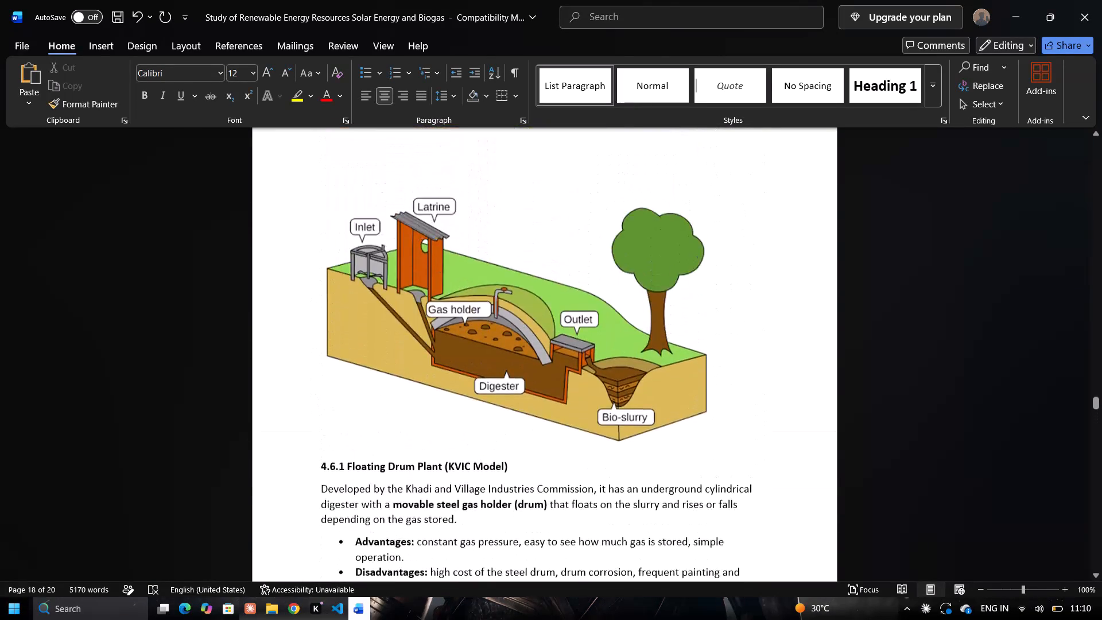
pyautogui.scroll(20, 714, 431)
pyautogui.scroll(3, 714, 431)
pyautogui.scroll(-1, 714, 431)
pyautogui.scroll(13, 701, 433)
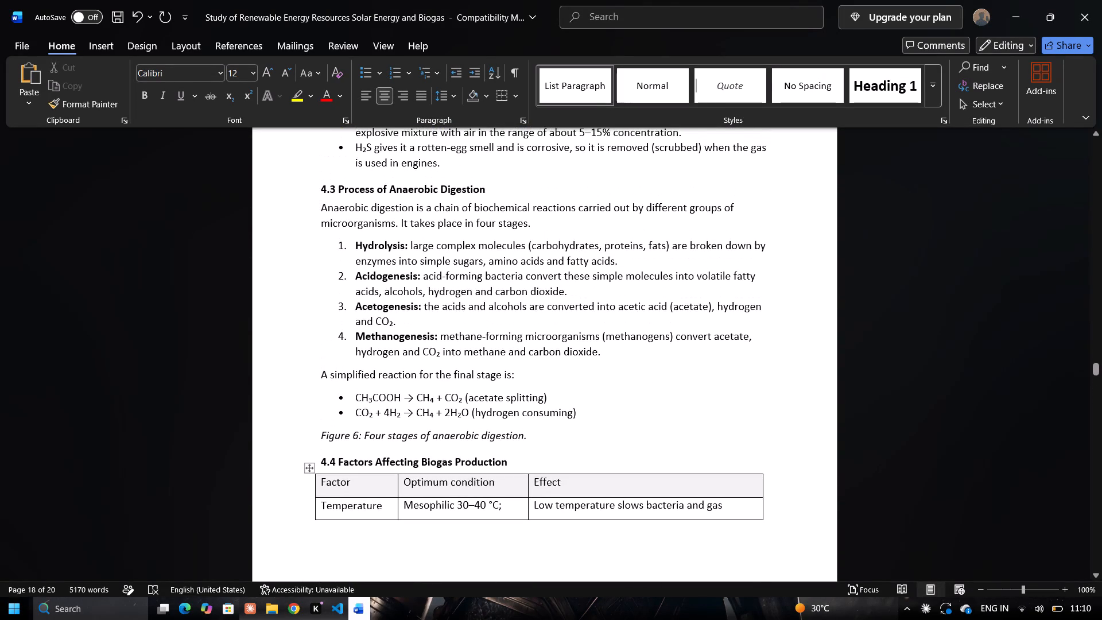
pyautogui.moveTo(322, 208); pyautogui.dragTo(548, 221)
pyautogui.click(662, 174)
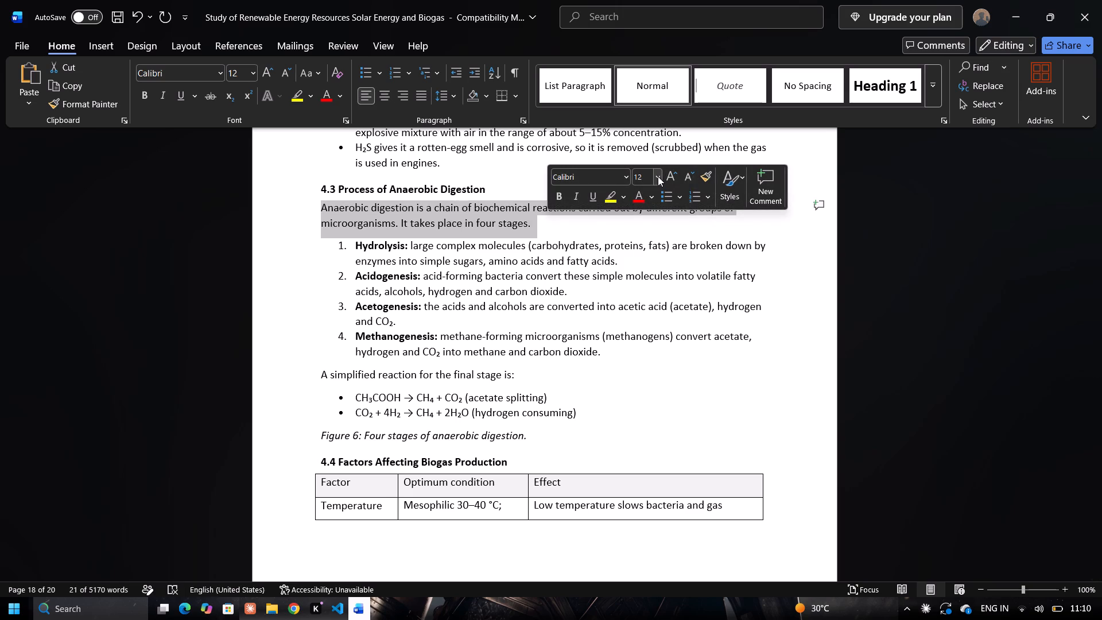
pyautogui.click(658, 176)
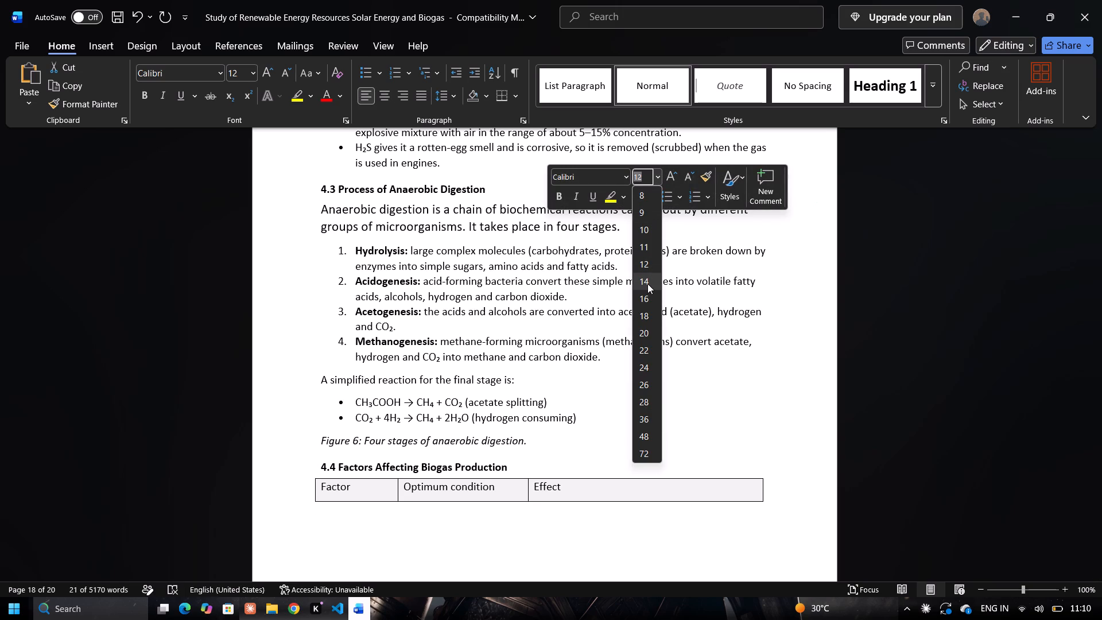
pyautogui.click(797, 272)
# Set the font size to 14 for all text from the "1. Introduction" heading through the end of the references list.
pyautogui.scroll(5, 713, 270)
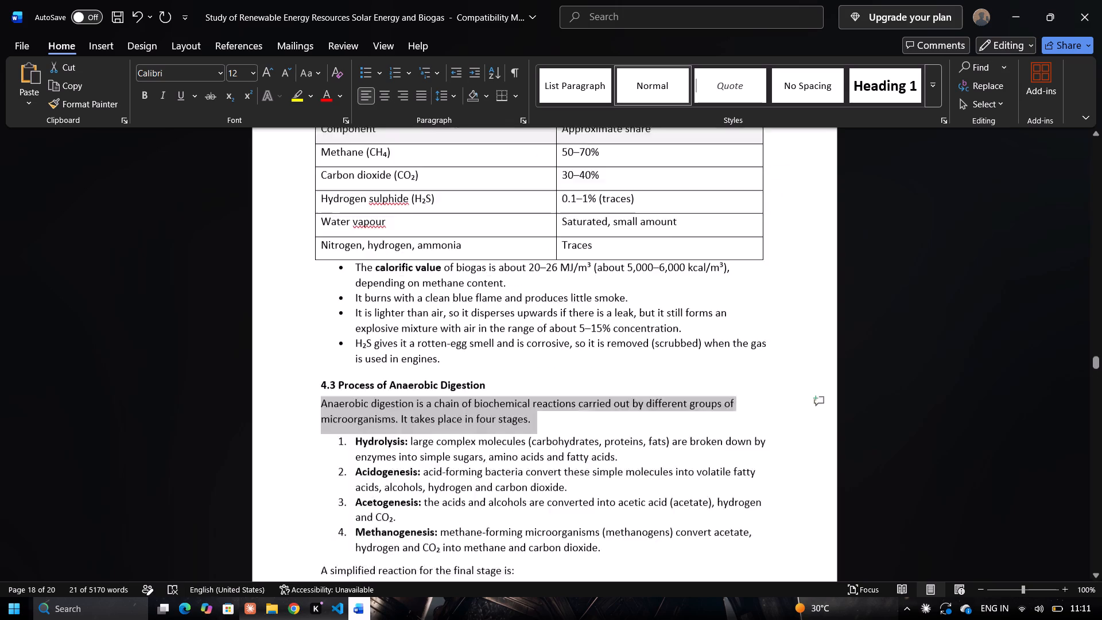
pyautogui.scroll(5, 711, 270)
pyautogui.scroll(-1, 296, 244)
pyautogui.scroll(20, 268, 239)
pyautogui.scroll(20, 268, 239)
pyautogui.scroll(5, 268, 239)
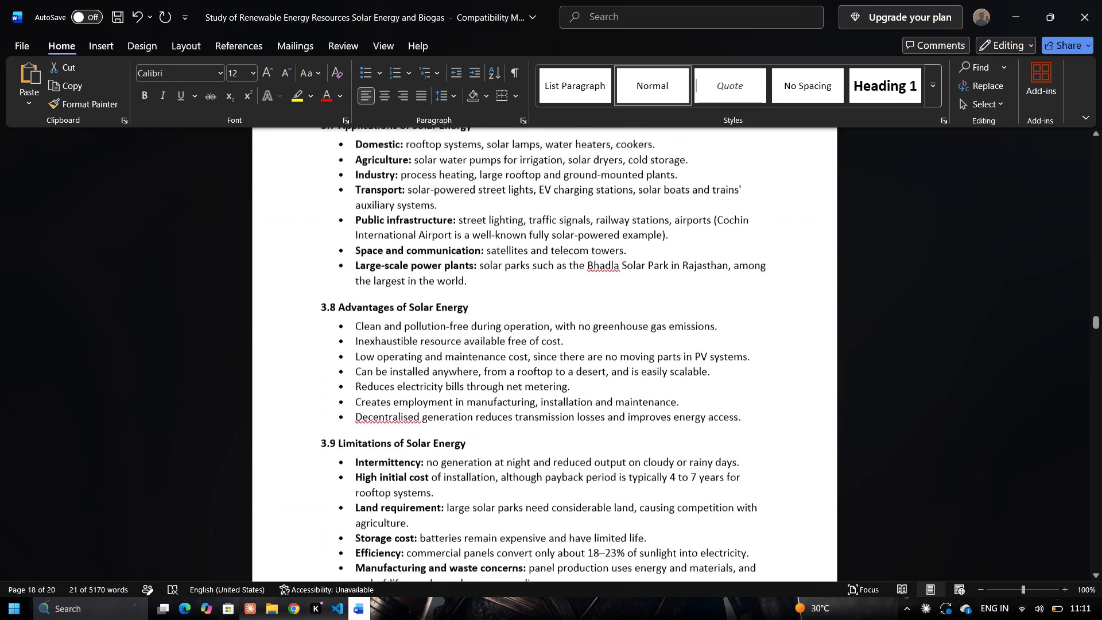
pyautogui.scroll(18, 301, 250)
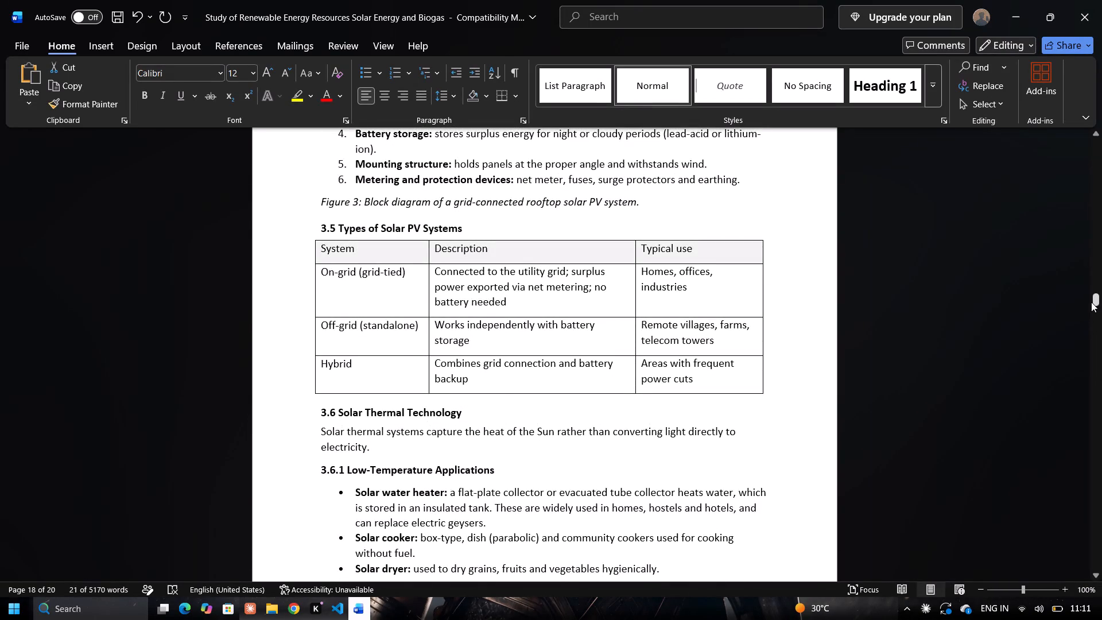
pyautogui.moveTo(1091, 302); pyautogui.dragTo(1043, 56)
pyautogui.scroll(-17, 533, 235)
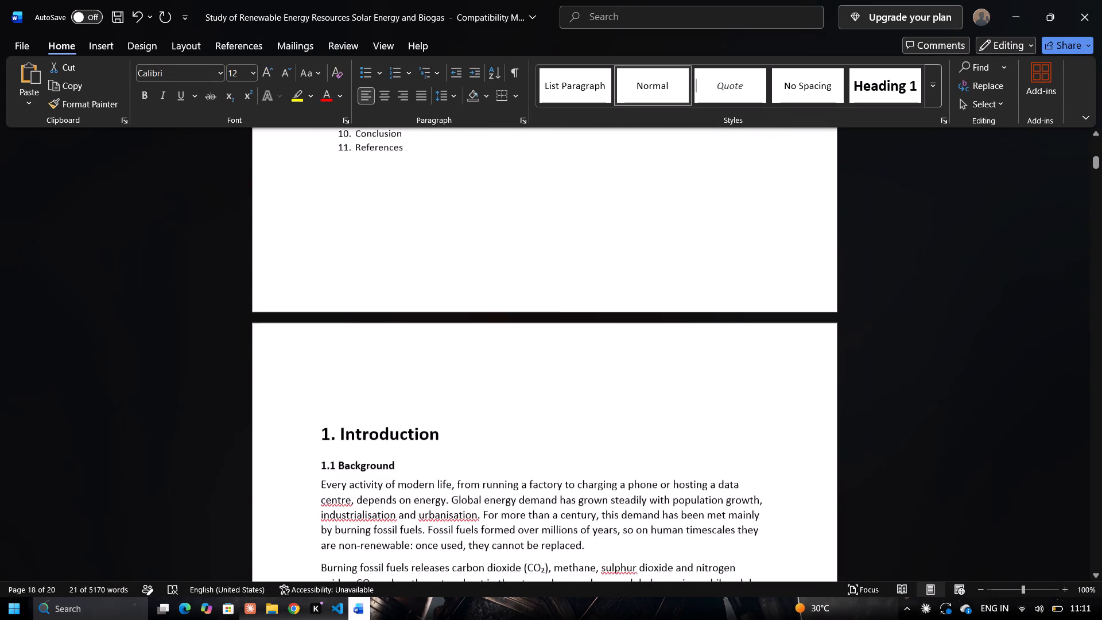
pyautogui.scroll(-2, 533, 235)
pyautogui.scroll(1, 533, 235)
pyautogui.scroll(-2, 324, 304)
pyautogui.moveTo(322, 327); pyautogui.dragTo(715, 619)
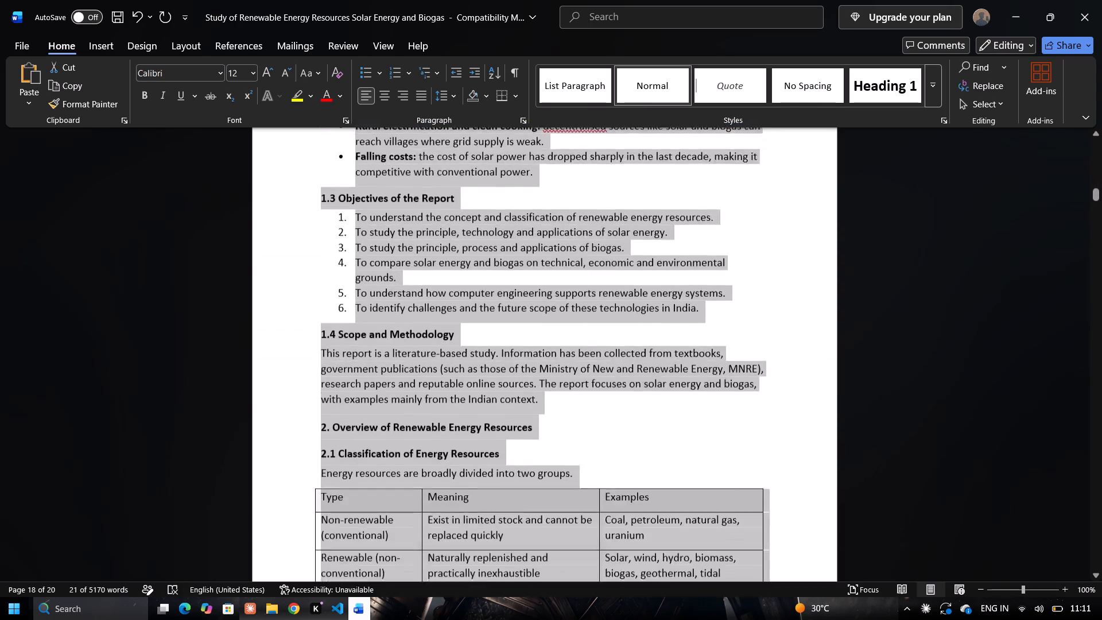
pyautogui.moveTo(715, 619); pyautogui.dragTo(723, 619)
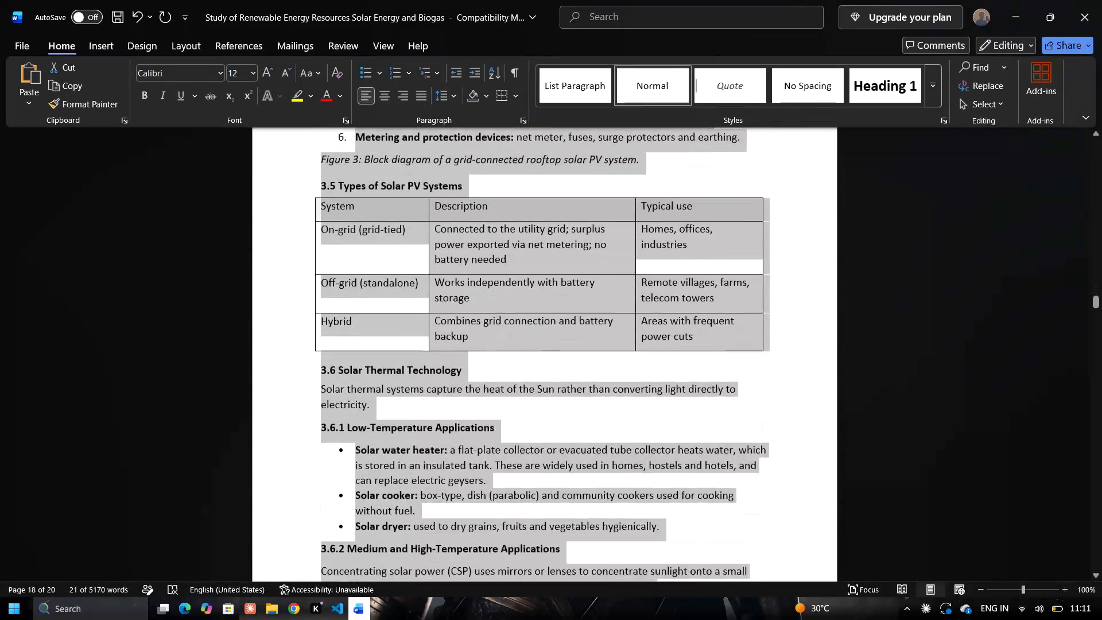
pyautogui.moveTo(723, 619); pyautogui.dragTo(731, 619)
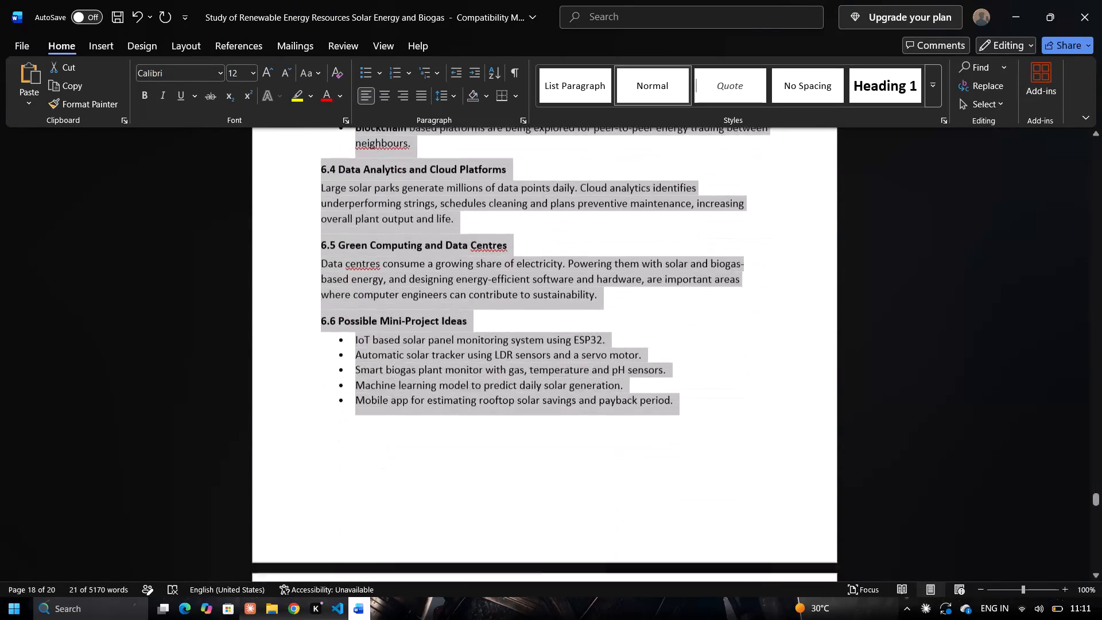
pyautogui.moveTo(731, 619); pyautogui.dragTo(736, 619)
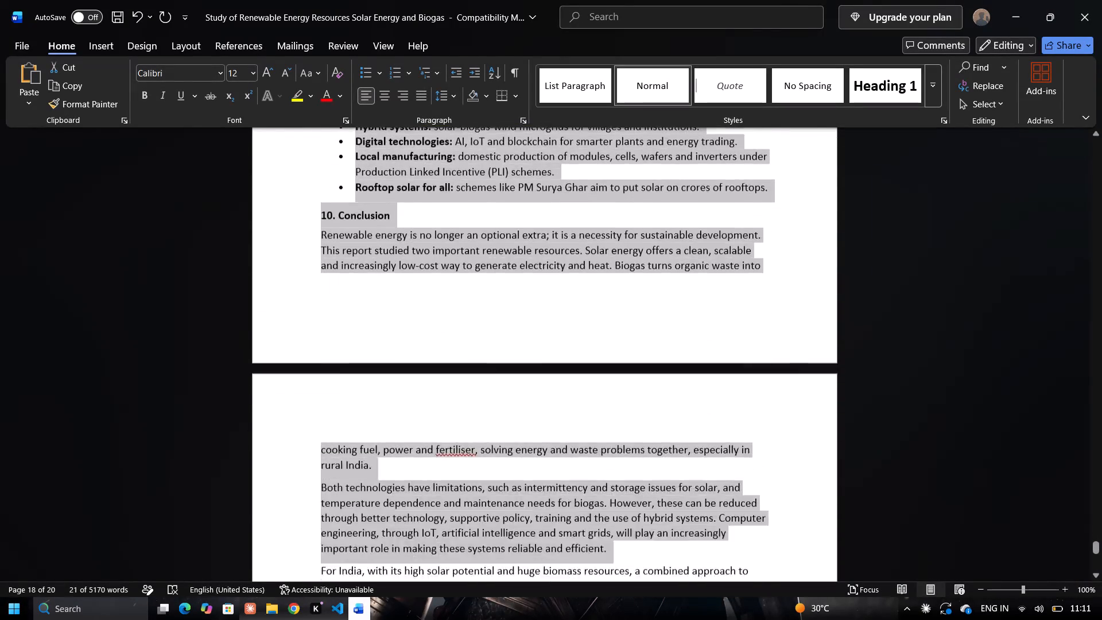
pyautogui.moveTo(736, 619); pyautogui.dragTo(879, 518)
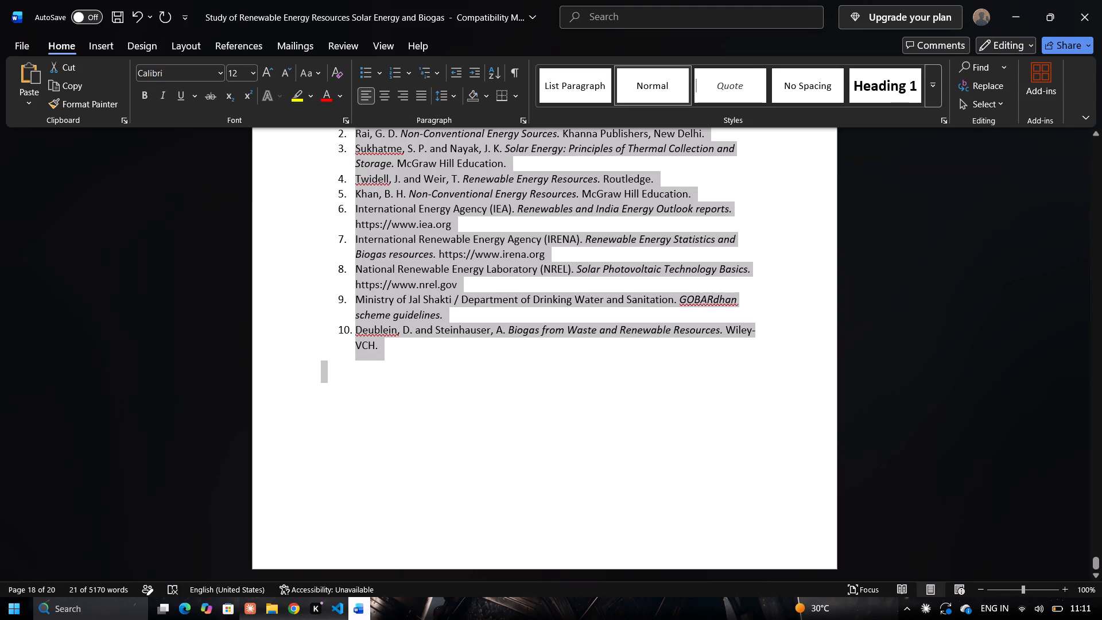
pyautogui.moveTo(879, 518); pyautogui.dragTo(879, 494)
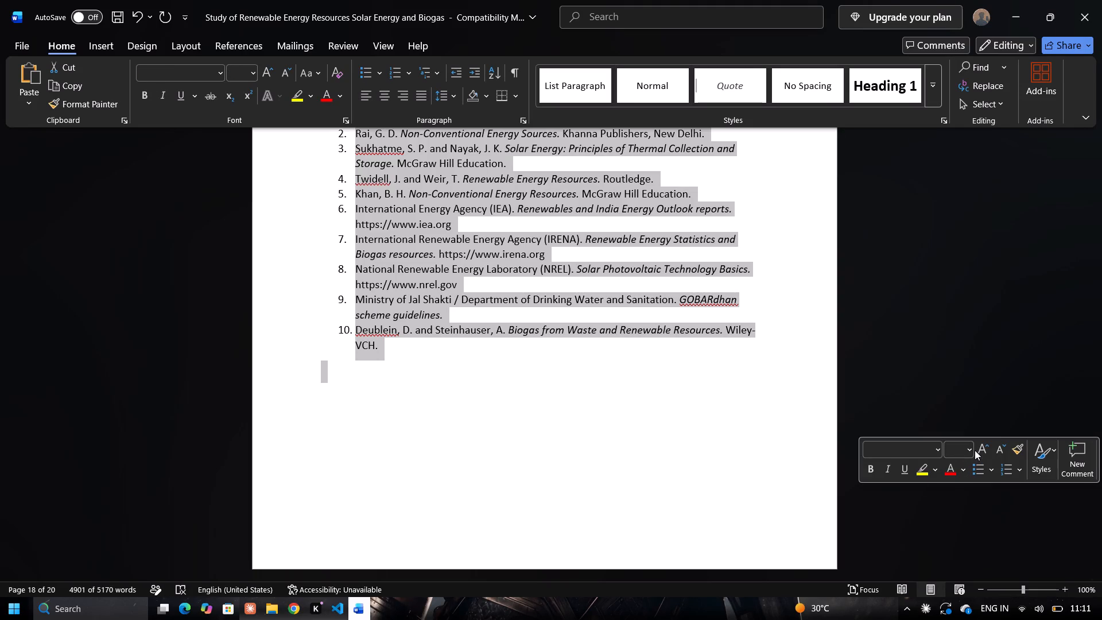
pyautogui.click(967, 450)
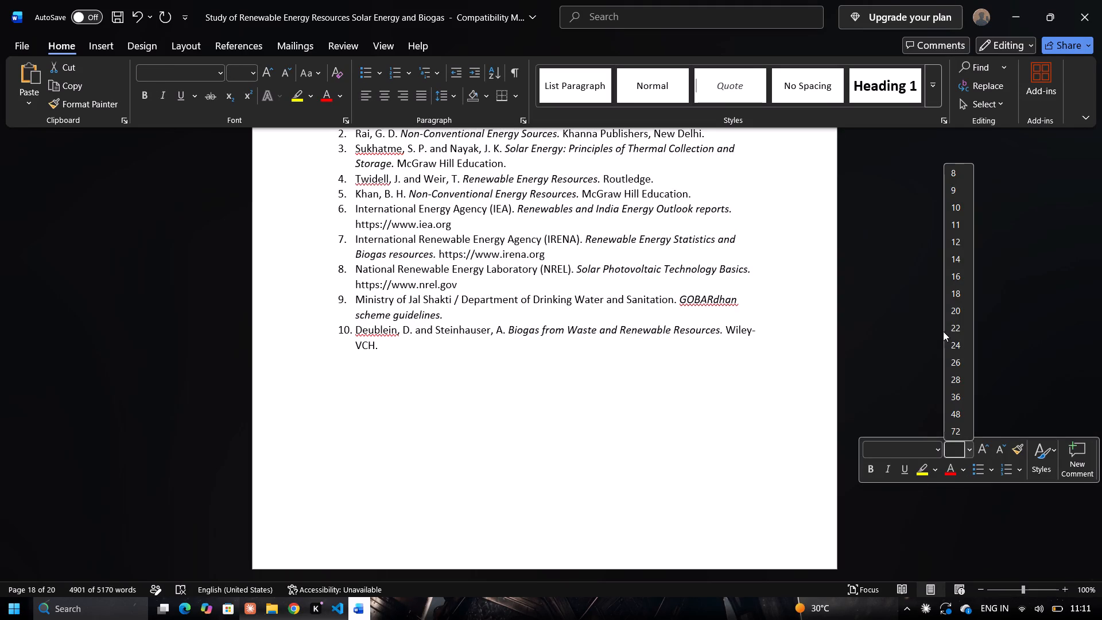
pyautogui.click(952, 258)
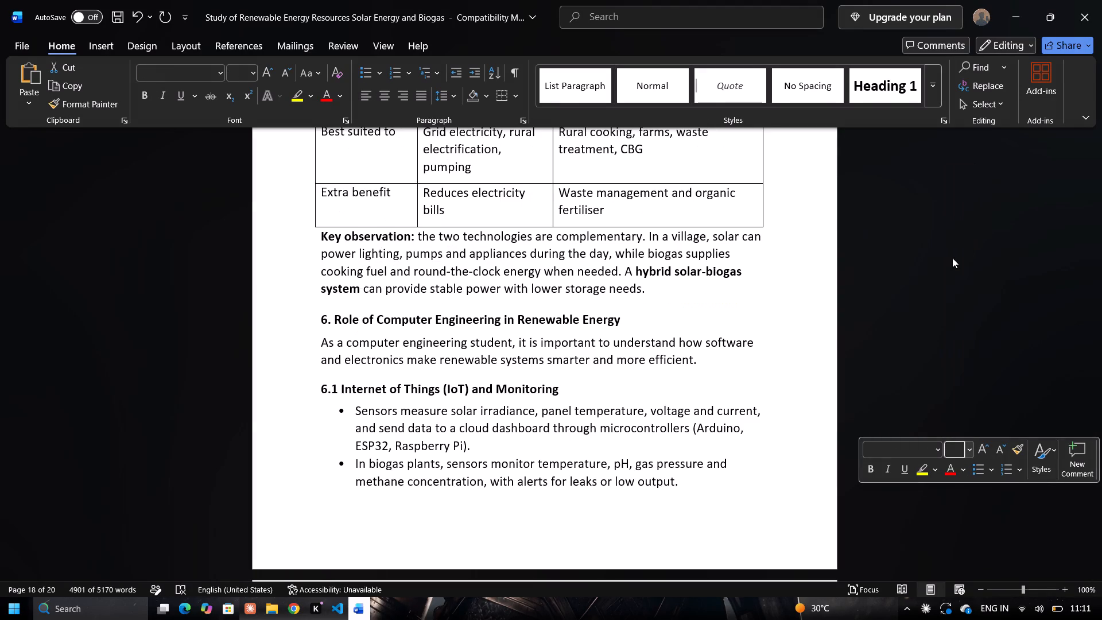
# Review the report's layout at the new font size, from section 6 back to the title page and 1. Introduction.
pyautogui.click(762, 379)
pyautogui.scroll(2, 762, 379)
pyautogui.scroll(-1, 762, 379)
pyautogui.scroll(4, 762, 379)
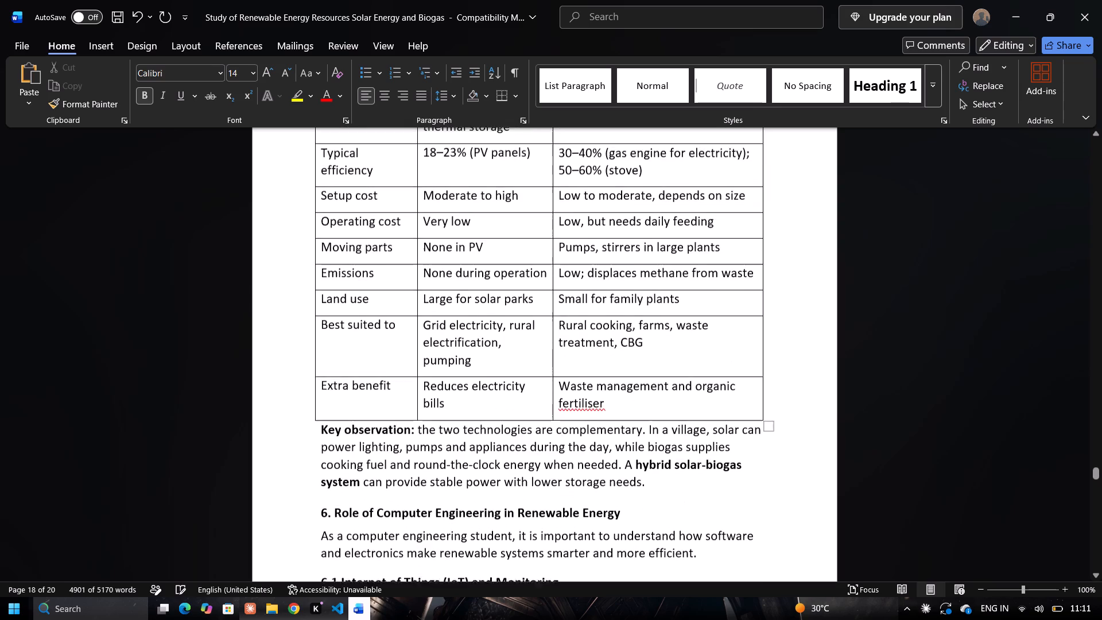
pyautogui.scroll(19, 762, 379)
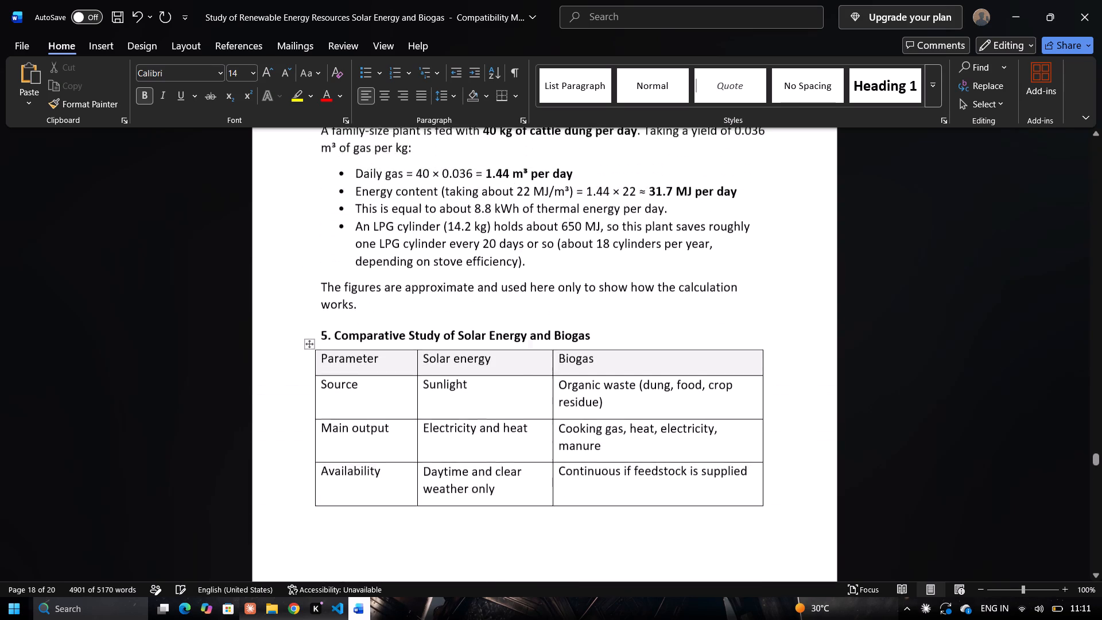
pyautogui.scroll(17, 762, 379)
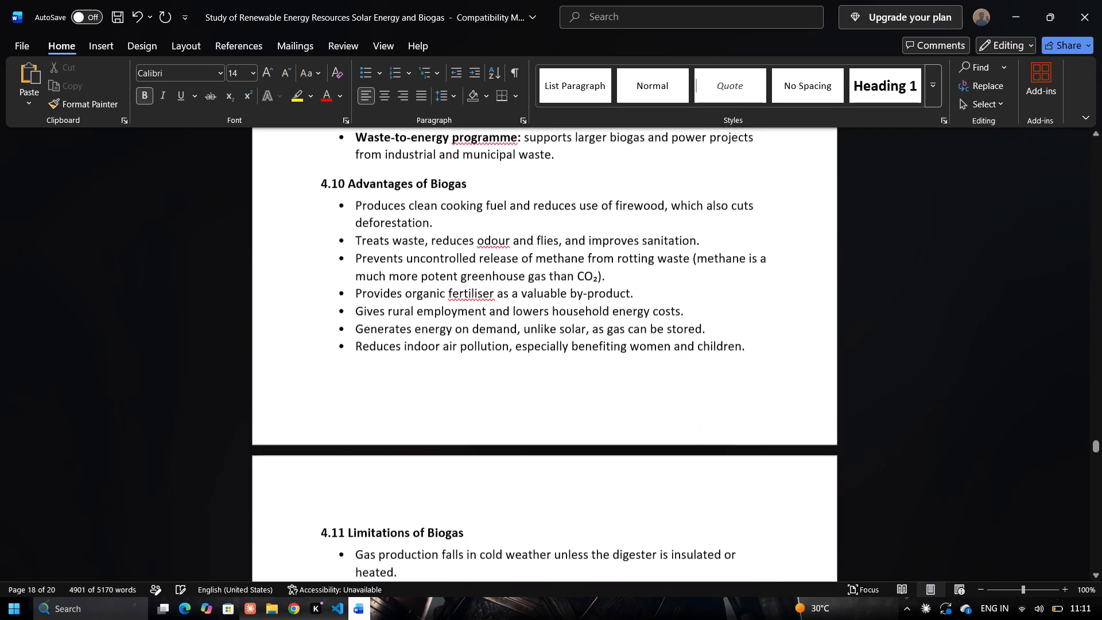
pyautogui.scroll(5, 762, 379)
pyautogui.scroll(-1, 762, 379)
pyautogui.scroll(11, 762, 379)
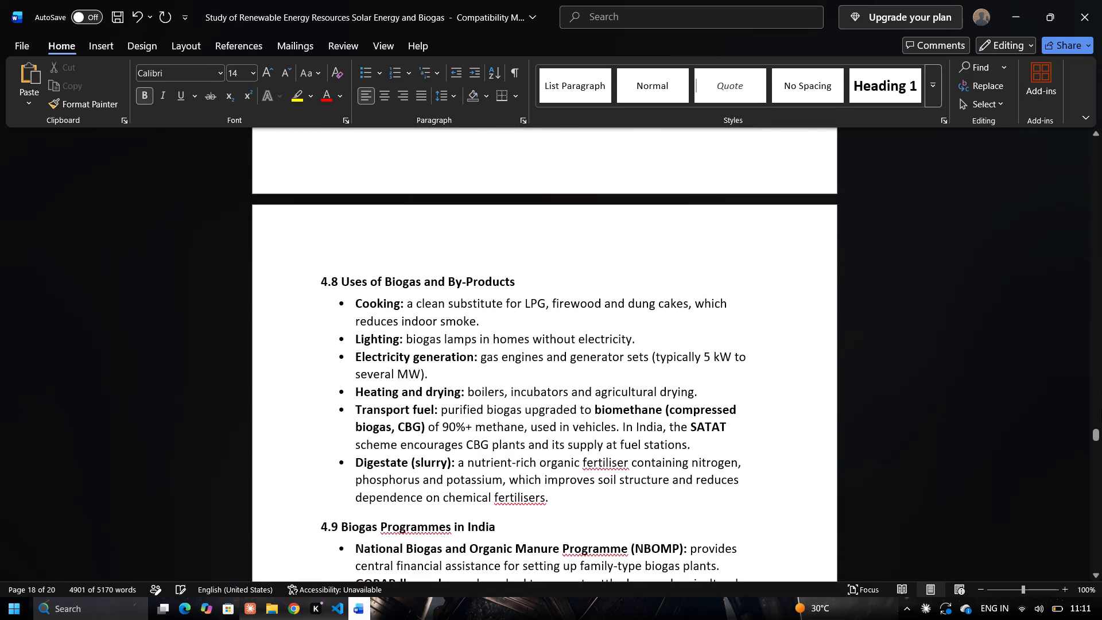
pyautogui.moveTo(1095, 434); pyautogui.dragTo(1086, 295)
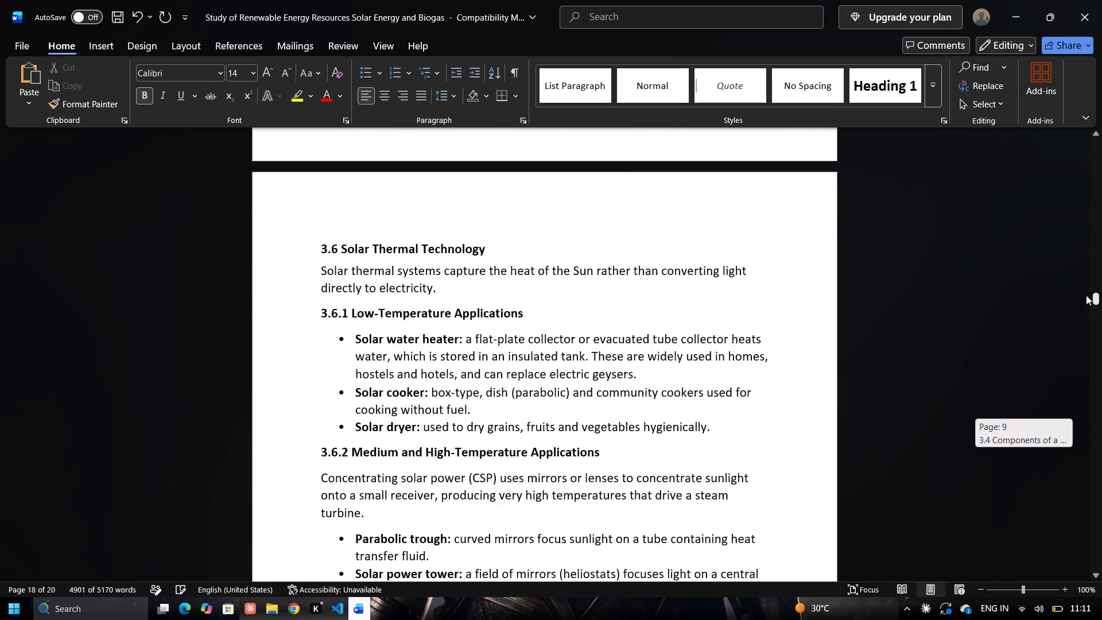
pyautogui.moveTo(1086, 295); pyautogui.dragTo(1065, 129)
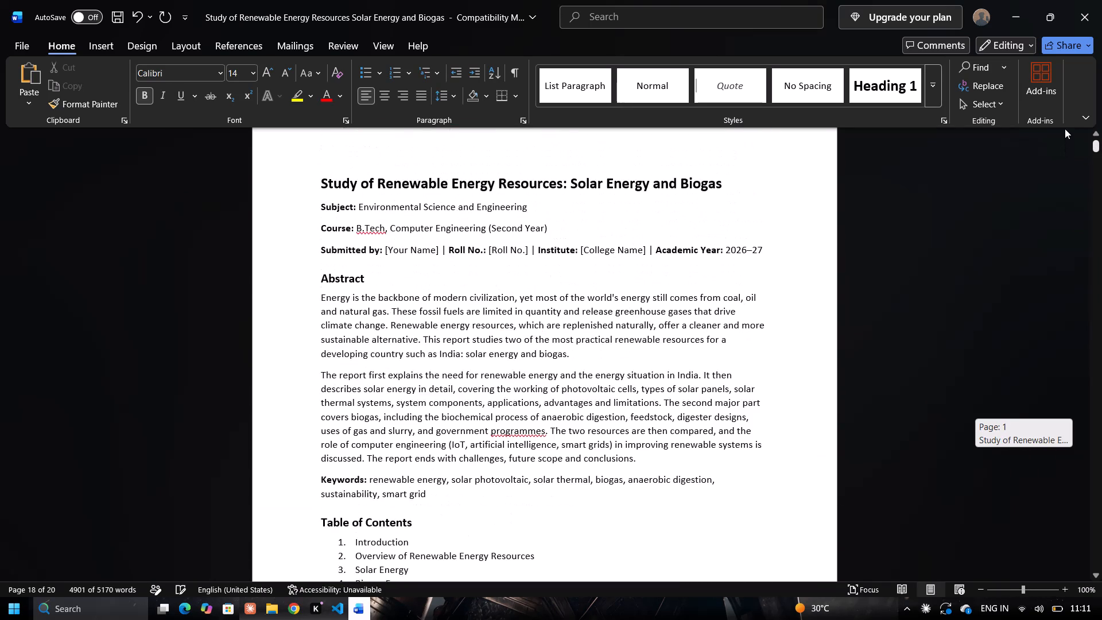
pyautogui.moveTo(1065, 129); pyautogui.dragTo(1077, 173)
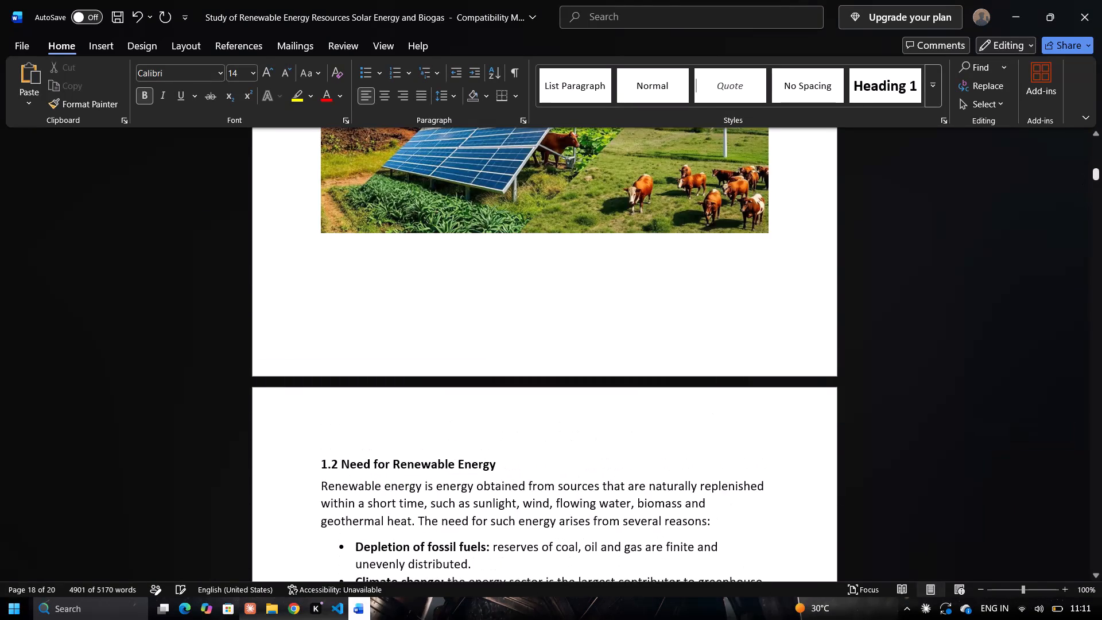
pyautogui.scroll(14, 717, 332)
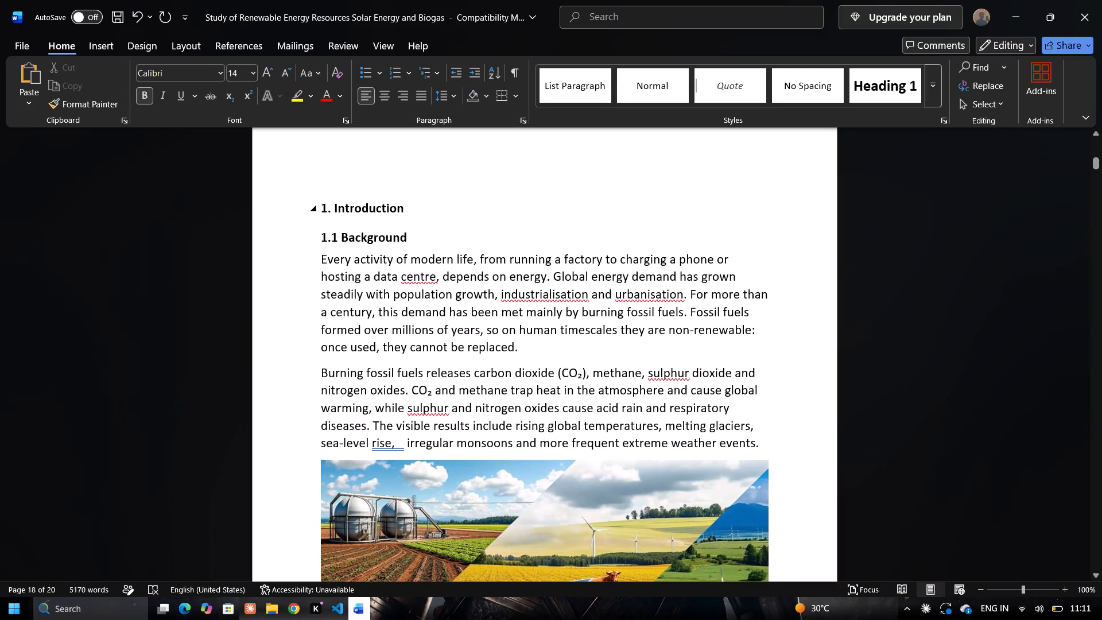
# Correct "centre" to "center" in the first paragraph of section 1.1 Background.
pyautogui.click(430, 278)
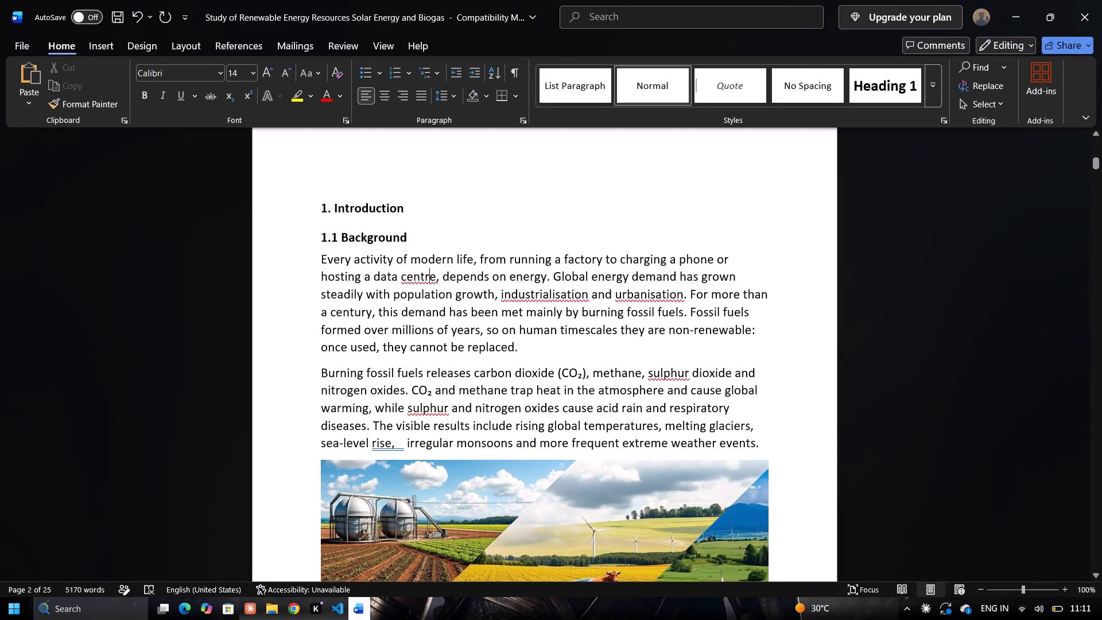
pyautogui.press('BackSpace')
pyautogui.press('Right')
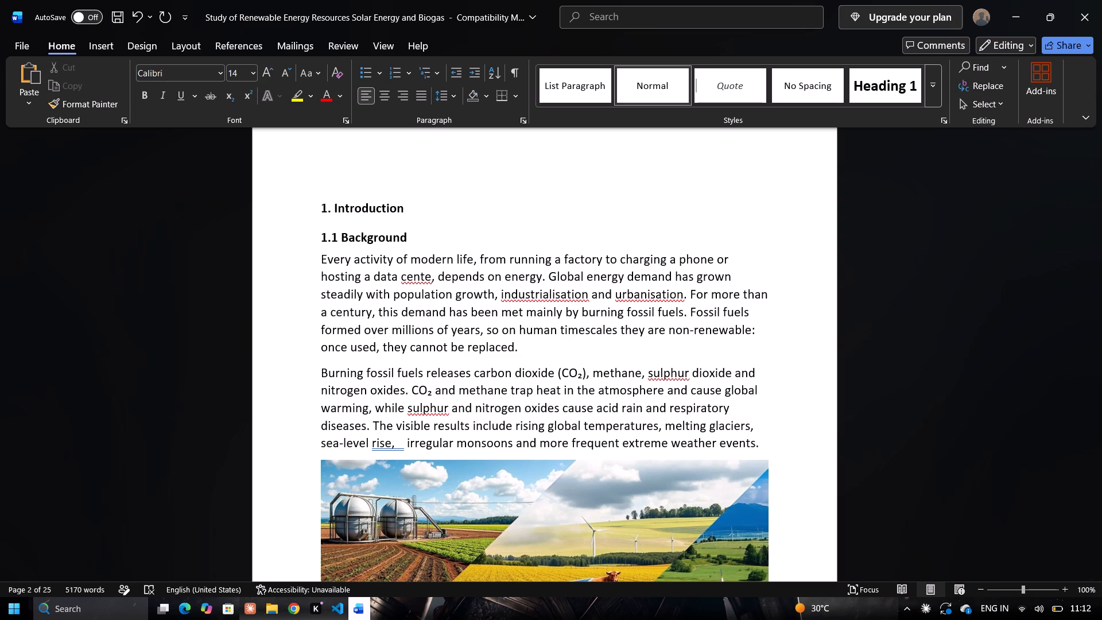
pyautogui.press('r')
# Examine the sections from 1.1 Background to 4.2 and back to 3.8 for layout and places lacking pictures.
pyautogui.scroll(-1, 689, 402)
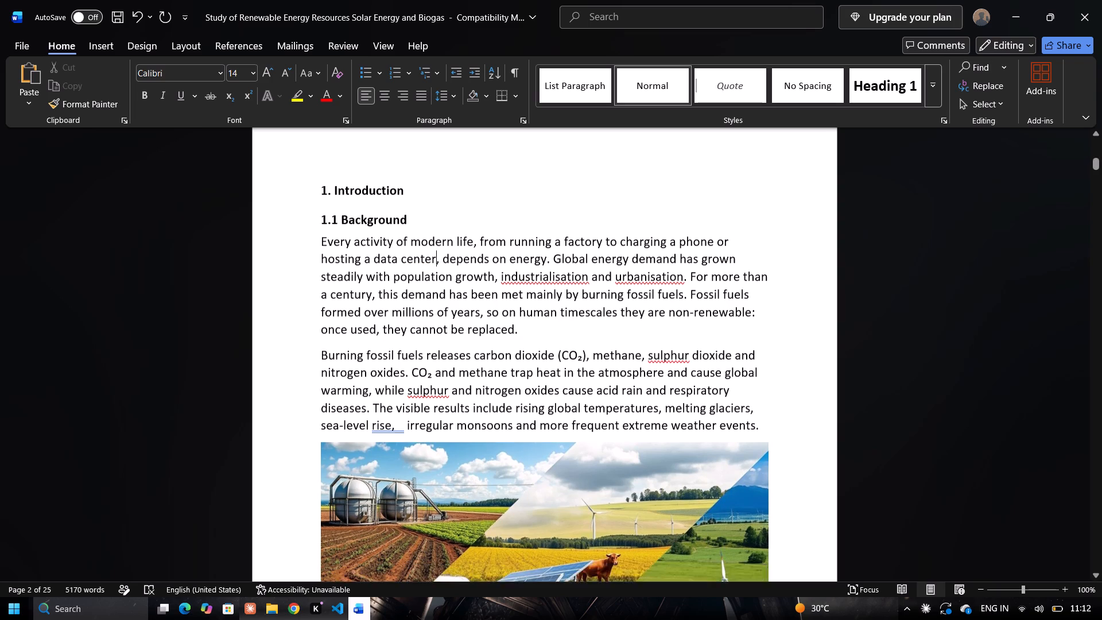
pyautogui.scroll(-1, 689, 402)
pyautogui.scroll(1, 689, 402)
pyautogui.scroll(-7, 689, 402)
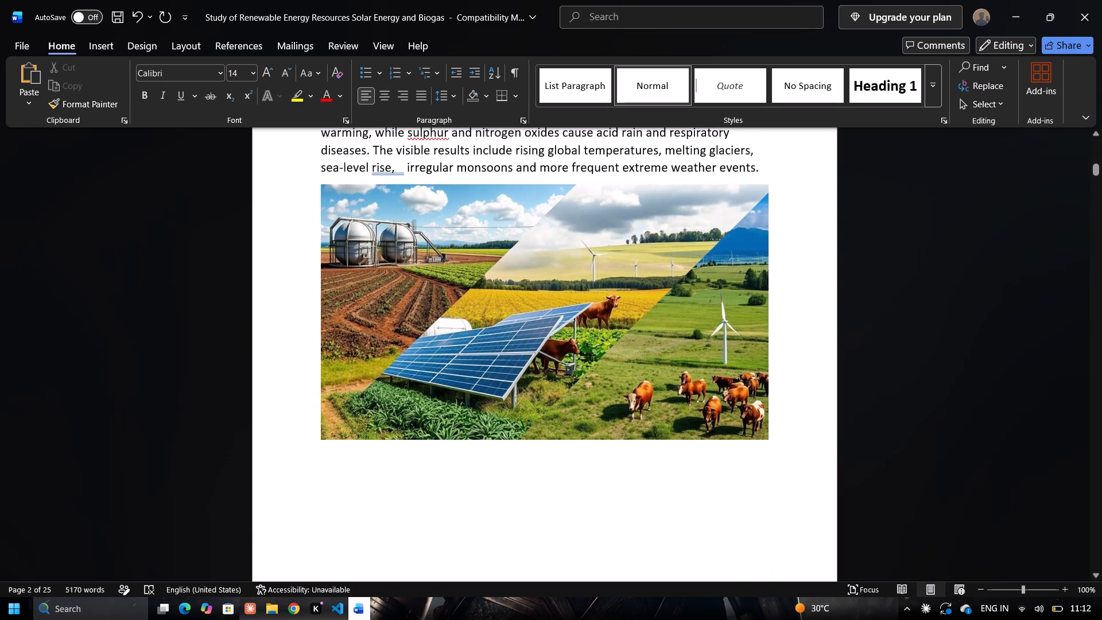
pyautogui.scroll(-15, 689, 402)
pyautogui.scroll(1, 689, 402)
pyautogui.scroll(-9, 689, 402)
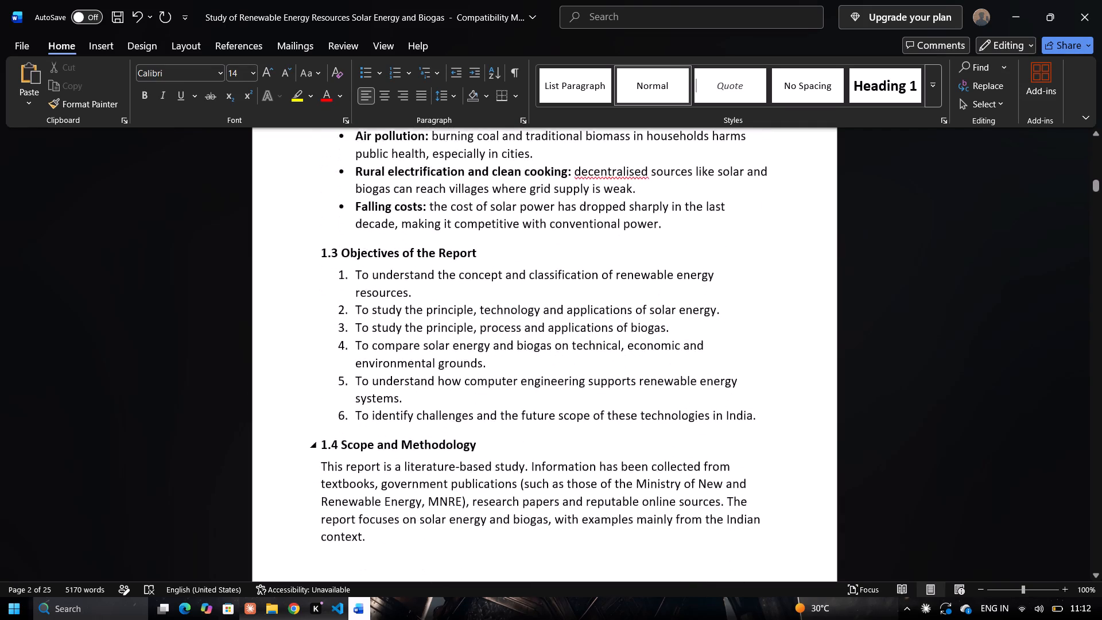
pyautogui.scroll(-11, 689, 402)
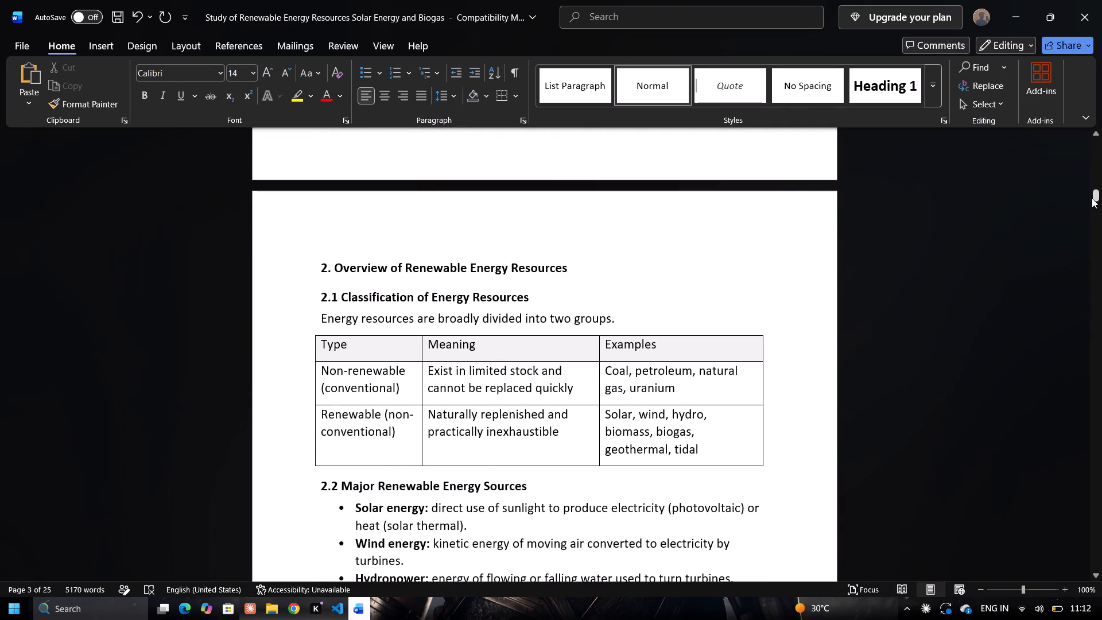
pyautogui.moveTo(1092, 197); pyautogui.dragTo(1096, 359)
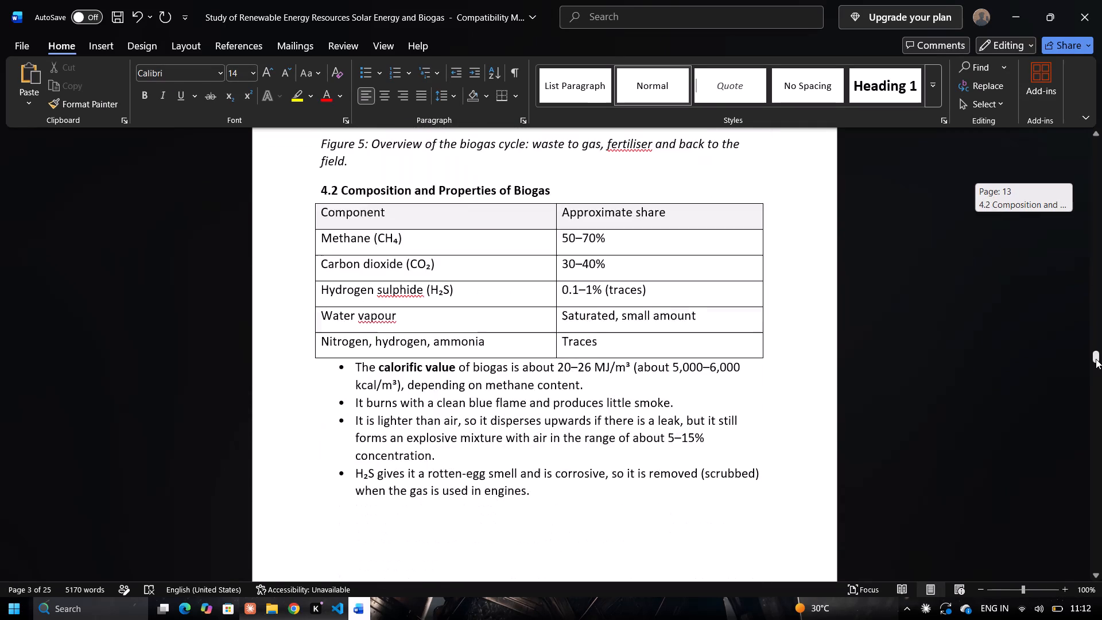
pyautogui.moveTo(1096, 359); pyautogui.dragTo(1092, 320)
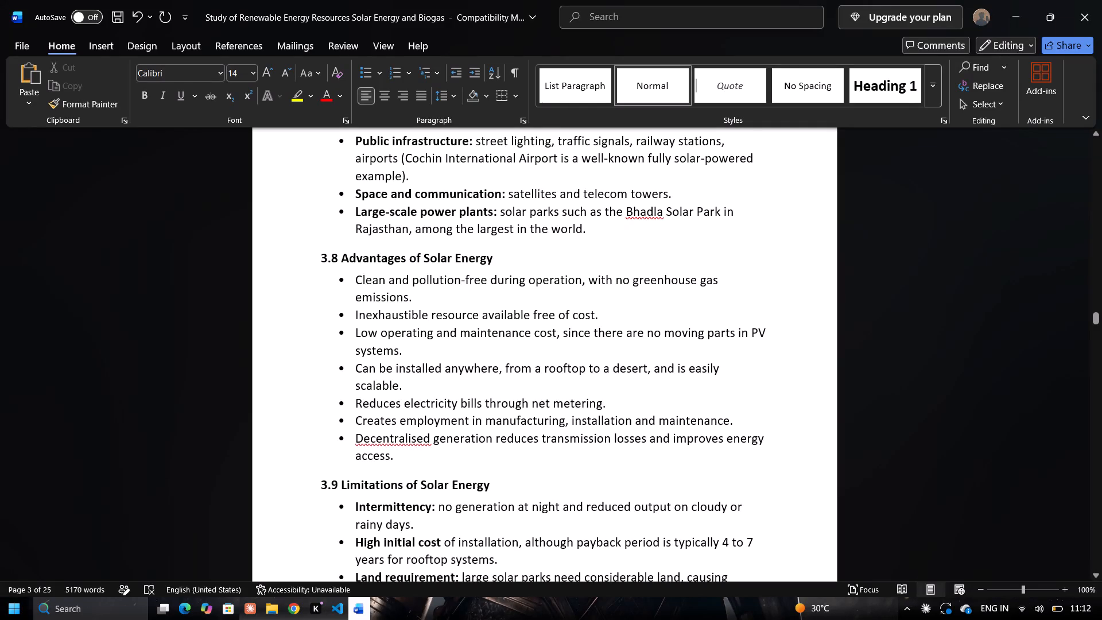
pyautogui.scroll(-1, 499, 435)
pyautogui.scroll(1, 499, 438)
pyautogui.scroll(-6, 499, 438)
pyautogui.scroll(1, 504, 440)
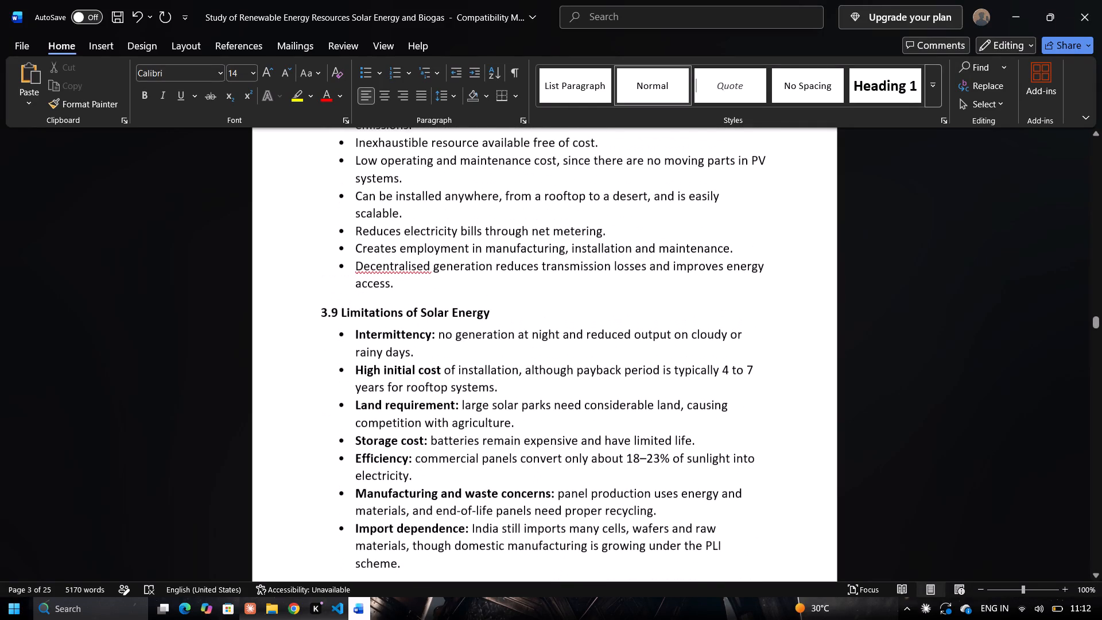
pyautogui.scroll(5, 504, 440)
# Copy the section 3.8 heading text and search Google Images in Chrome for "Advantages of Solar Energy".
pyautogui.moveTo(340, 259); pyautogui.dragTo(520, 261)
pyautogui.hotkey('ctrl', 'c')
pyautogui.click(286, 617)
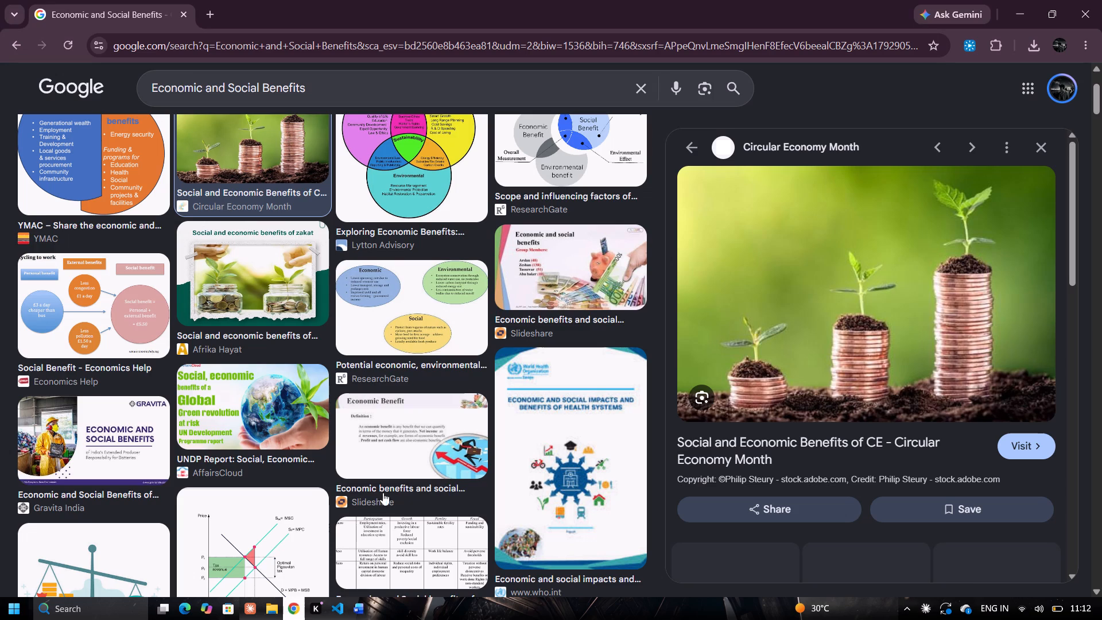
pyautogui.moveTo(308, 86); pyautogui.dragTo(130, 88)
pyautogui.press('BackSpace')
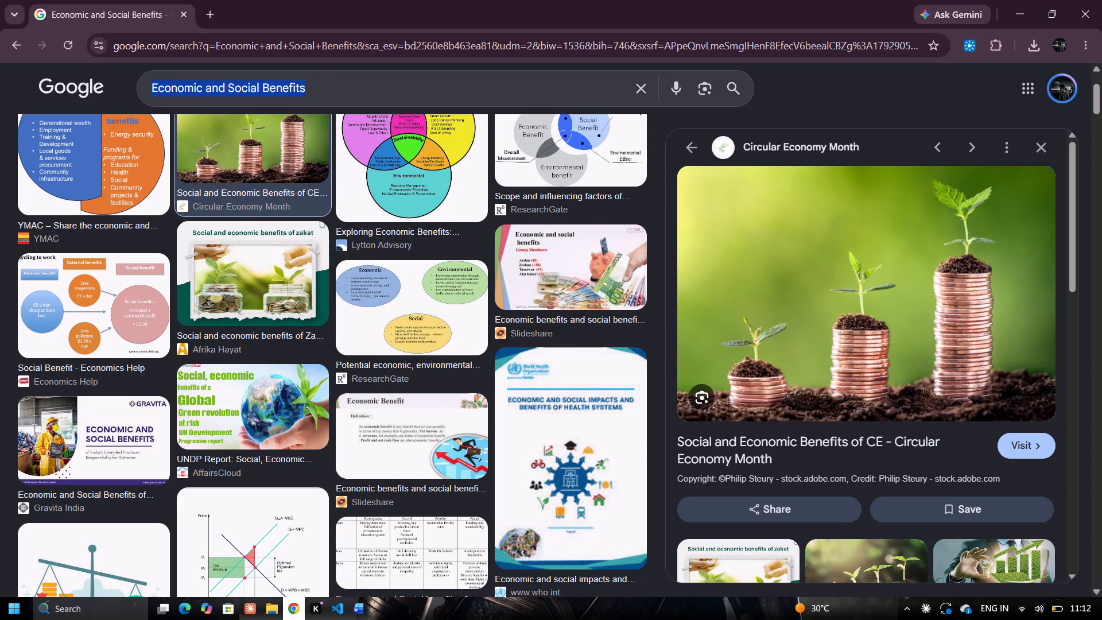
pyautogui.hotkey('ctrl', 'v')
pyautogui.press('Return')
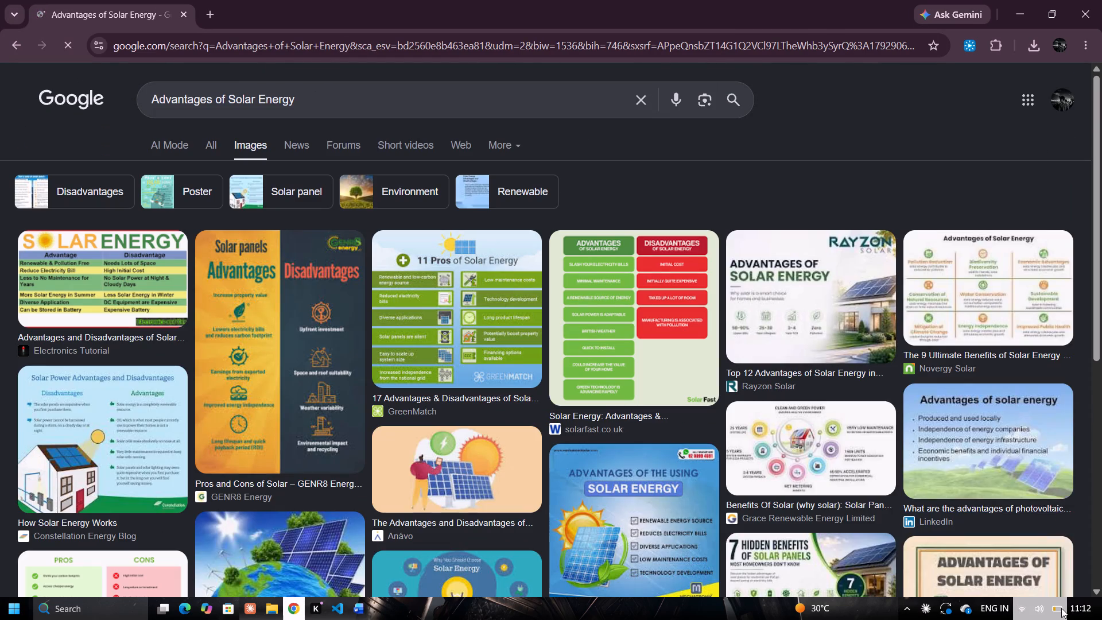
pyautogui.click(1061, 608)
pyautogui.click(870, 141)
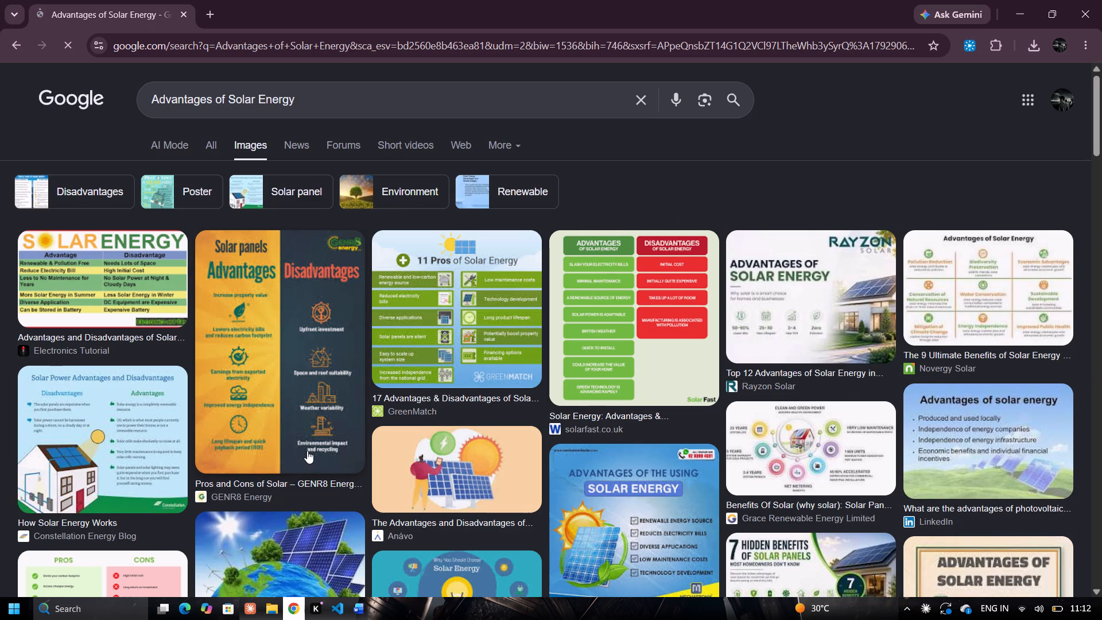
# Browse the image results and copy the Constellation Energy Blog picture "Solar Power Advantages and Disadvantages".
pyautogui.scroll(-2, 325, 475)
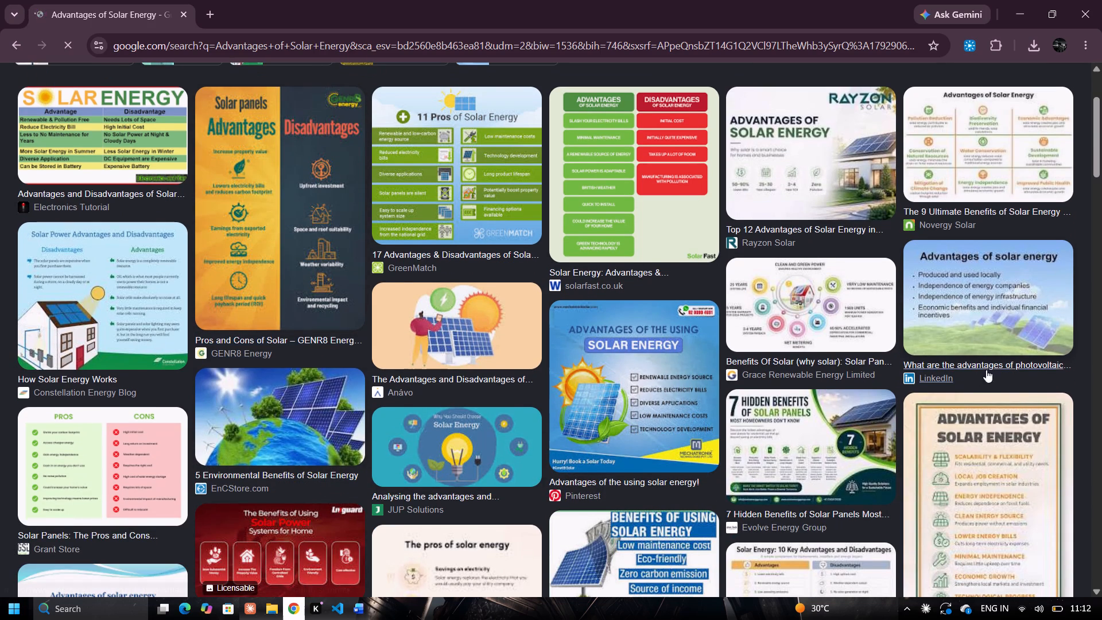
pyautogui.scroll(-3, 1087, 405)
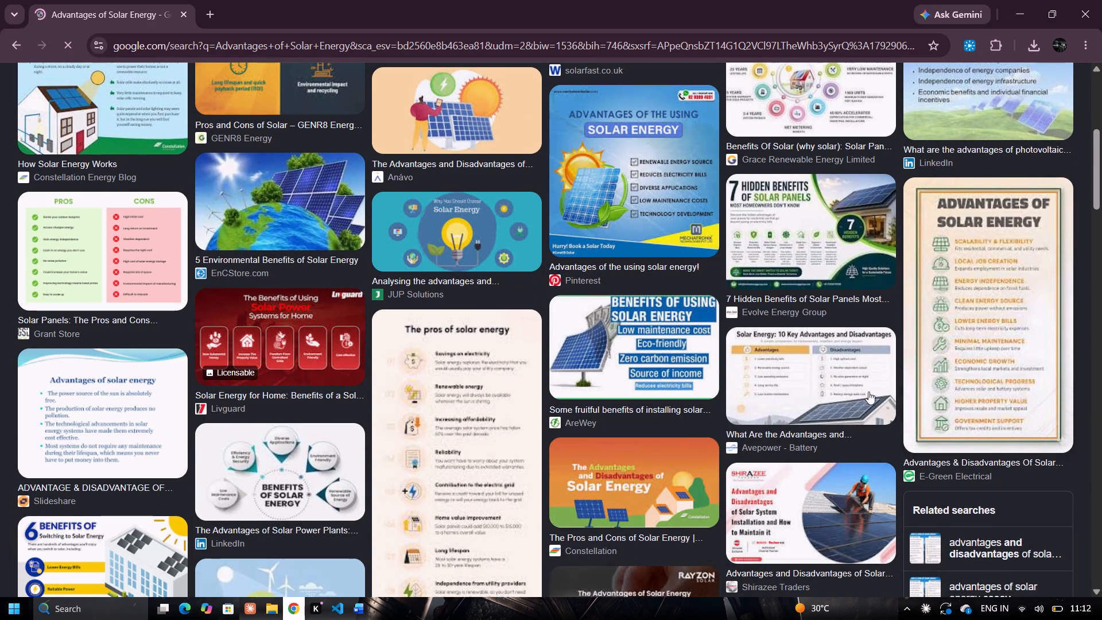
pyautogui.scroll(1, 250, 400)
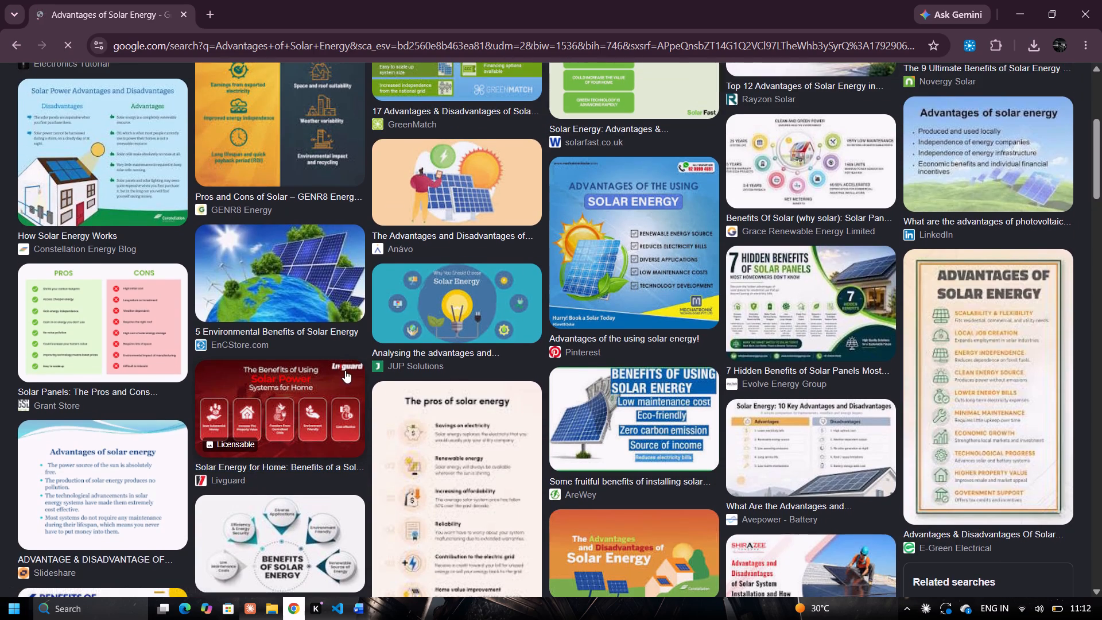
pyautogui.scroll(2, 328, 370)
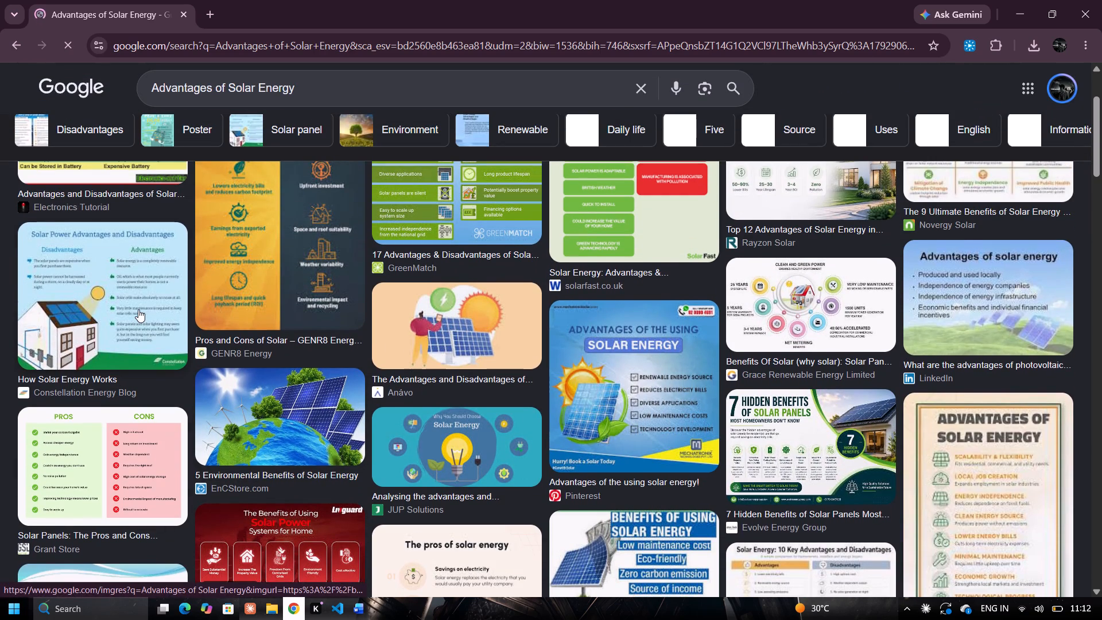
pyautogui.scroll(-5, 804, 485)
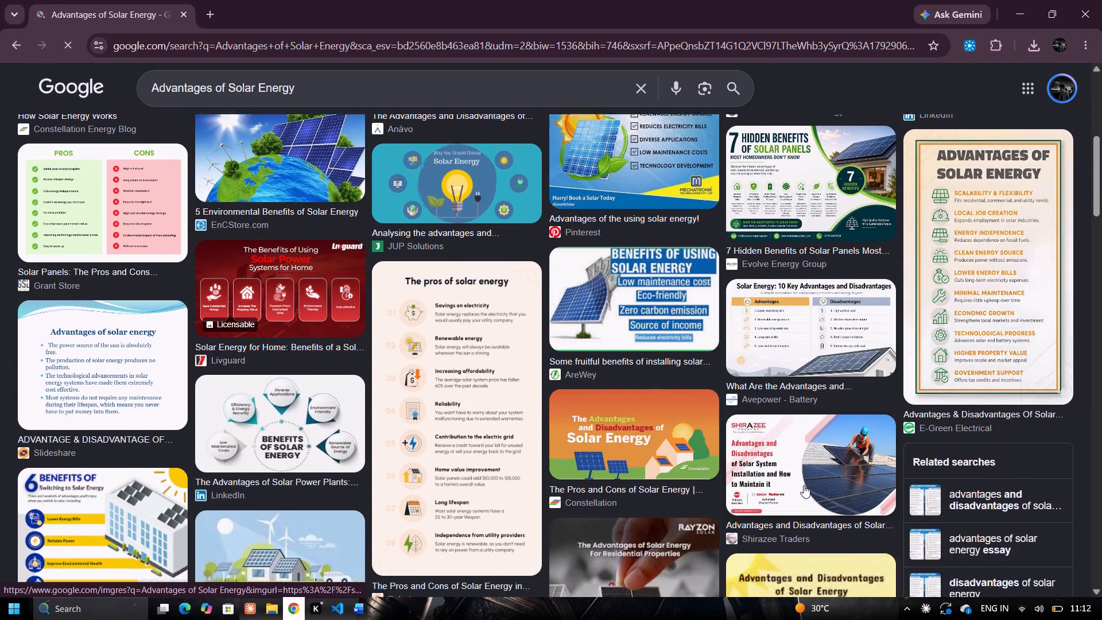
pyautogui.scroll(-2, 804, 485)
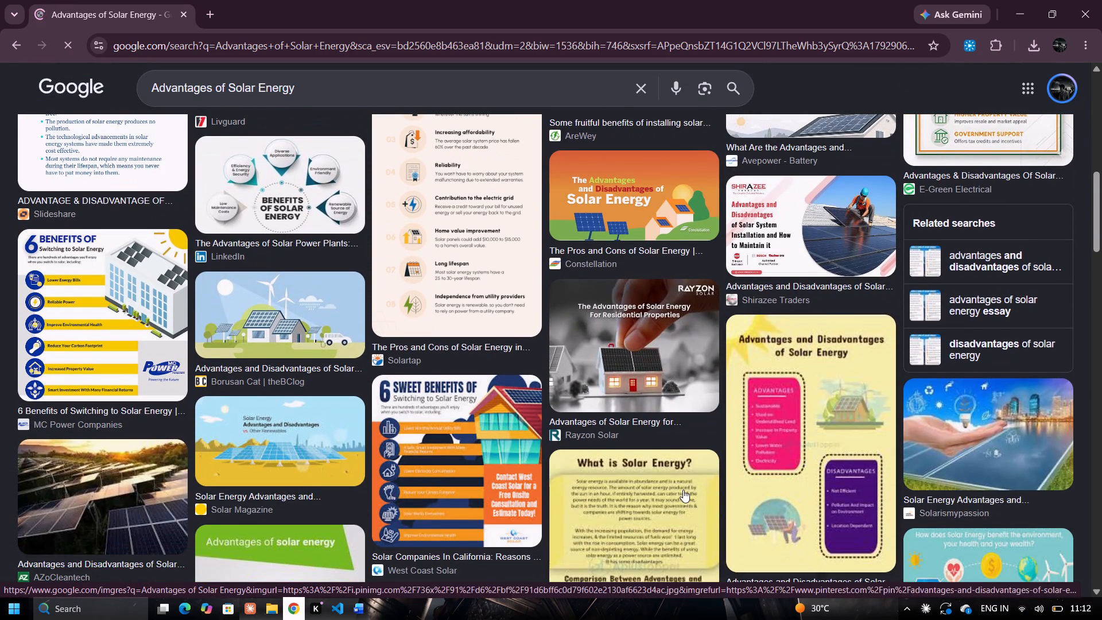
pyautogui.scroll(3, 33, 448)
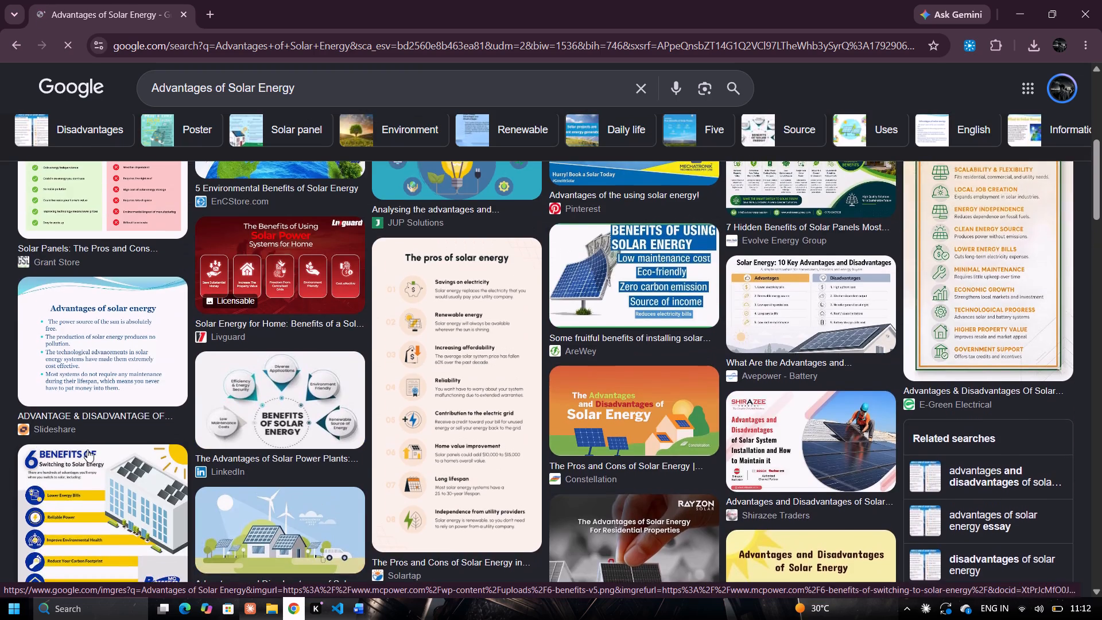
pyautogui.scroll(6, 118, 449)
pyautogui.scroll(-1, 133, 441)
pyautogui.click(167, 387)
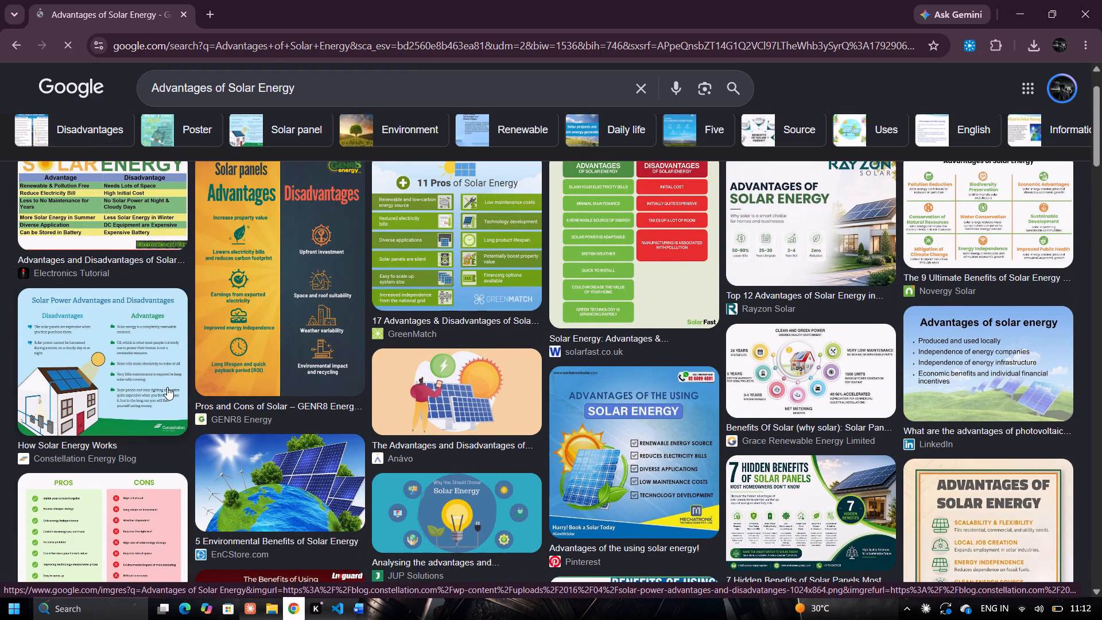
pyautogui.scroll(2, 441, 390)
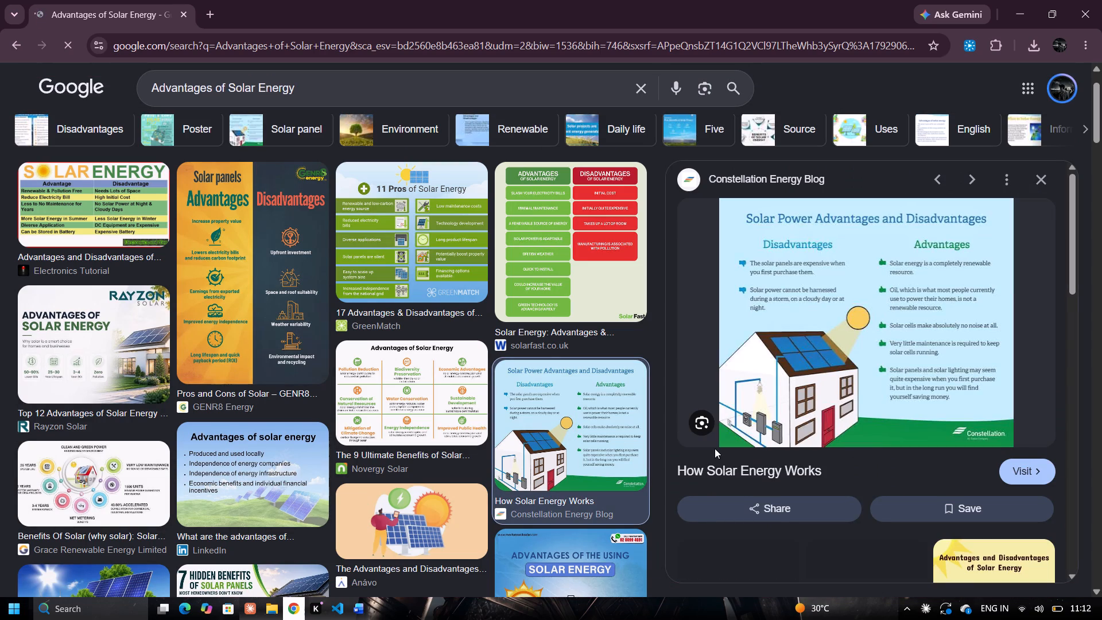
pyautogui.rightClick(897, 359)
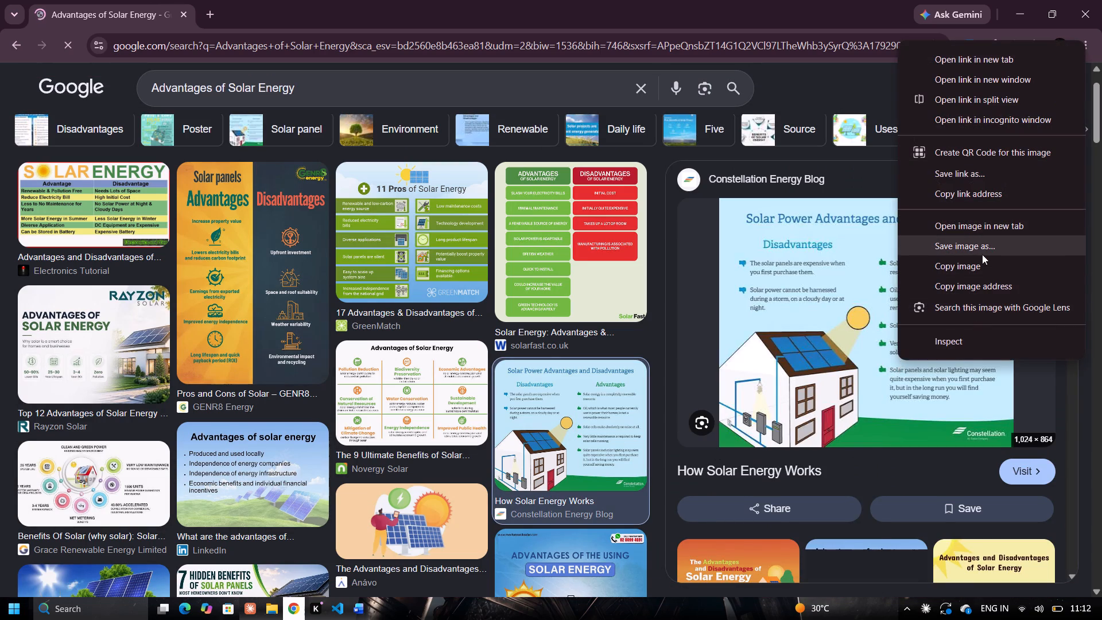
pyautogui.click(974, 266)
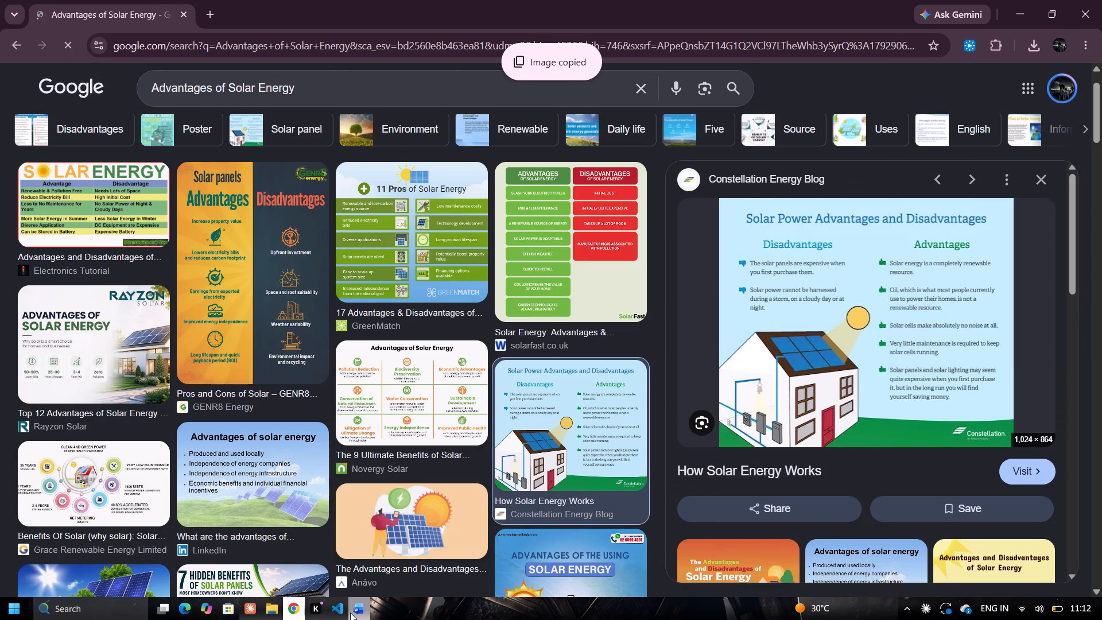
# Switch to Word and place the cursor in the last bullet of section 3.8 Advantages of Solar Energy.
pyautogui.click(350, 613)
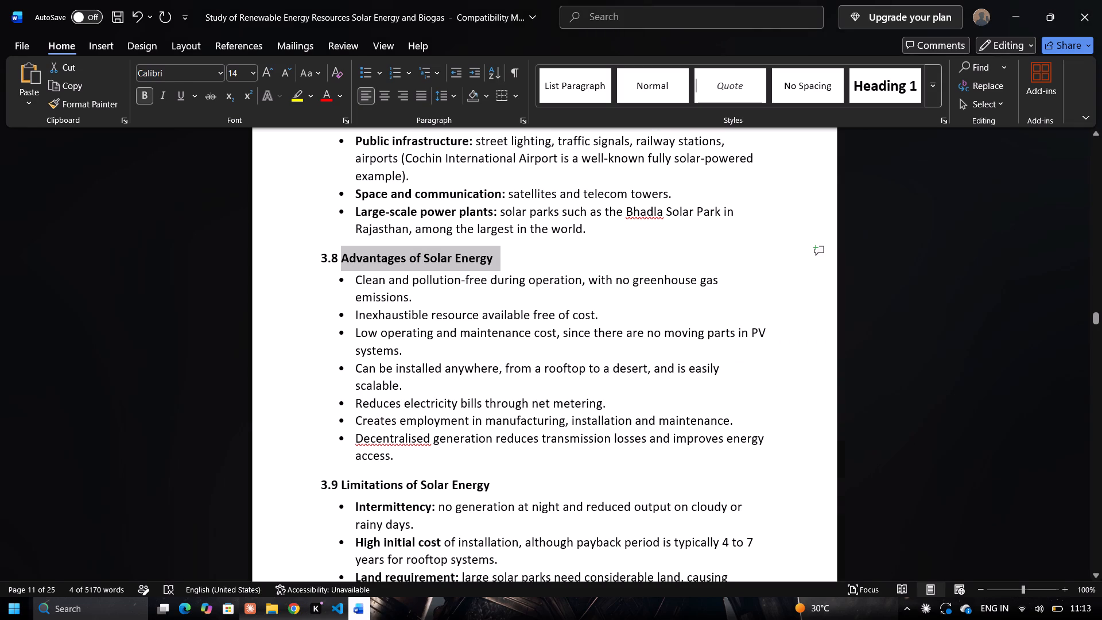
pyautogui.click(768, 454)
pyautogui.click(778, 444)
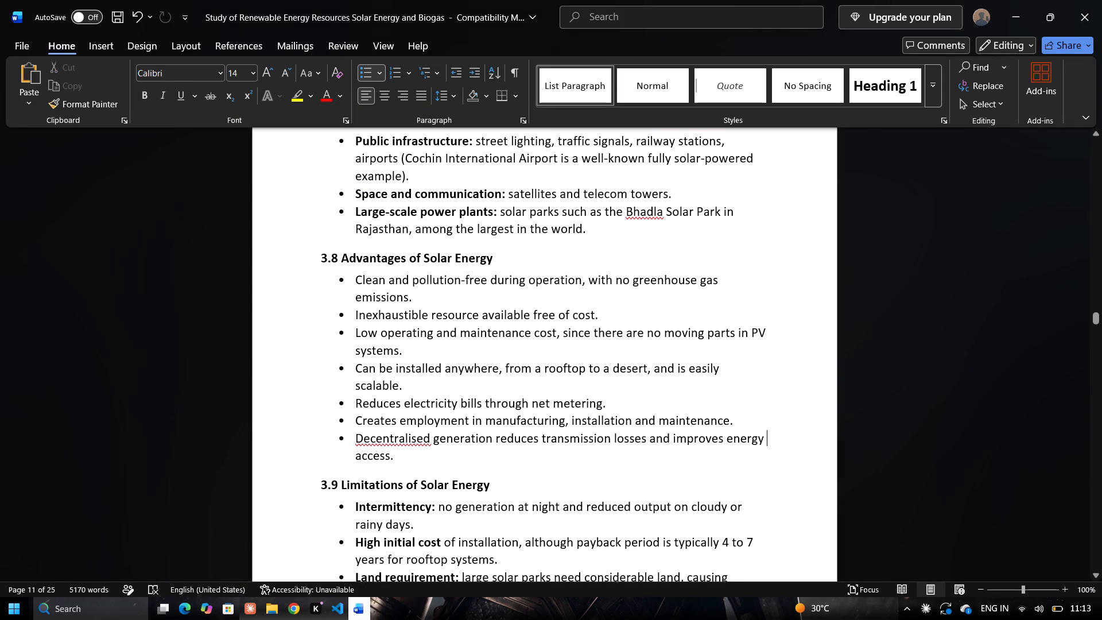
# Look back through the report from section 3.8 to the front pages.
pyautogui.scroll(12, 629, 363)
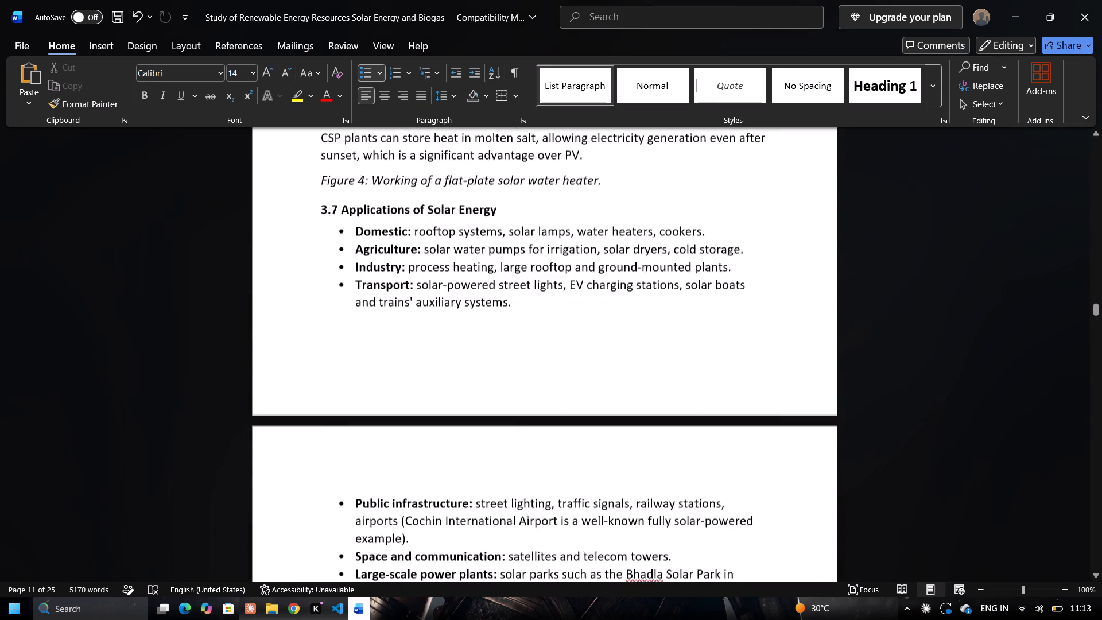
pyautogui.scroll(6, 629, 363)
pyautogui.moveTo(1093, 296); pyautogui.dragTo(1090, 194)
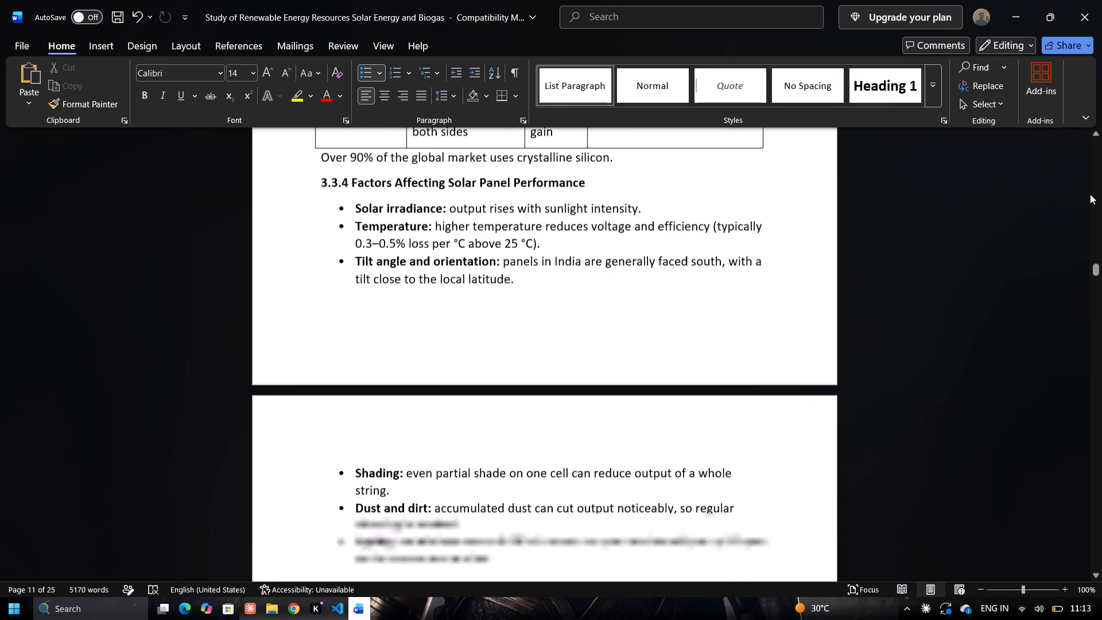
pyautogui.moveTo(1090, 194); pyautogui.dragTo(1081, 102)
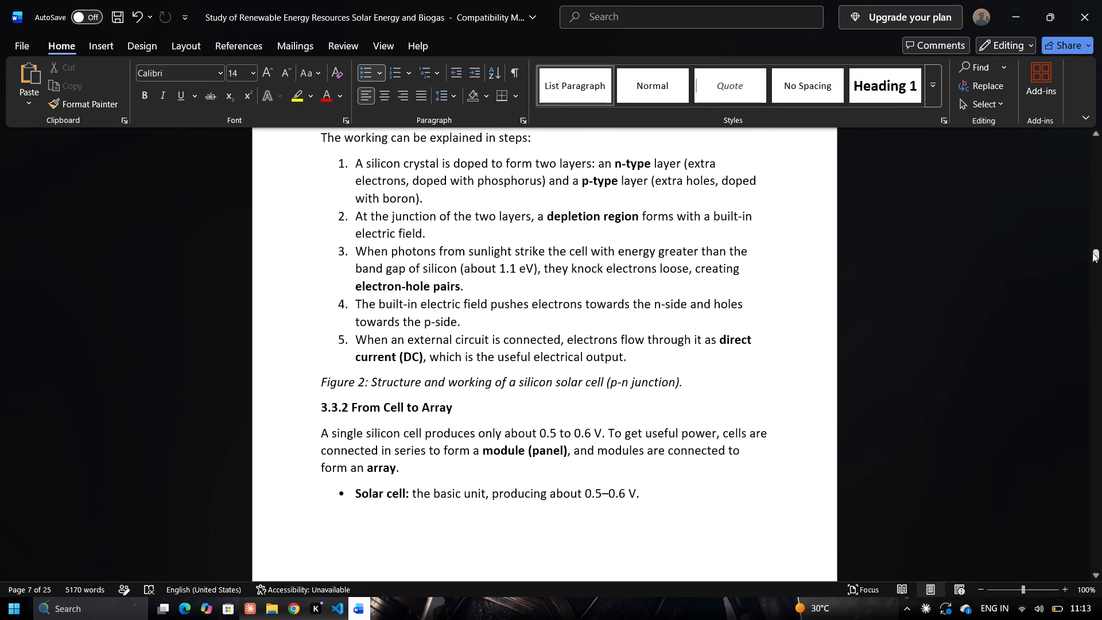
pyautogui.moveTo(1092, 253); pyautogui.dragTo(1092, 127)
# Examine the pages from the Table of Contents to section 4.2 for layout, figures and picture placement.
pyautogui.scroll(-12, 693, 440)
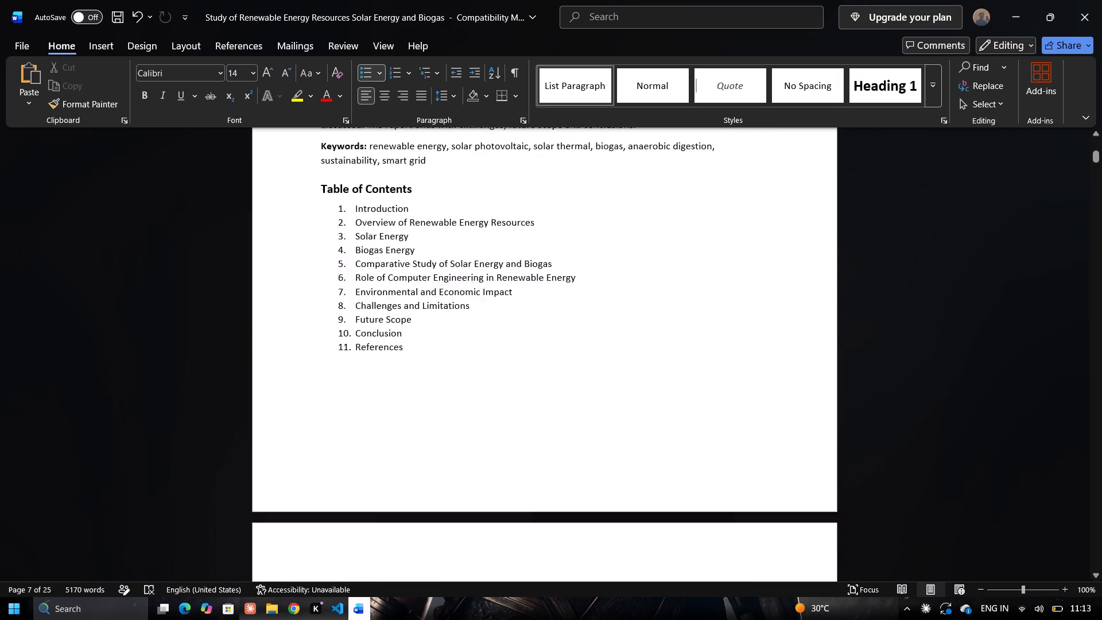
pyautogui.scroll(-6, 693, 450)
pyautogui.scroll(1, 693, 450)
pyautogui.scroll(-20, 693, 450)
pyautogui.scroll(-10, 693, 450)
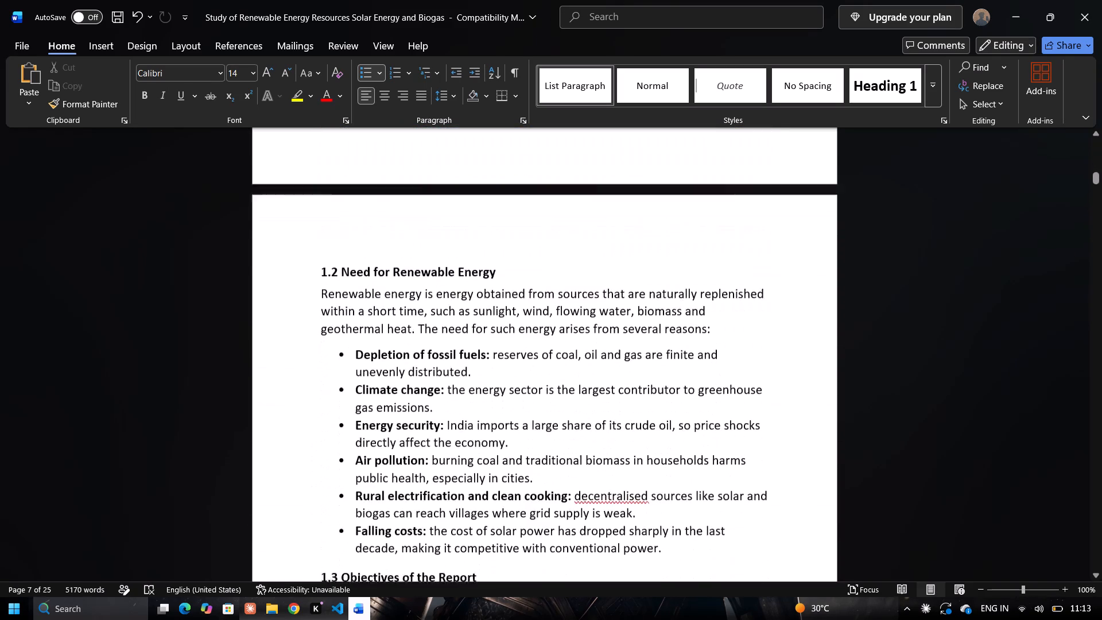
pyautogui.scroll(-11, 693, 450)
pyautogui.scroll(1, 693, 450)
pyautogui.scroll(-20, 693, 450)
pyautogui.scroll(-12, 693, 450)
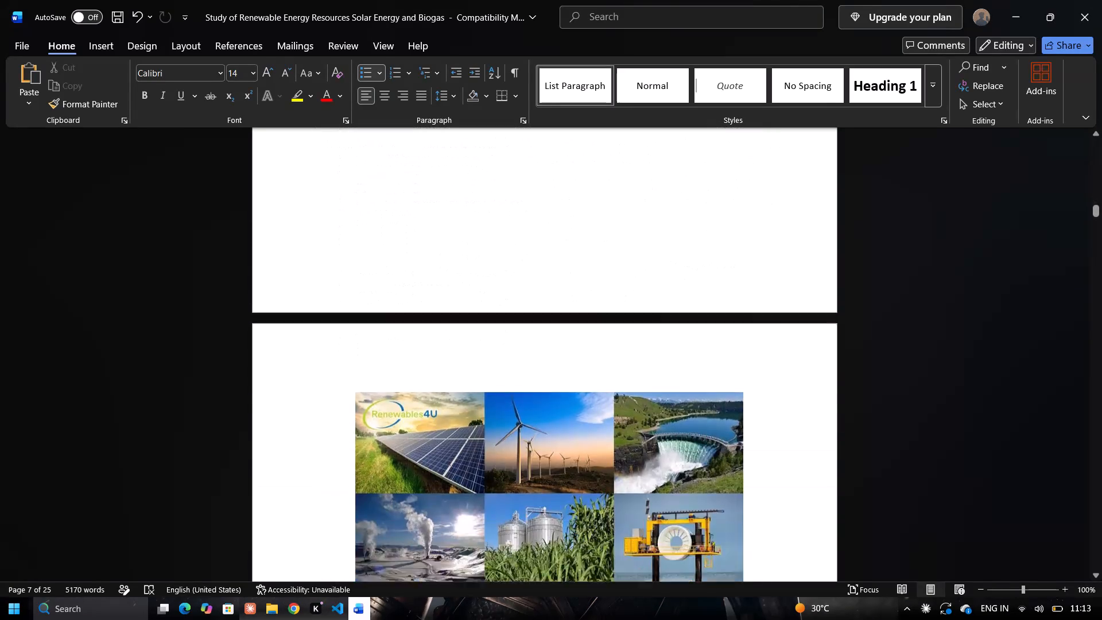
pyautogui.scroll(-10, 693, 450)
pyautogui.scroll(1, 693, 450)
pyautogui.scroll(-20, 693, 450)
pyautogui.scroll(-1, 693, 450)
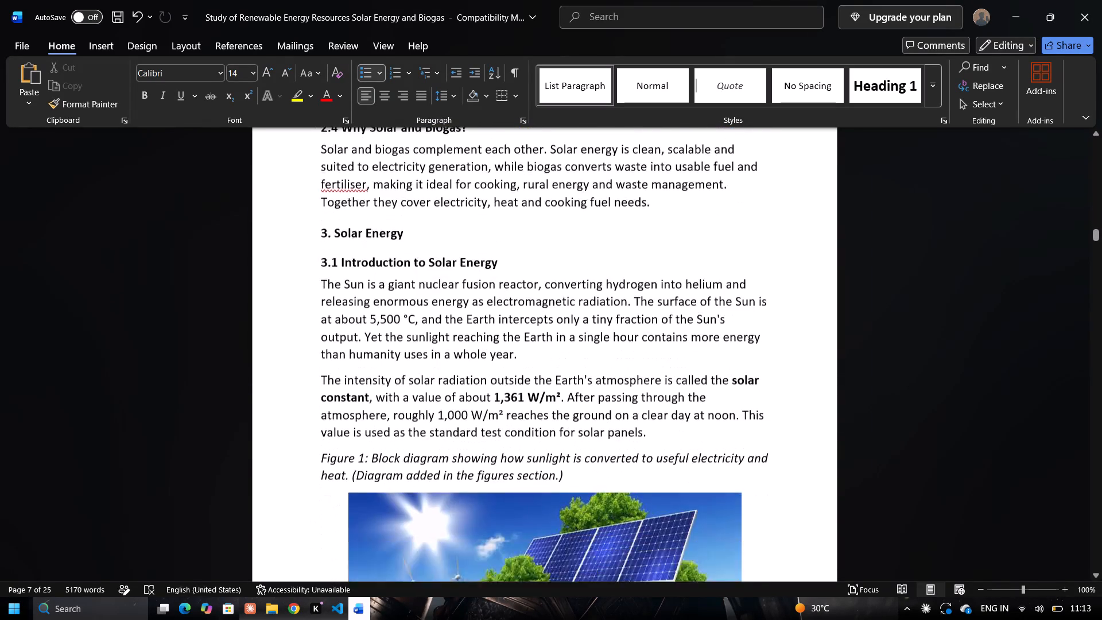
pyautogui.scroll(-20, 693, 450)
pyautogui.scroll(1, 693, 450)
pyautogui.scroll(-17, 693, 450)
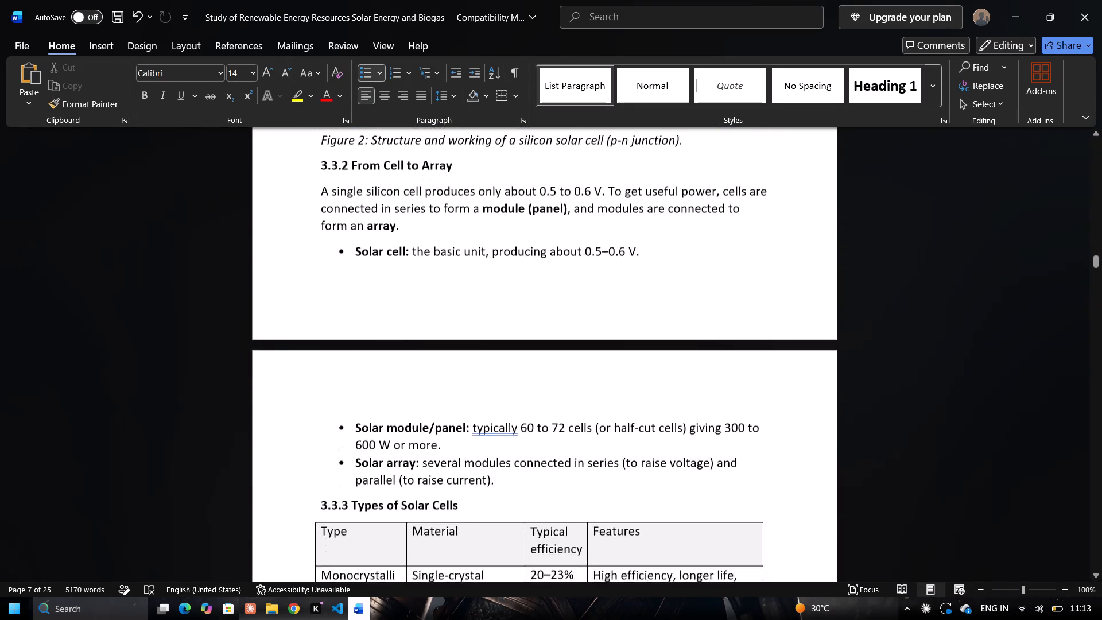
pyautogui.scroll(-4, 693, 450)
pyautogui.scroll(1, 693, 450)
pyautogui.scroll(-1, 693, 450)
pyautogui.scroll(1, 693, 450)
pyautogui.scroll(-20, 693, 450)
pyautogui.scroll(-1, 693, 450)
pyautogui.scroll(1, 693, 450)
pyautogui.scroll(-14, 693, 450)
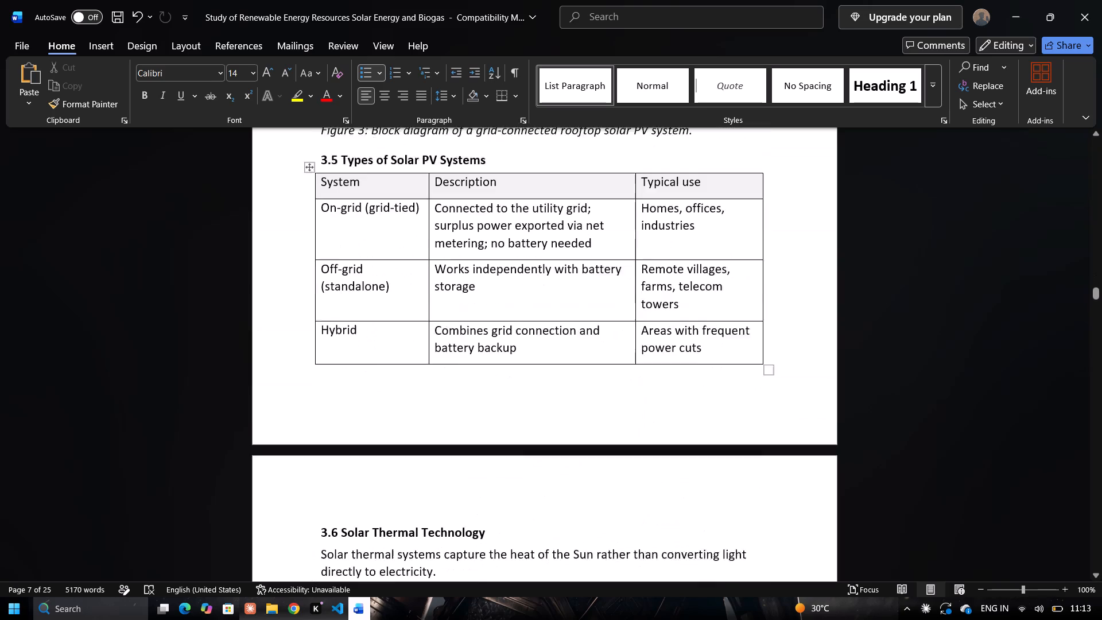
pyautogui.scroll(-7, 693, 450)
pyautogui.scroll(1, 693, 450)
pyautogui.scroll(-16, 693, 450)
pyautogui.scroll(-5, 693, 450)
pyautogui.scroll(1, 693, 450)
pyautogui.scroll(-9, 693, 450)
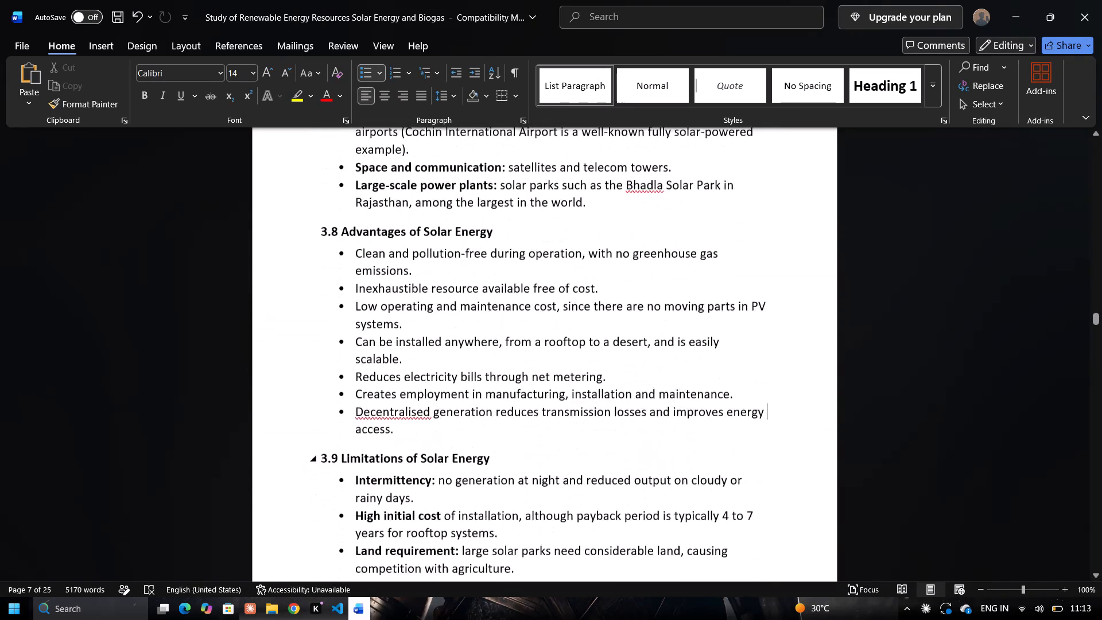
pyautogui.scroll(-12, 693, 450)
pyautogui.scroll(1, 693, 450)
pyautogui.scroll(-18, 693, 450)
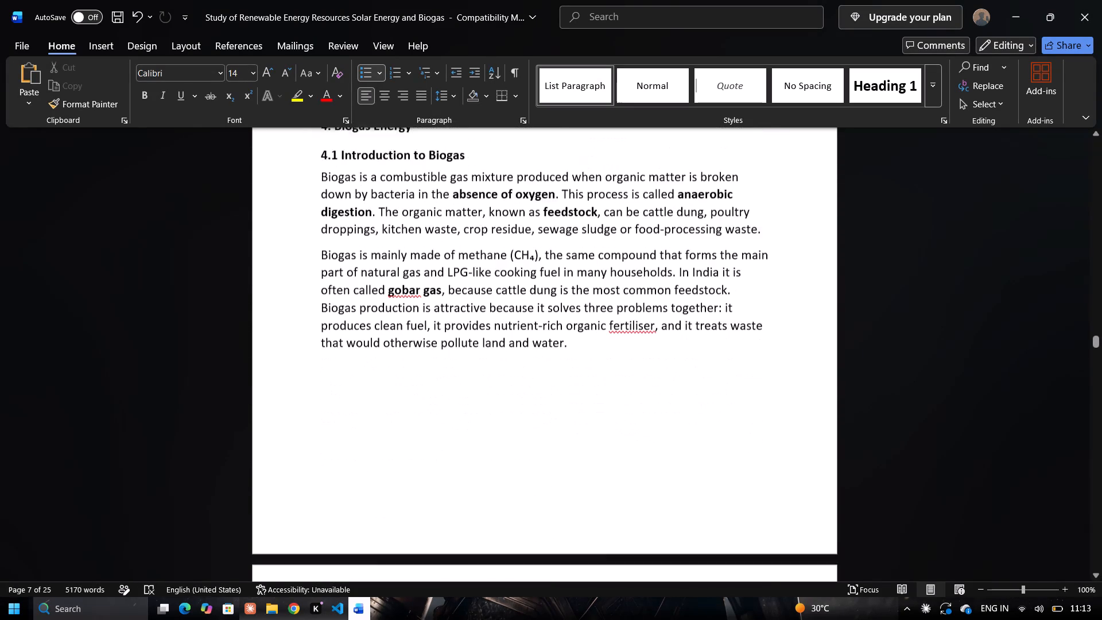
pyautogui.scroll(-12, 1061, 451)
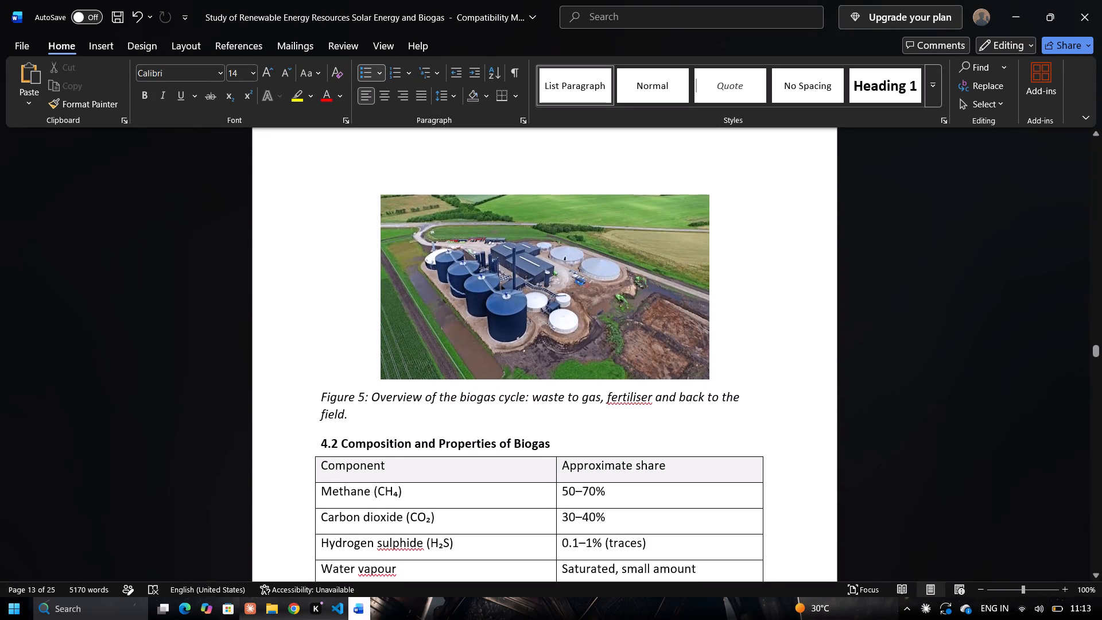
pyautogui.scroll(-1, 1061, 451)
# Skim the remaining sections from 4.2 through 11. References and return to the title page.
pyautogui.moveTo(1092, 350); pyautogui.dragTo(1082, 447)
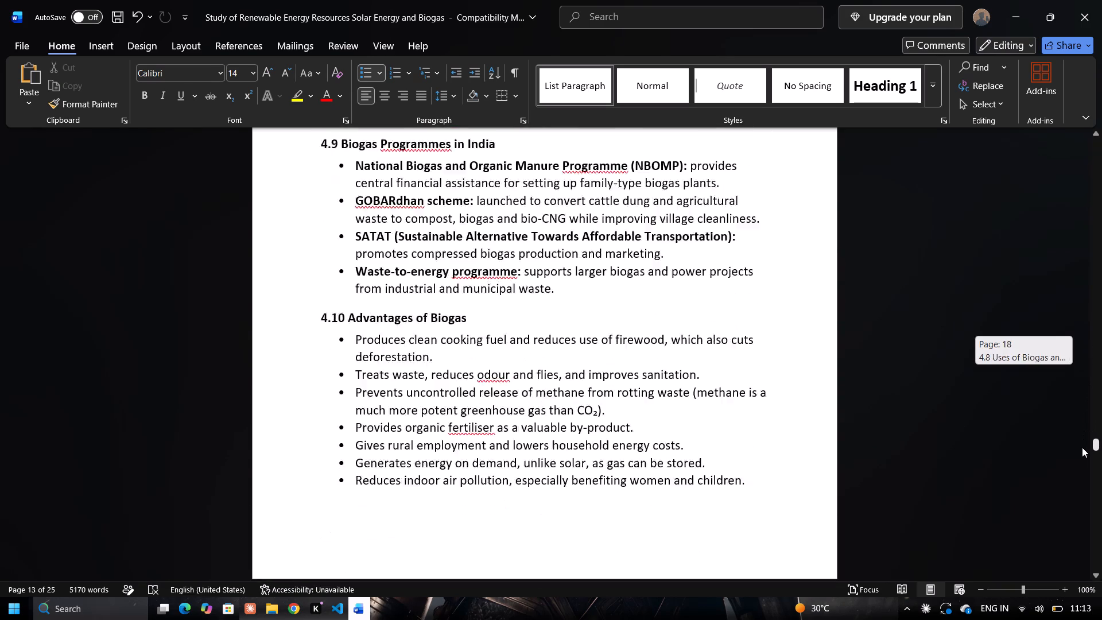
pyautogui.moveTo(1082, 447); pyautogui.dragTo(1081, 563)
pyautogui.scroll(11, 714, 431)
pyautogui.scroll(-1, 714, 431)
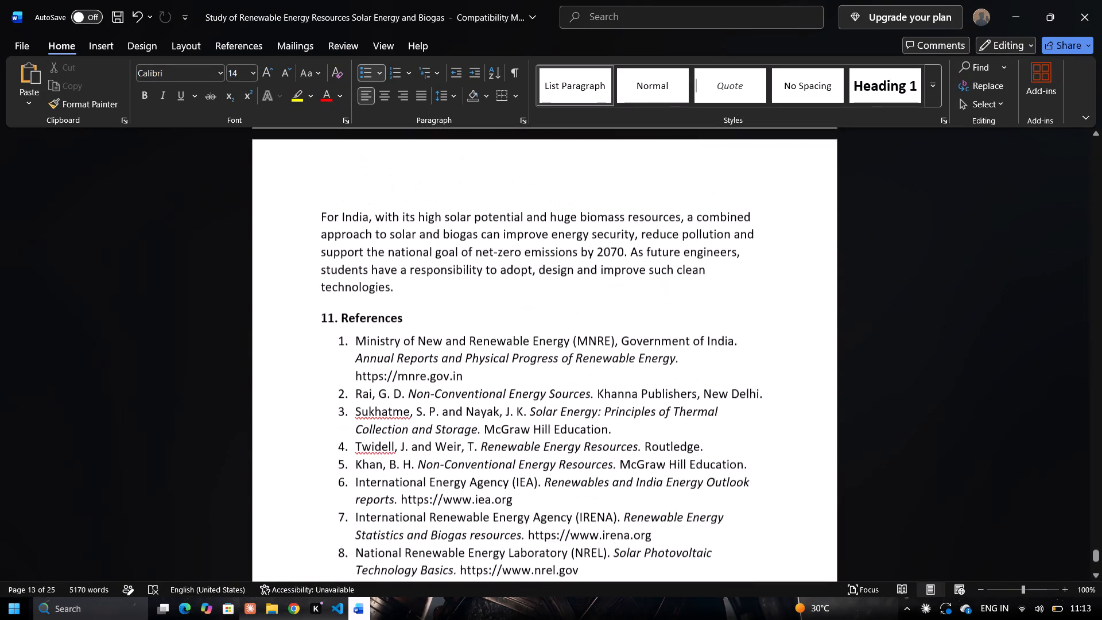
pyautogui.moveTo(1097, 556); pyautogui.dragTo(1101, 119)
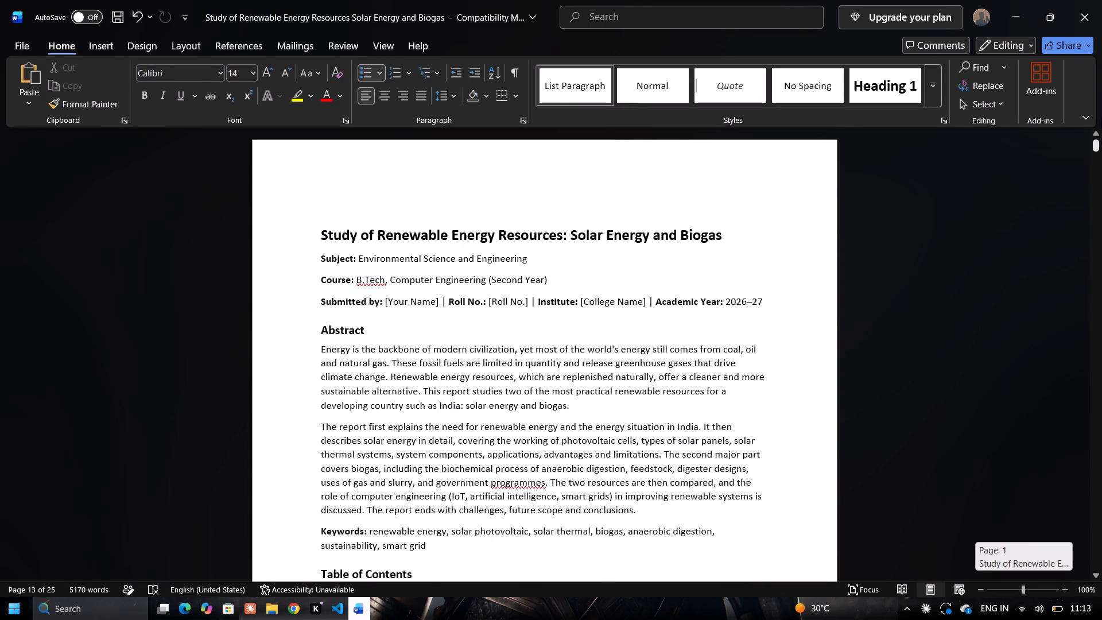
pyautogui.moveTo(1101, 119); pyautogui.dragTo(1101, 118)
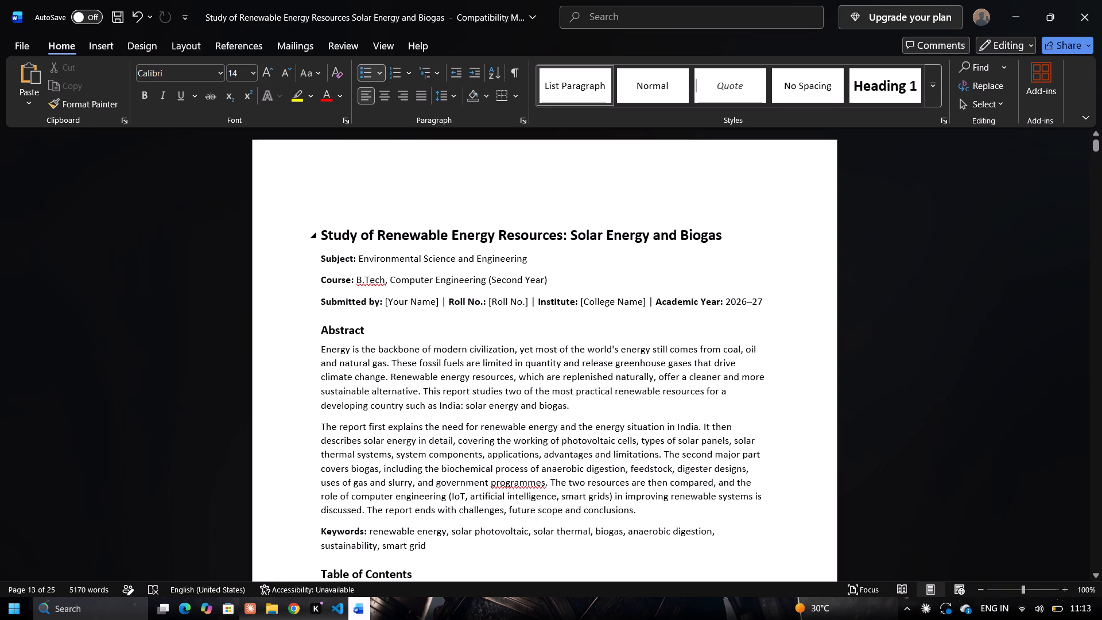
# Open WhatsApp Web in a new Chrome tab and return to the solar energy image results.
pyautogui.click(1014, 16)
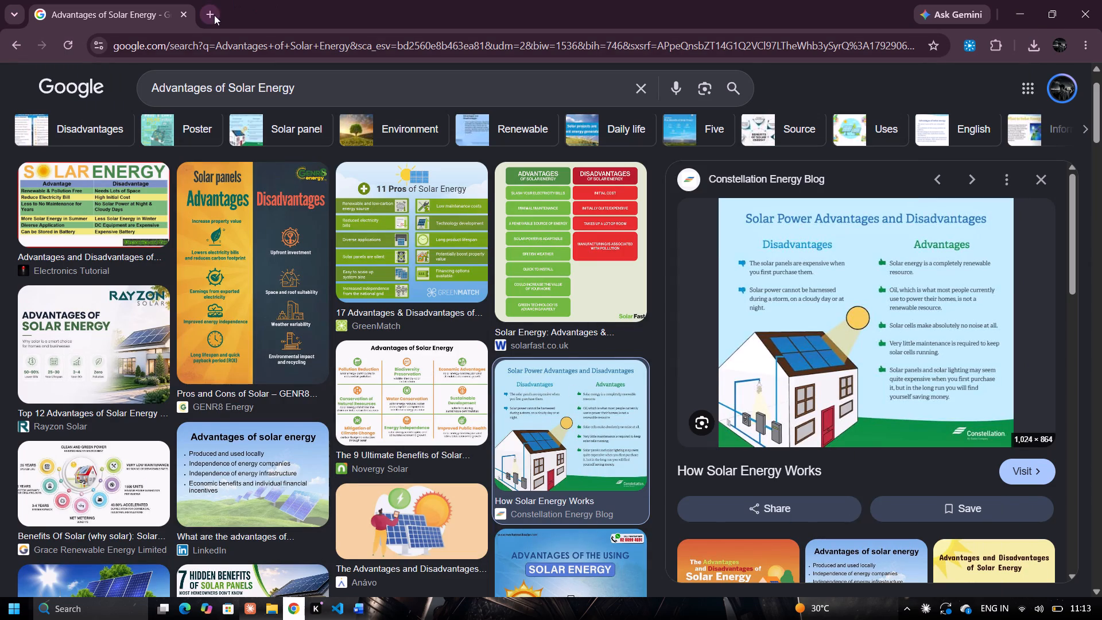
pyautogui.click(214, 15)
pyautogui.click(445, 255)
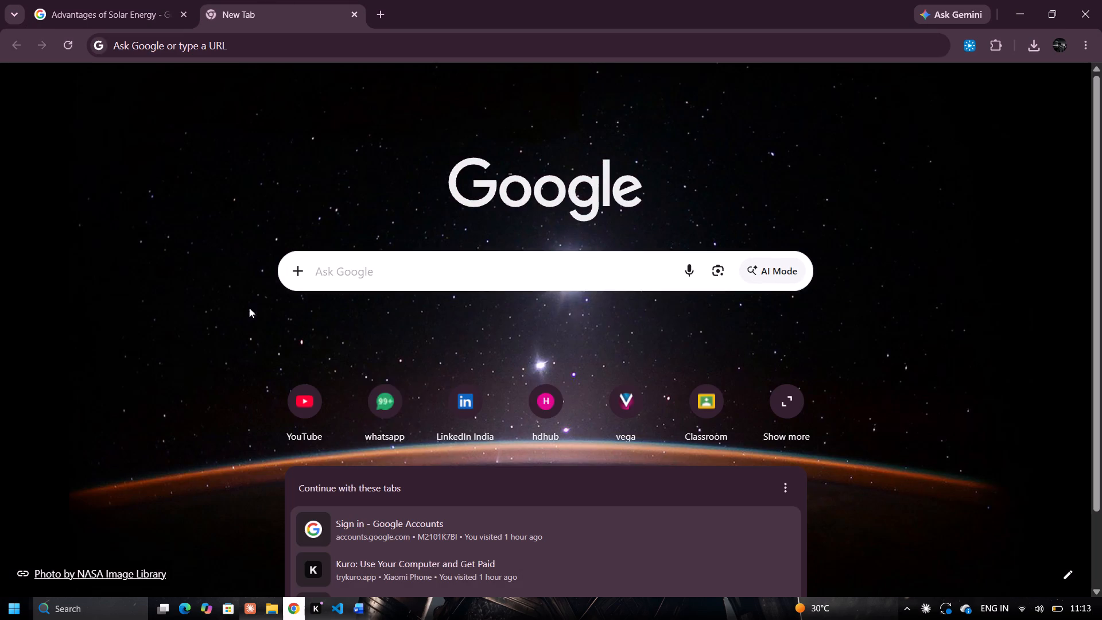
pyautogui.click(249, 308)
pyautogui.click(367, 396)
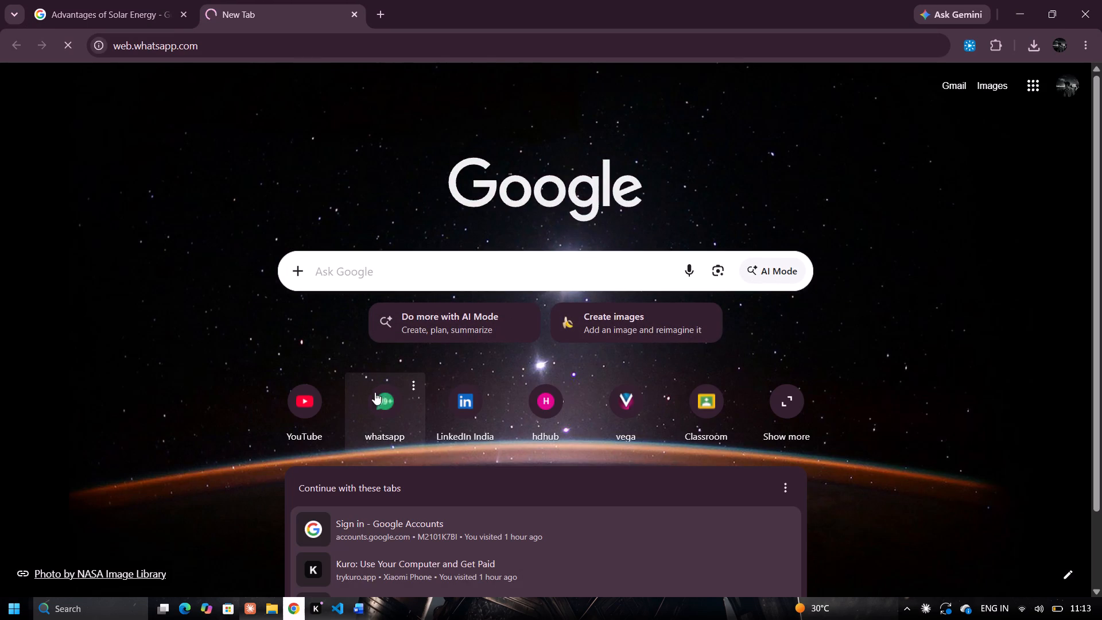
pyautogui.click(98, 0)
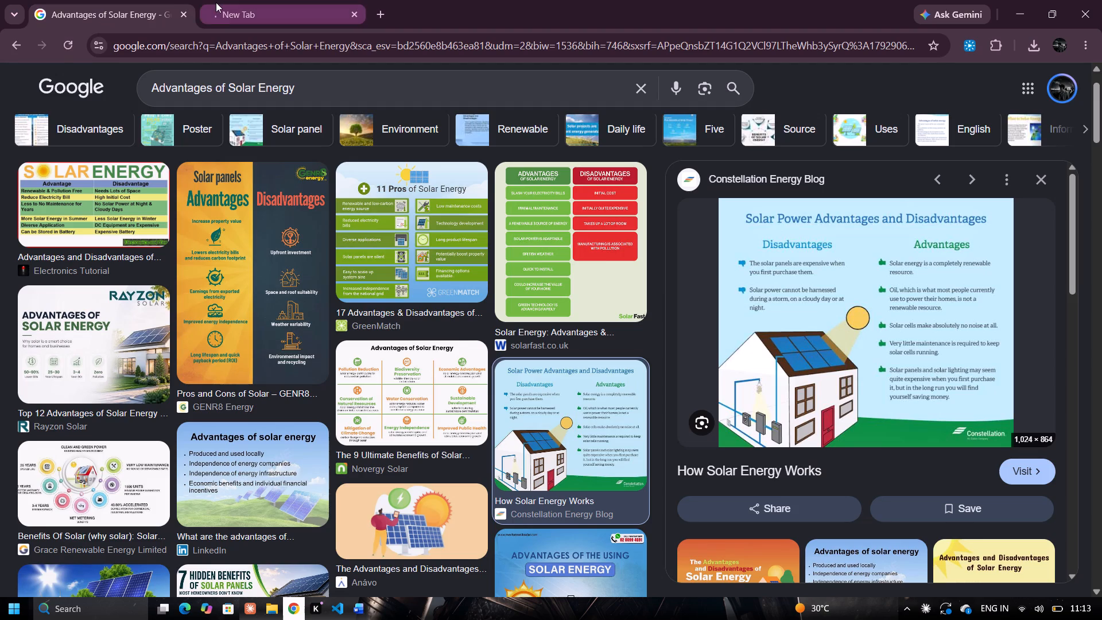
pyautogui.click(216, 2)
pyautogui.click(148, 9)
# Switch to the Word report and look over the title page, abstract and Table of Contents layout.
pyautogui.click(359, 608)
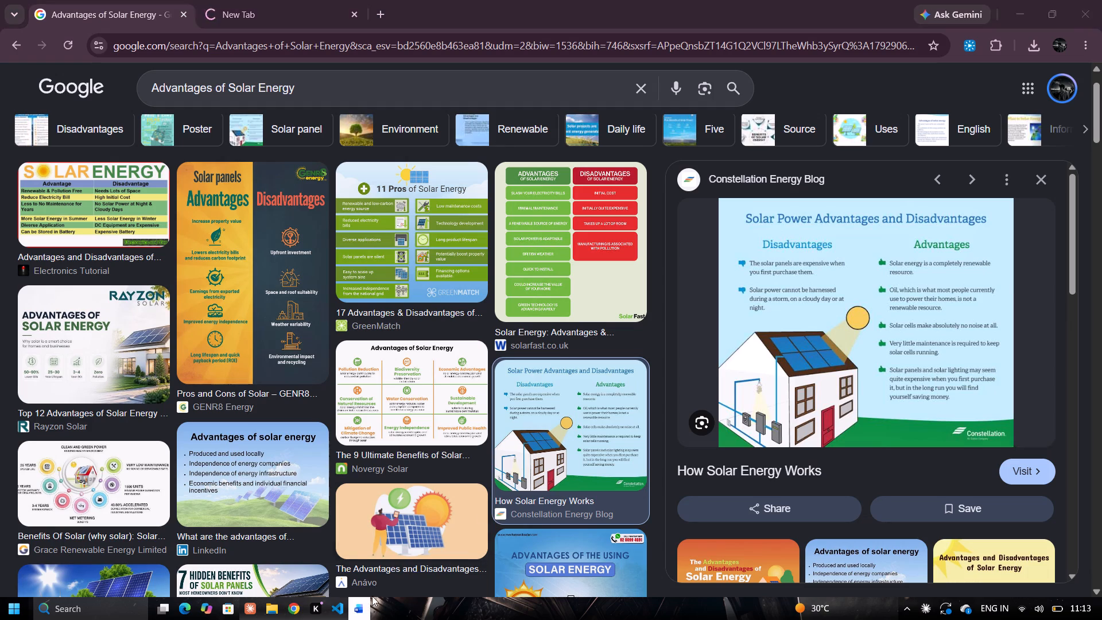
pyautogui.scroll(-17, 607, 438)
pyautogui.scroll(4, 607, 438)
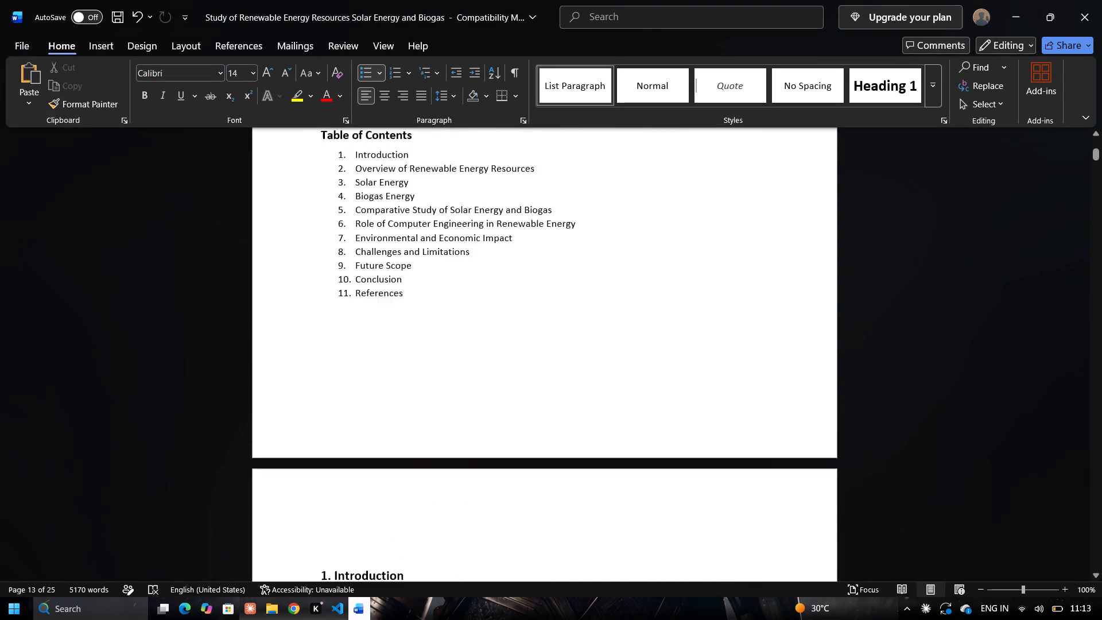
pyautogui.scroll(14, 607, 438)
pyautogui.scroll(-3, 607, 438)
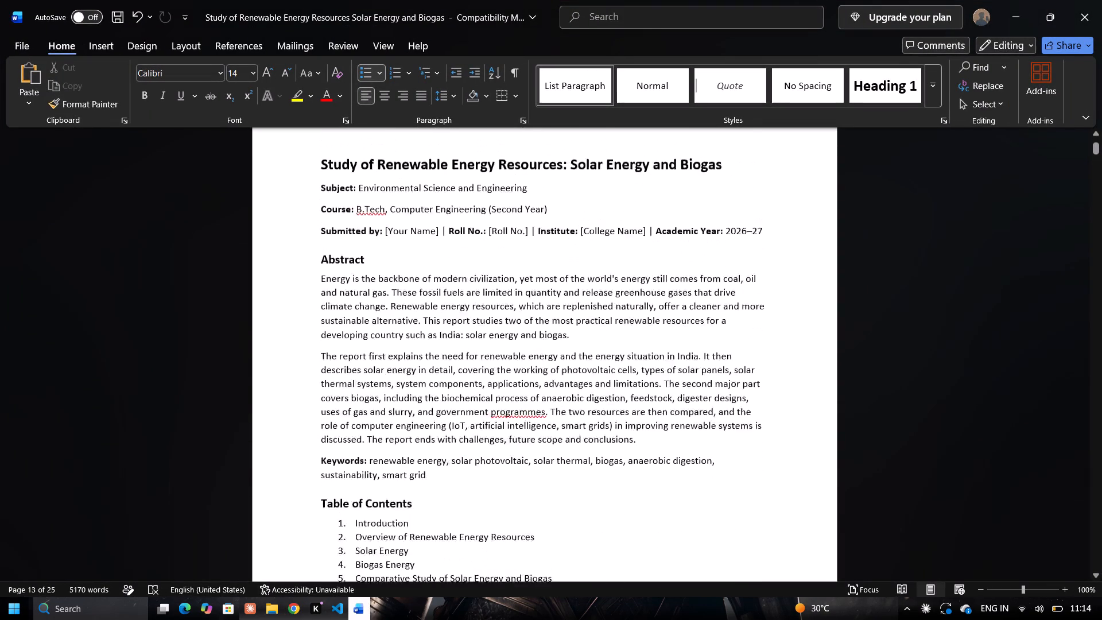
pyautogui.scroll(-17, 607, 438)
pyautogui.scroll(11, 607, 438)
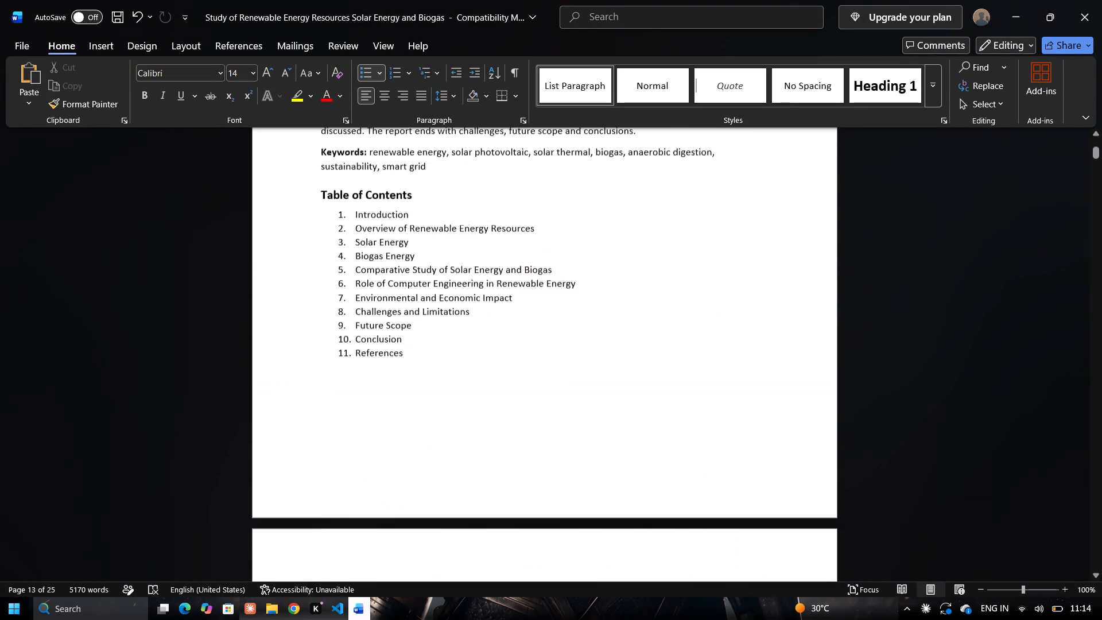
# Insert eight blank lines before the Table of Contents heading to push it onto a new page.
pyautogui.click(319, 263)
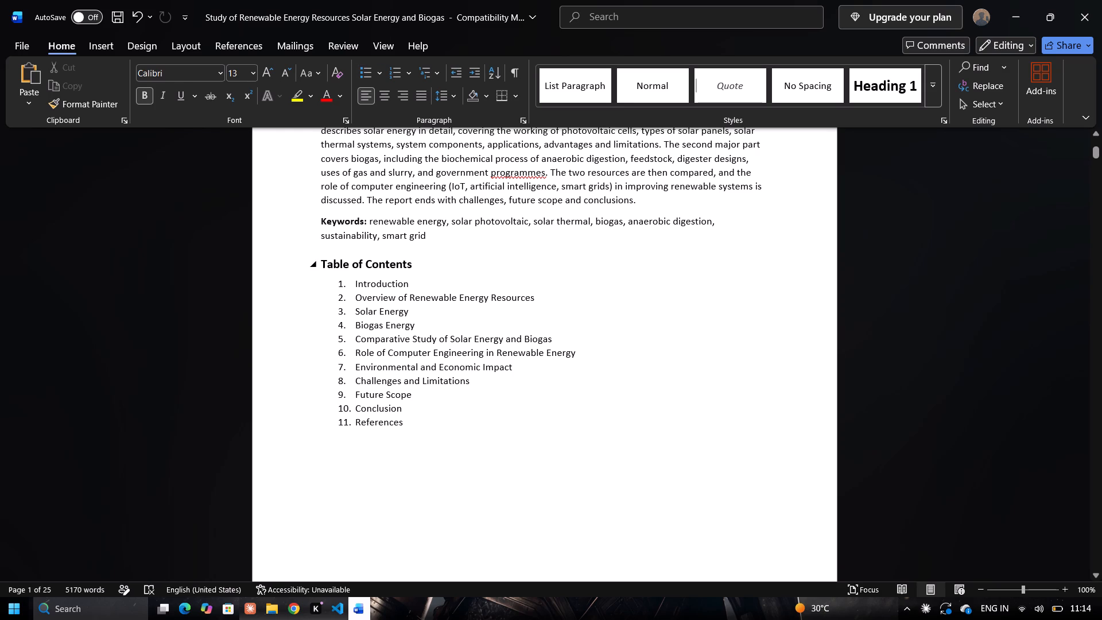
pyautogui.press('Return')
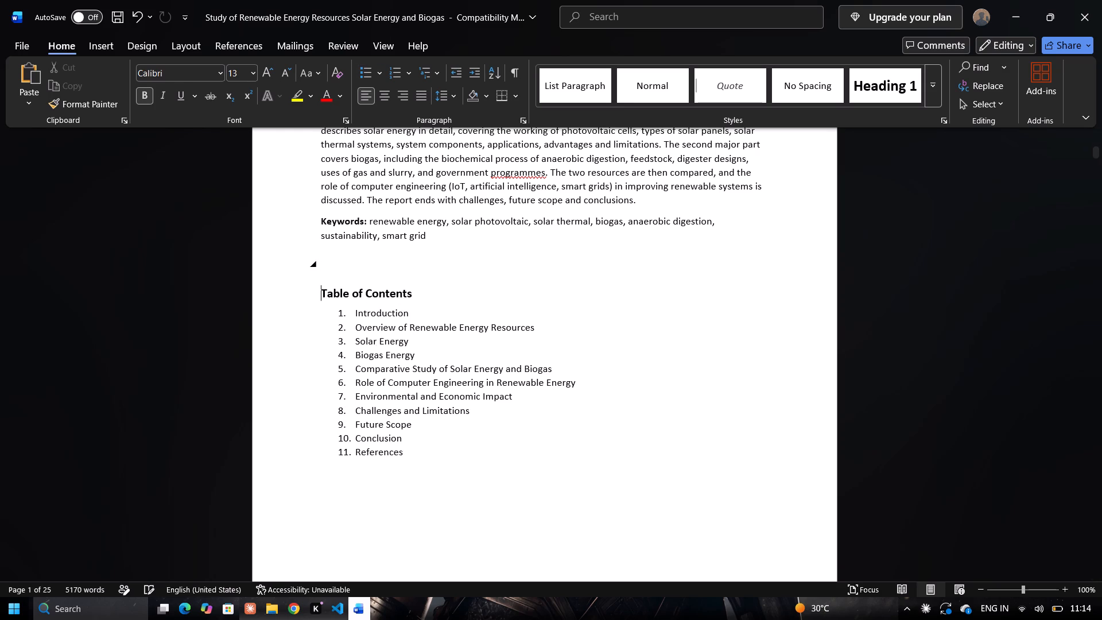
pyautogui.press('Return')
pyautogui.press('Return')
pyautogui.press('Return')
pyautogui.scroll(-11, 562, 404)
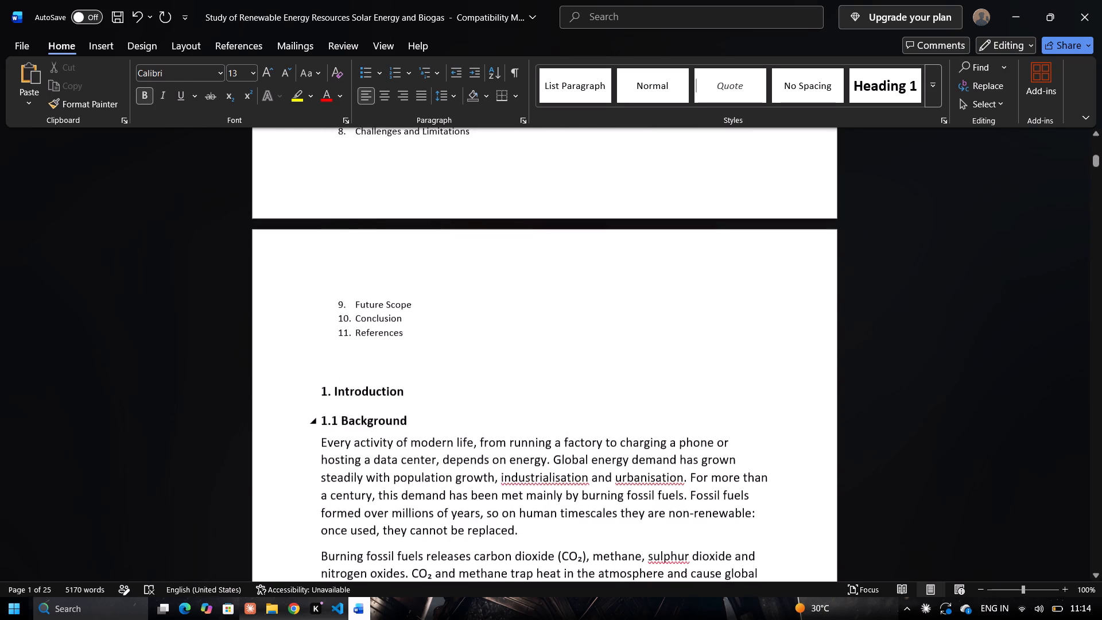
pyautogui.press('Return')
pyautogui.press('Return')
pyautogui.press('Return')
pyautogui.press('Return')
pyautogui.scroll(-7, 562, 404)
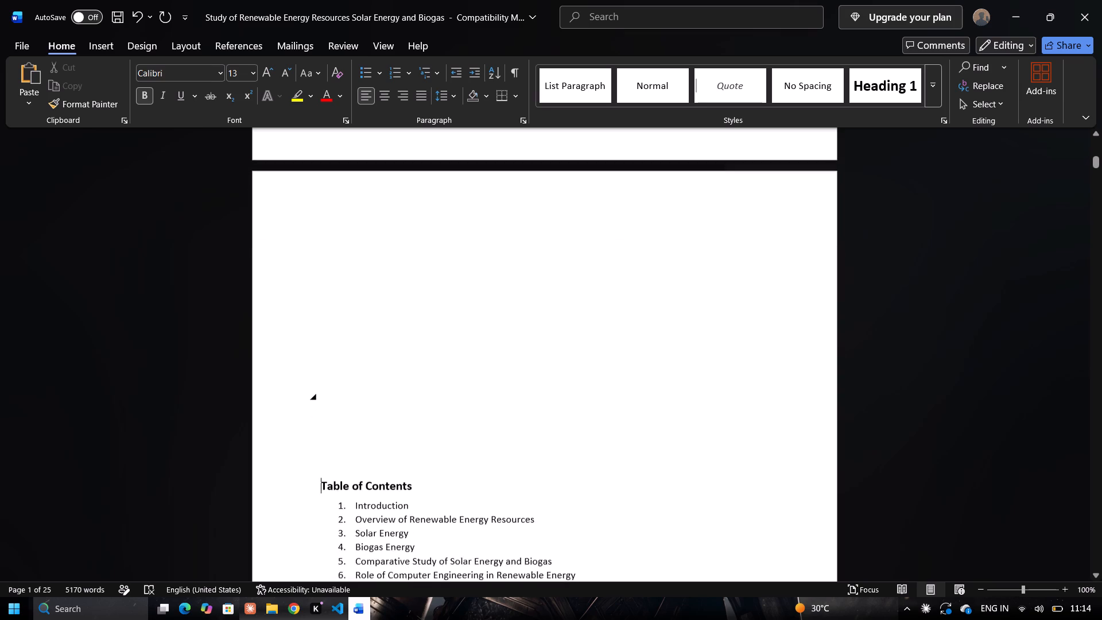
pyautogui.scroll(-4, 562, 404)
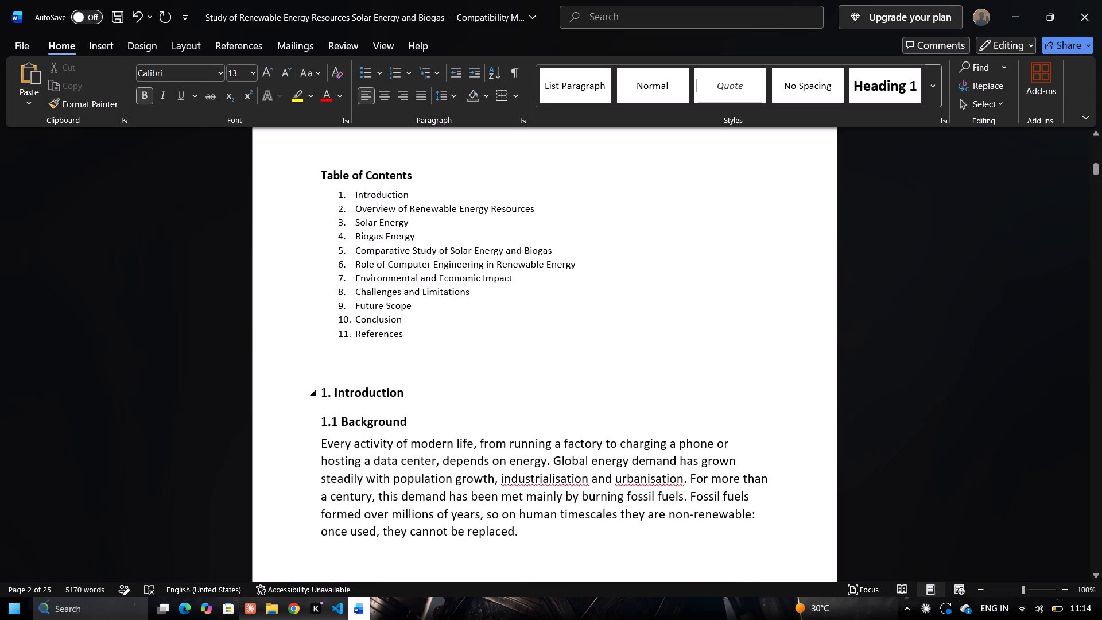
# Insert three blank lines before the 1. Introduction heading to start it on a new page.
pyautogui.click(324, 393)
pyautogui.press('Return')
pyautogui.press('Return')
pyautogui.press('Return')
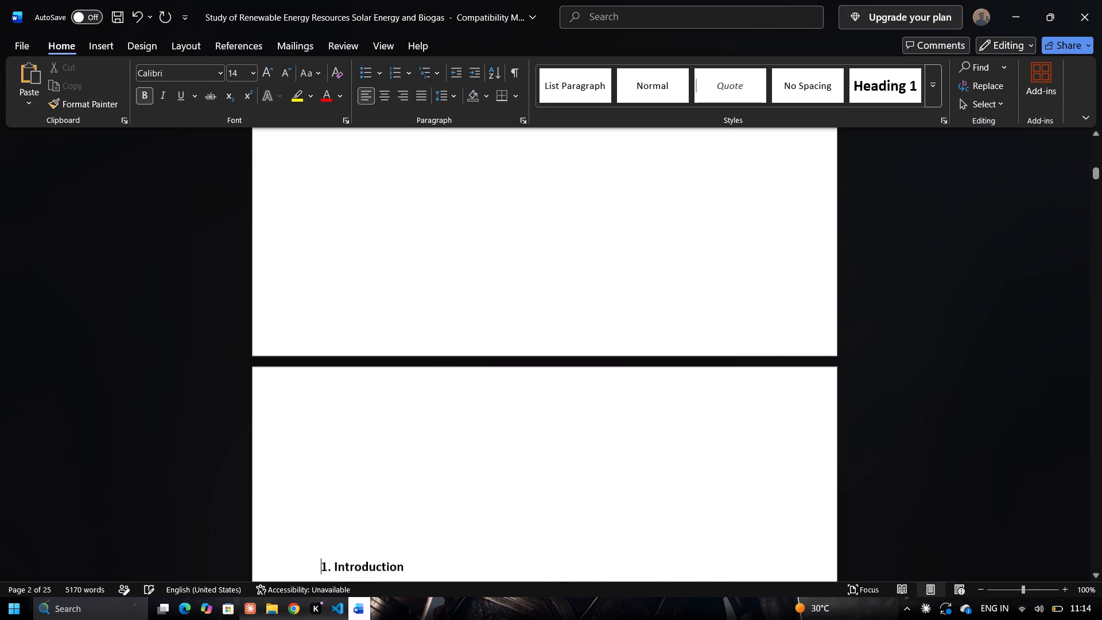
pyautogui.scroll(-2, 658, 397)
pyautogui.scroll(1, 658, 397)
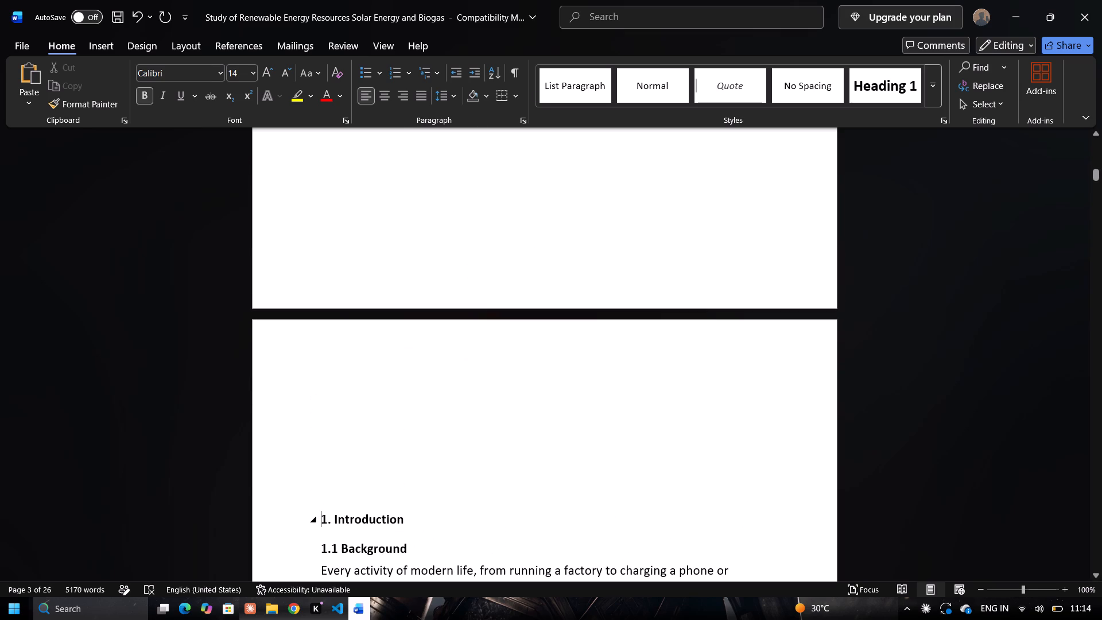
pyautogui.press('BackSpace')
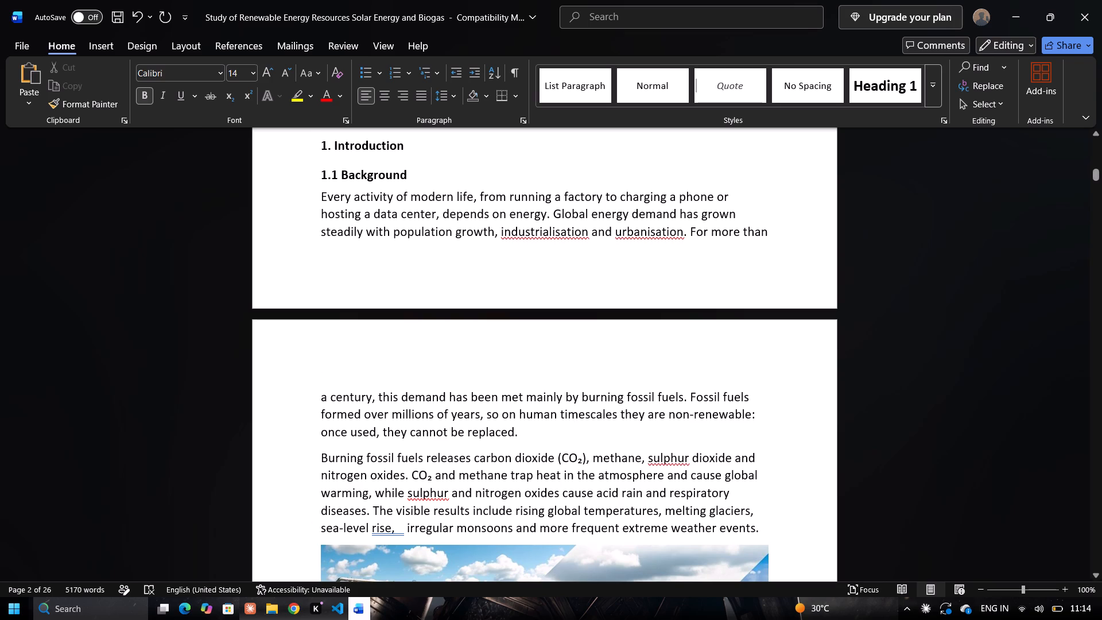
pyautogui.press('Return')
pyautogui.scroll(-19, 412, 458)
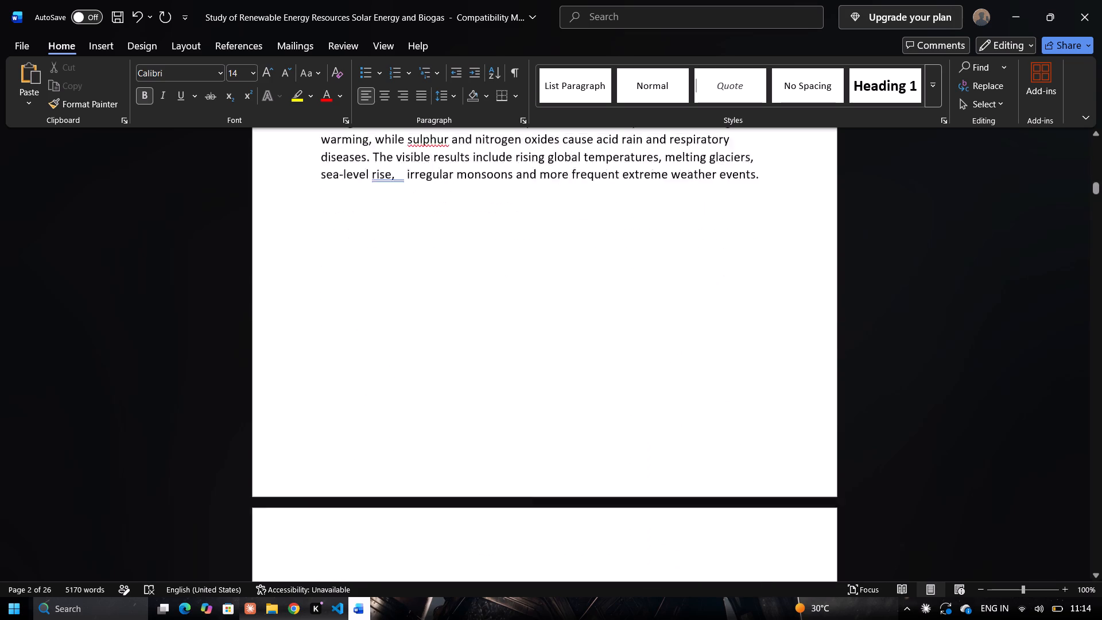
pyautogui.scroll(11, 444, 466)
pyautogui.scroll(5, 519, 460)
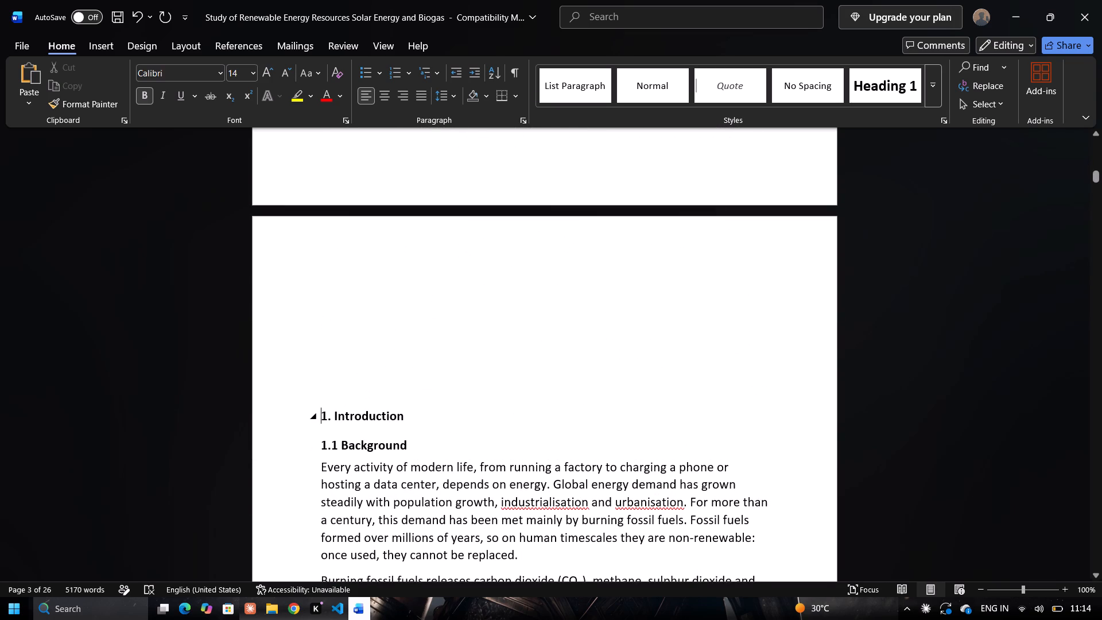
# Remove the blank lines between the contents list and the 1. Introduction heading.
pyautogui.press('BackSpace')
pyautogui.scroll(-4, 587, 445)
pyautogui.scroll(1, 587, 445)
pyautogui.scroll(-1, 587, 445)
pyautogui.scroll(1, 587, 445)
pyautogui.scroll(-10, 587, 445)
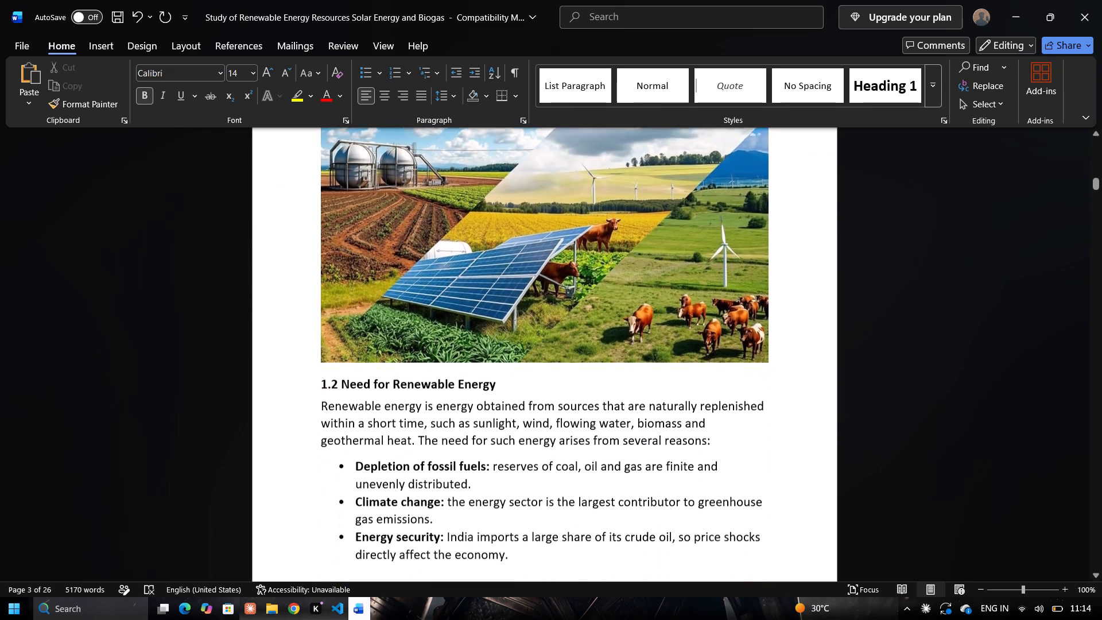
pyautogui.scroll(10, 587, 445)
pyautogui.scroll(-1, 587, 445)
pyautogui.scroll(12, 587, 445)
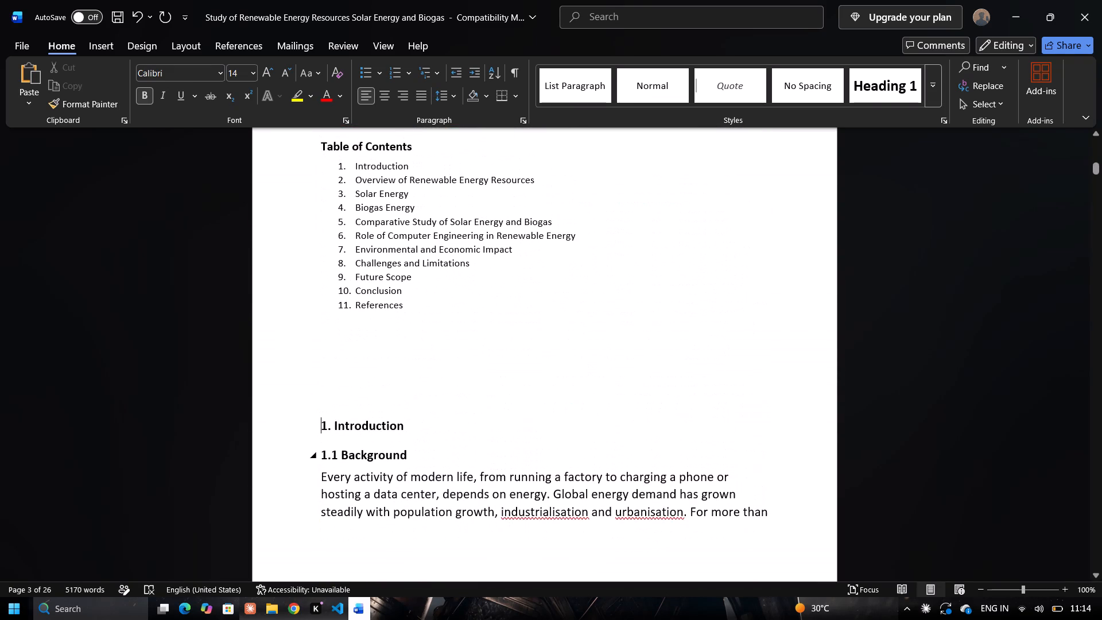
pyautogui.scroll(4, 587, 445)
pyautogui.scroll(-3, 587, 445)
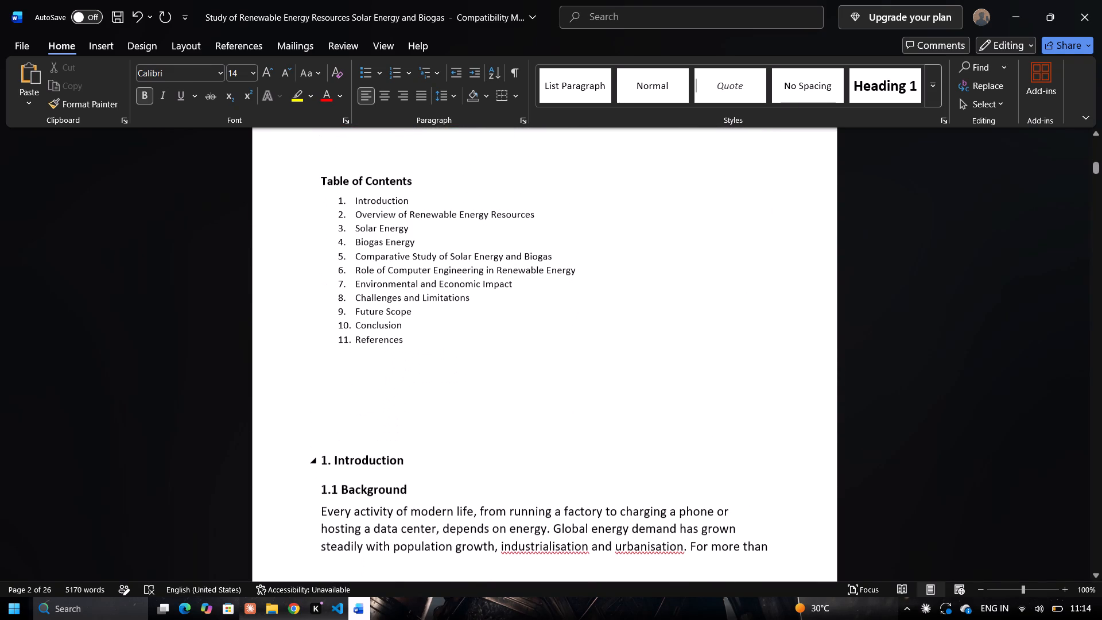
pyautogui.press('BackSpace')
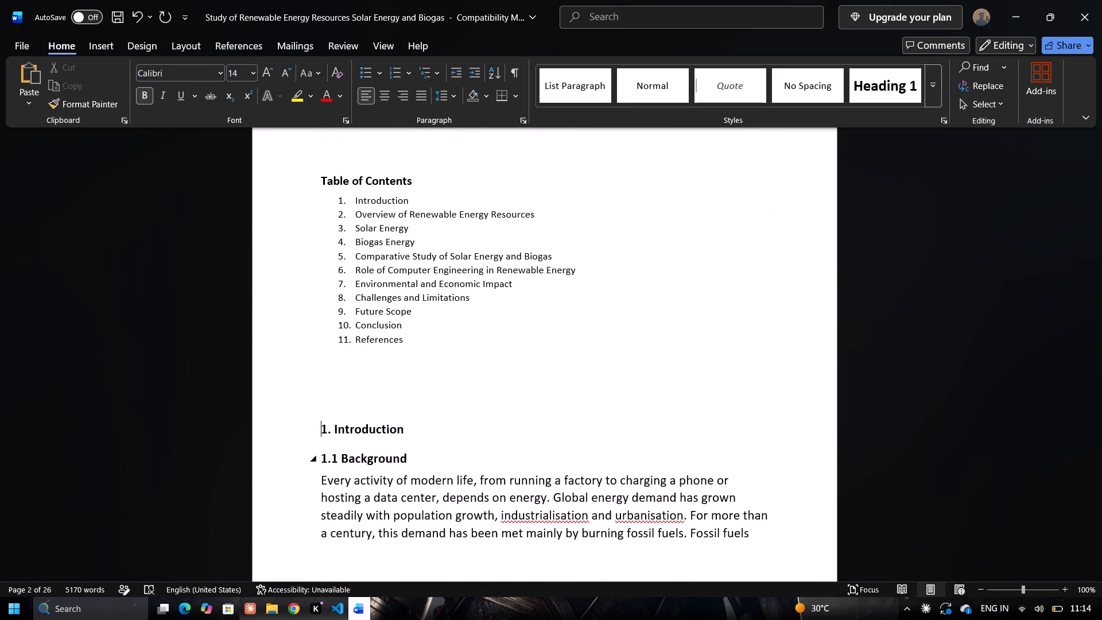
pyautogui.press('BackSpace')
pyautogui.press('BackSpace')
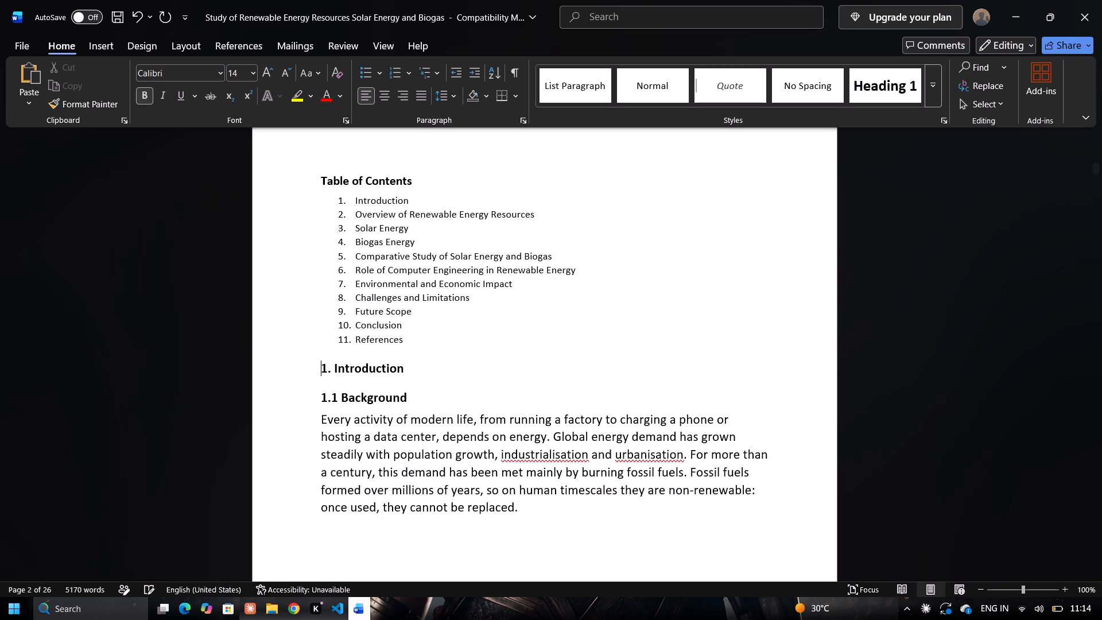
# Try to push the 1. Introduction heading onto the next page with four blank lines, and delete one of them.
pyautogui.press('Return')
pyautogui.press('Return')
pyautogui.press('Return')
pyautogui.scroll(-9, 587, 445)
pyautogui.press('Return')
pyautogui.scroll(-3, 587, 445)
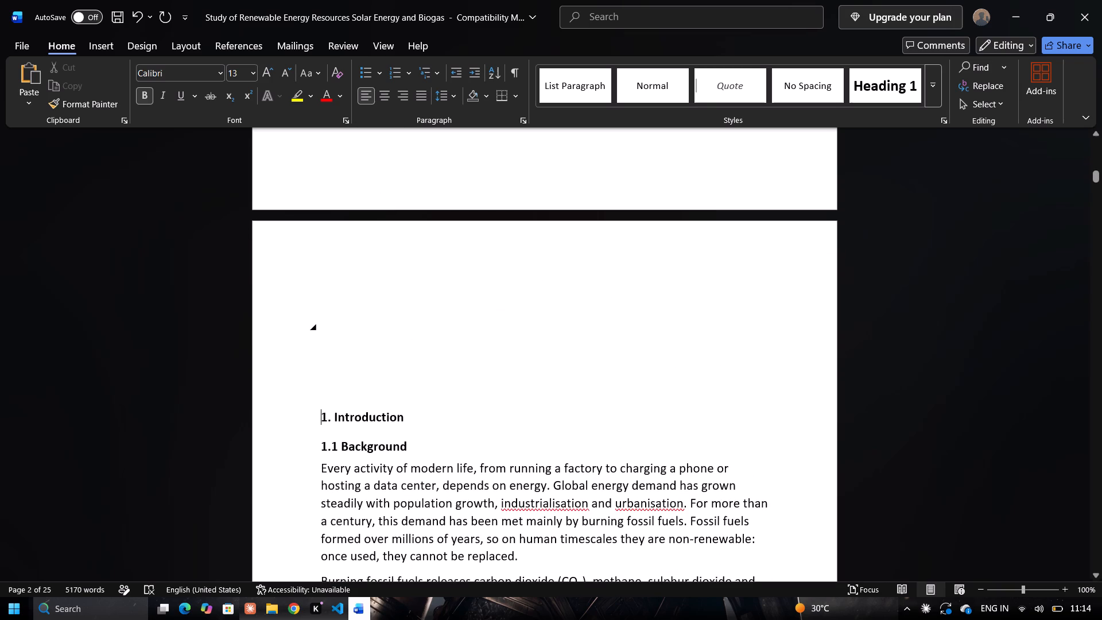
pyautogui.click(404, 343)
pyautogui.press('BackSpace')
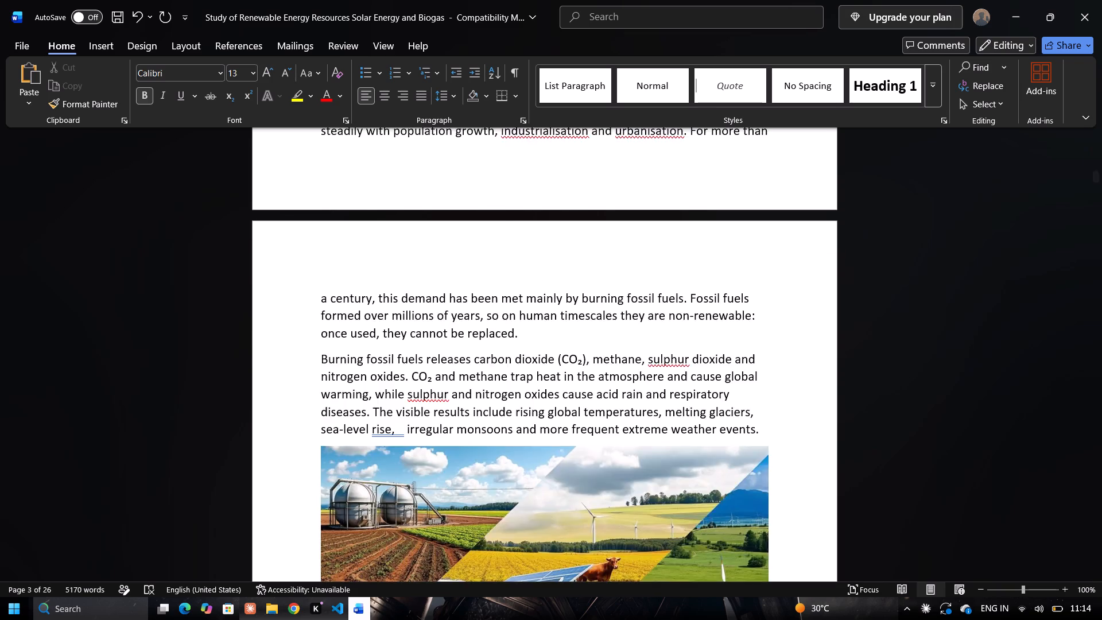
# Delete the blank lines above the 1. Introduction heading until it joins the References entry of the contents list.
pyautogui.scroll(2, 502, 338)
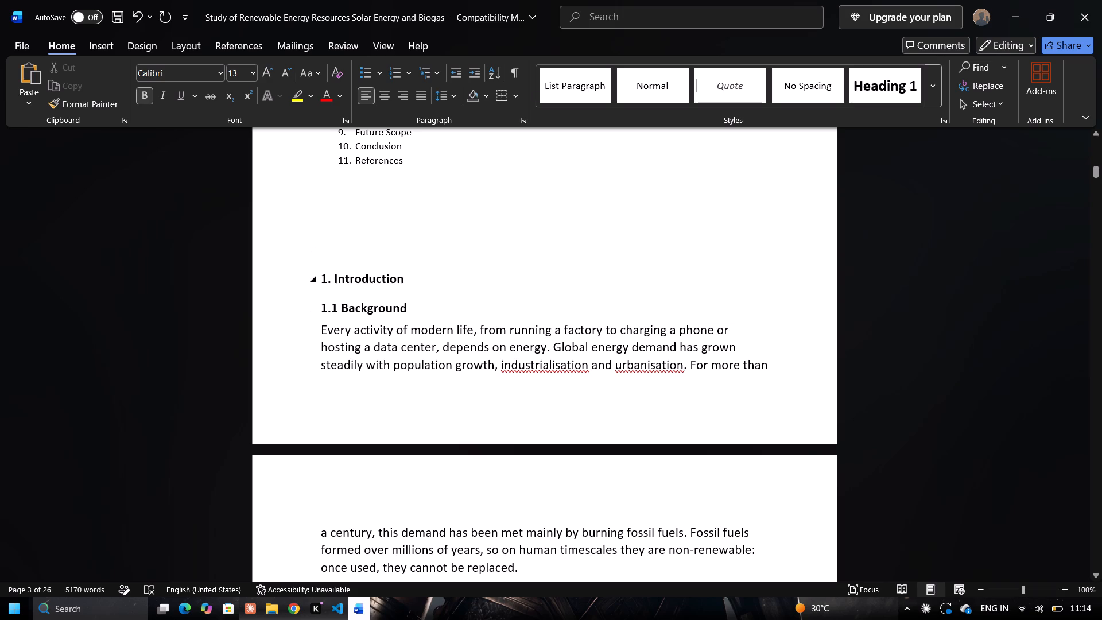
pyautogui.click(321, 270)
pyautogui.scroll(-10, 584, 448)
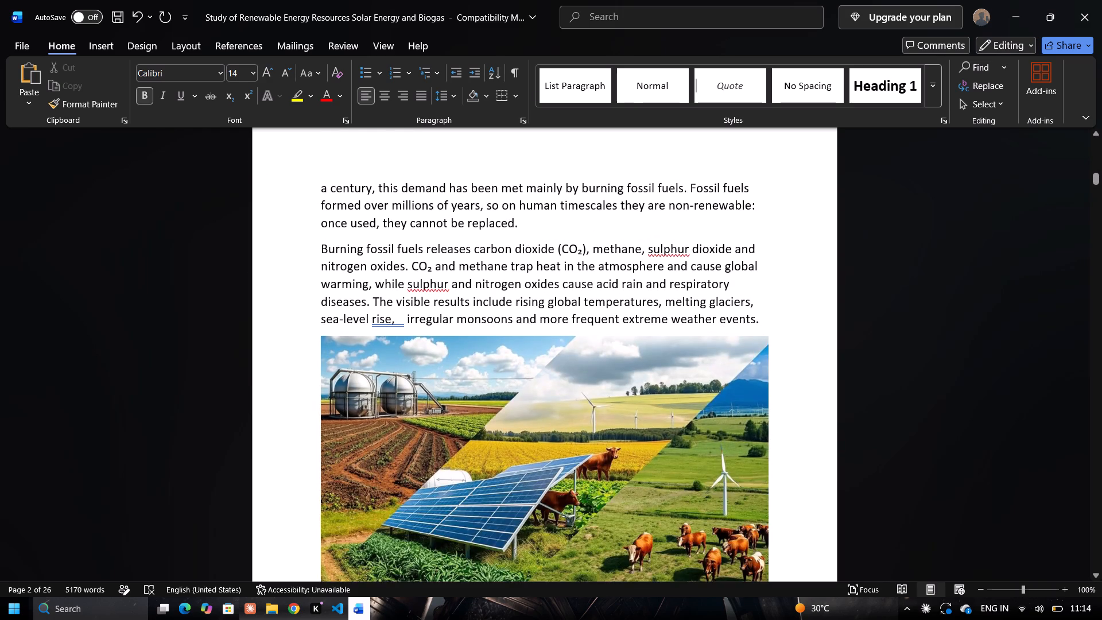
pyautogui.scroll(10, 584, 451)
pyautogui.scroll(-1, 584, 451)
pyautogui.scroll(1, 584, 451)
pyautogui.scroll(-1, 584, 451)
pyautogui.scroll(2, 584, 451)
pyautogui.scroll(4, 510, 340)
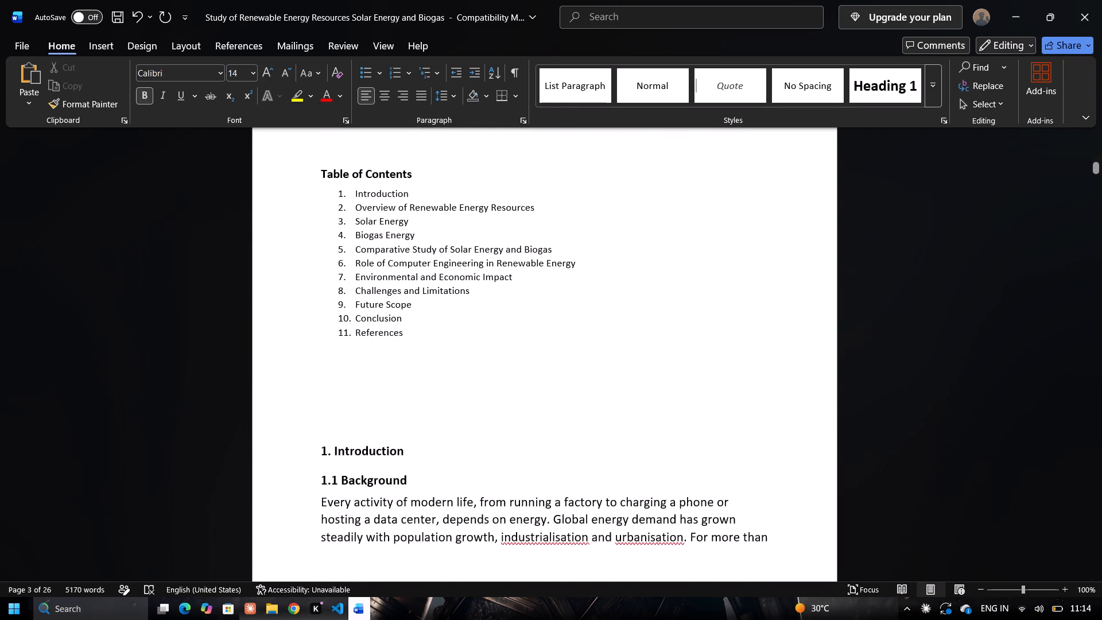
pyautogui.press('BackSpace')
pyautogui.press('BackSpace')
pyautogui.press('BackSpace')
pyautogui.press('BackSpace')
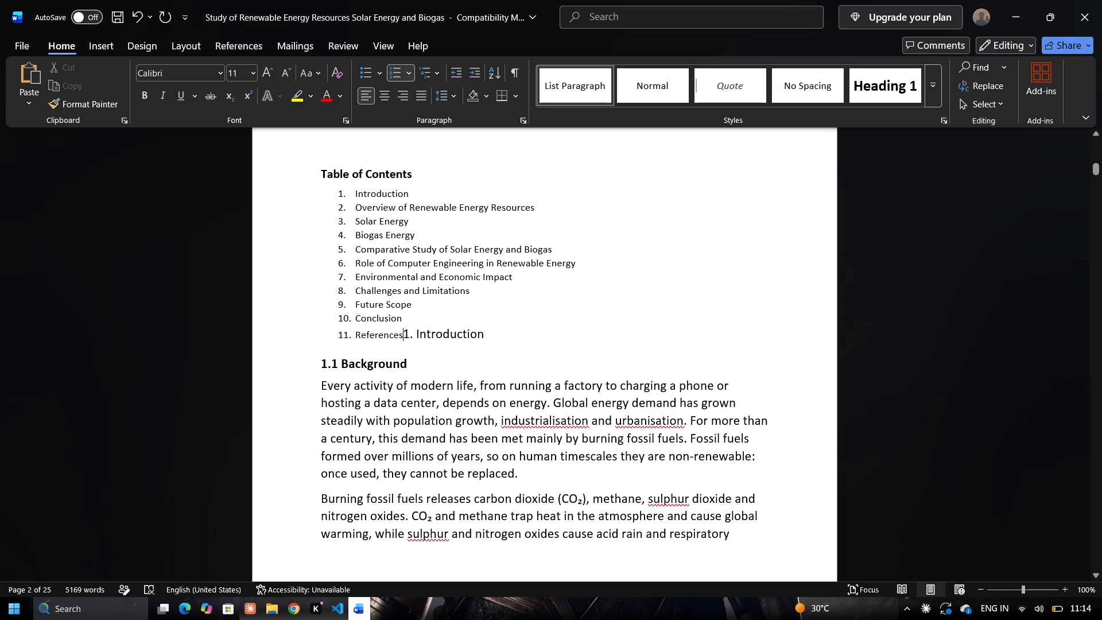
# Separate 1. Introduction from the References entry with three line breaks.
pyautogui.press('Return')
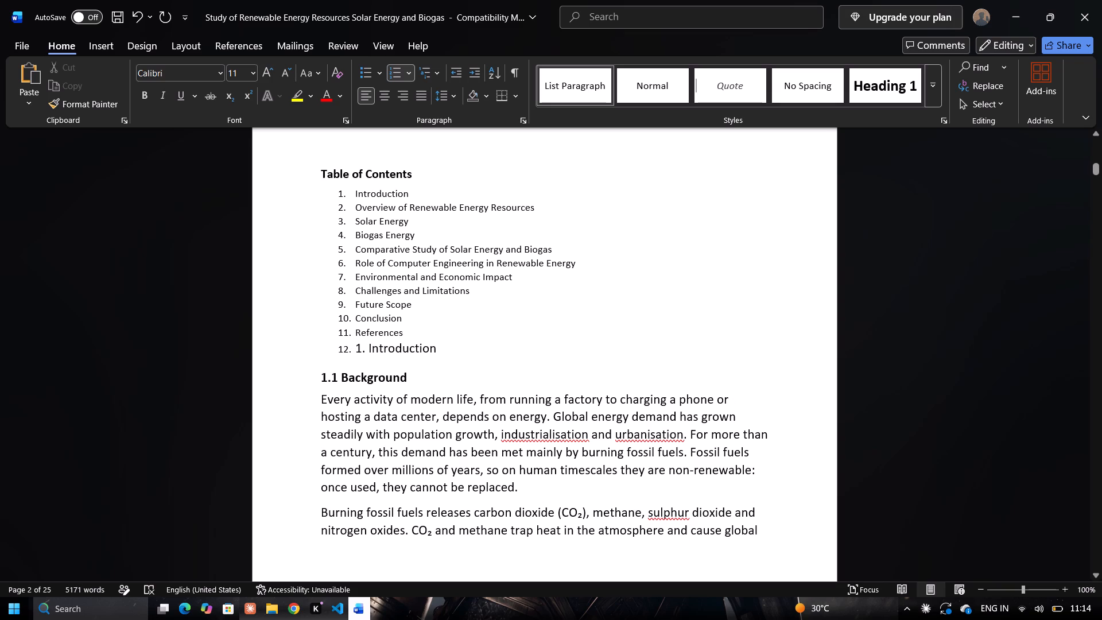
pyautogui.press('Return')
pyautogui.press('Return')
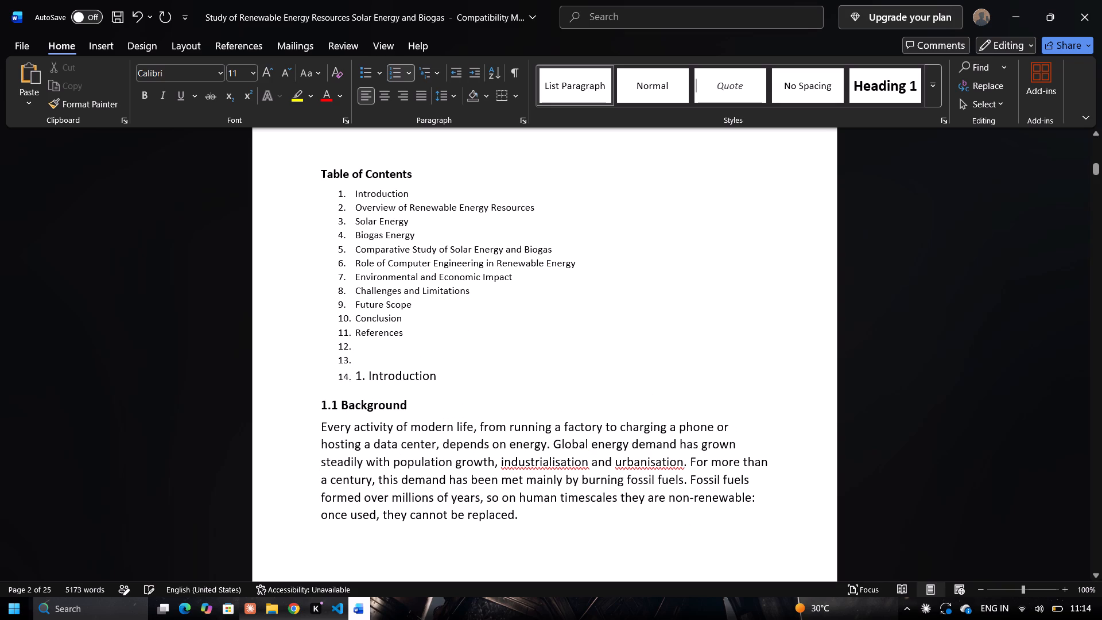
# Shift the numbered contents list further in from the margin and try selecting its entries.
pyautogui.moveTo(348, 380); pyautogui.dragTo(351, 340)
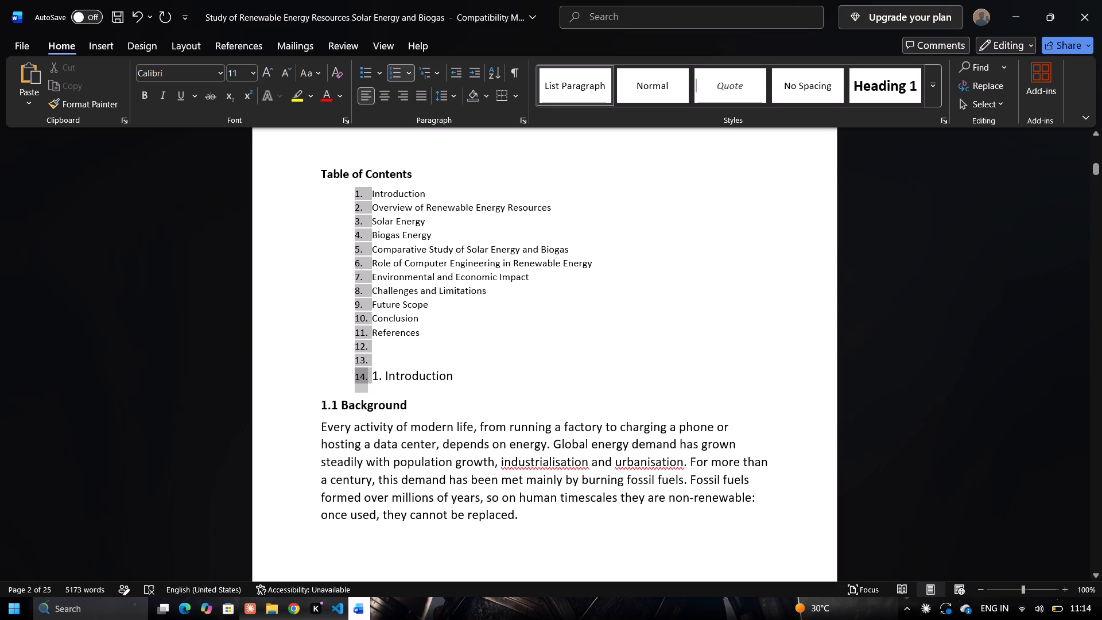
pyautogui.click(468, 313)
pyautogui.moveTo(449, 354); pyautogui.dragTo(371, 221)
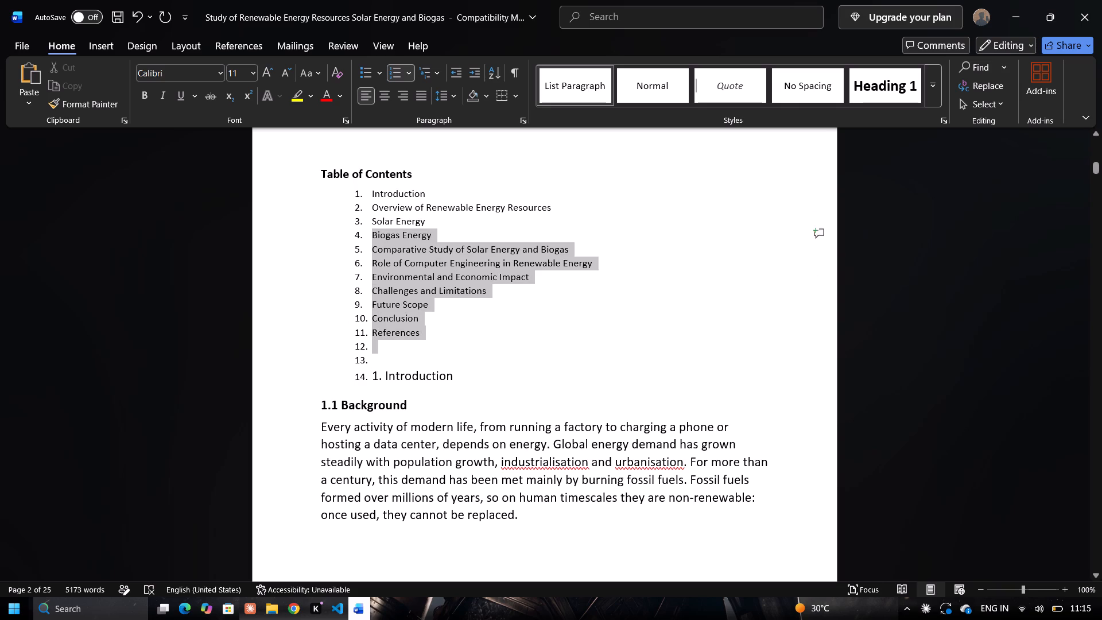
pyautogui.moveTo(371, 221); pyautogui.dragTo(346, 162)
pyautogui.click(641, 354)
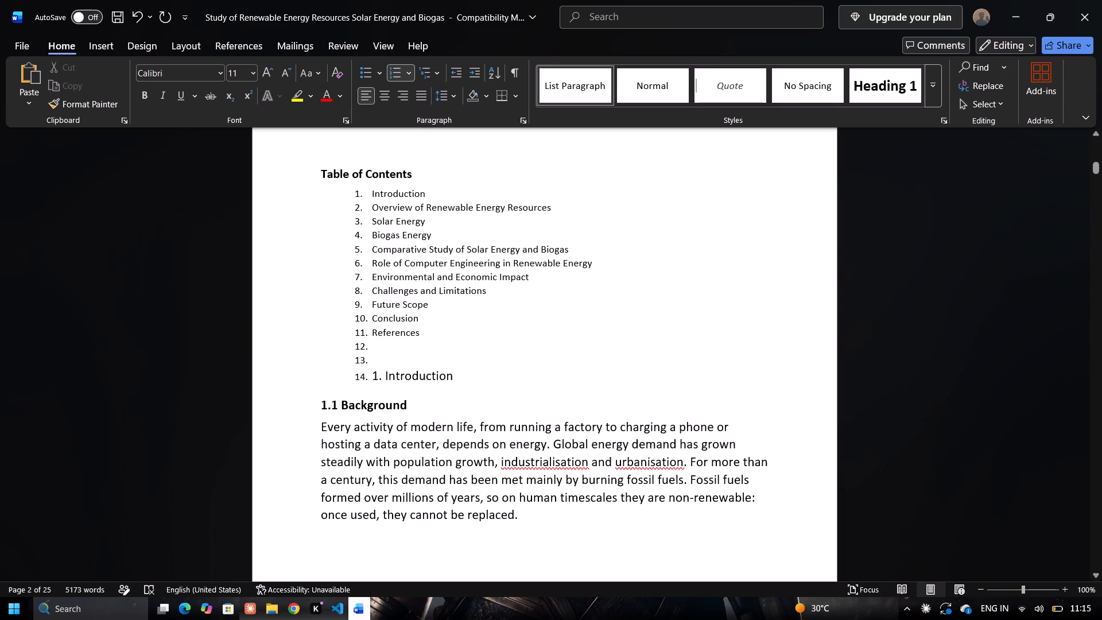
# Delete one of the empty numbered lines between the References entry and 1. Introduction.
pyautogui.click(370, 376)
pyautogui.press('BackSpace')
pyautogui.press('BackSpace')
pyautogui.press('BackSpace')
pyautogui.press('BackSpace')
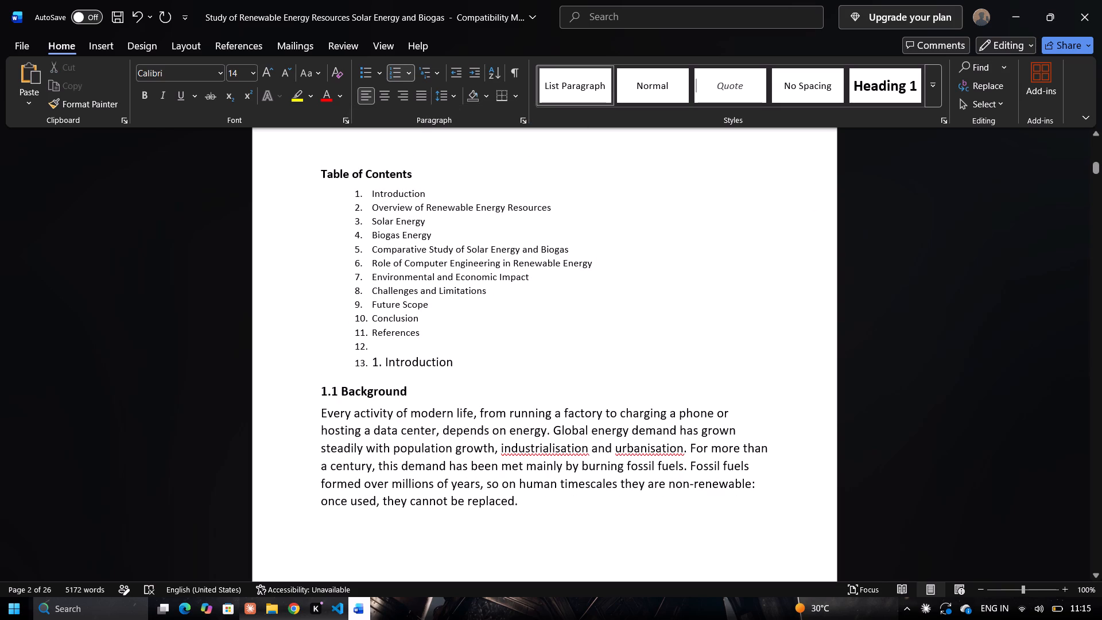
# Delete a blank line directly above the Table of Contents heading and check the page break.
pyautogui.click(320, 180)
pyautogui.press('BackSpace')
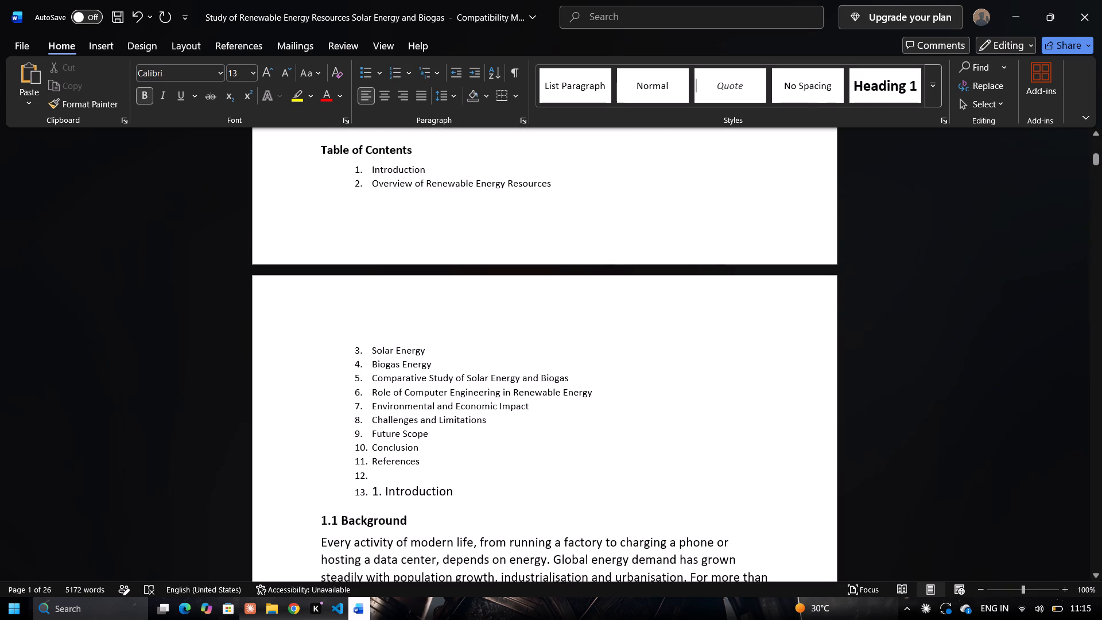
pyautogui.scroll(1, 684, 508)
pyautogui.scroll(-3, 684, 508)
pyautogui.scroll(2, 684, 508)
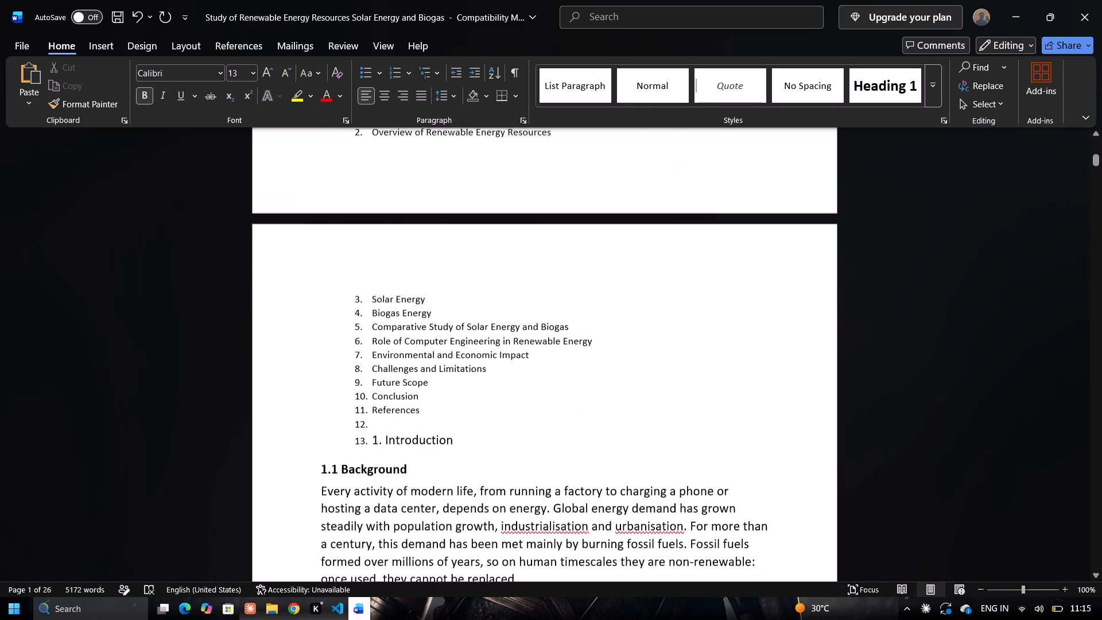
pyautogui.scroll(1, 684, 508)
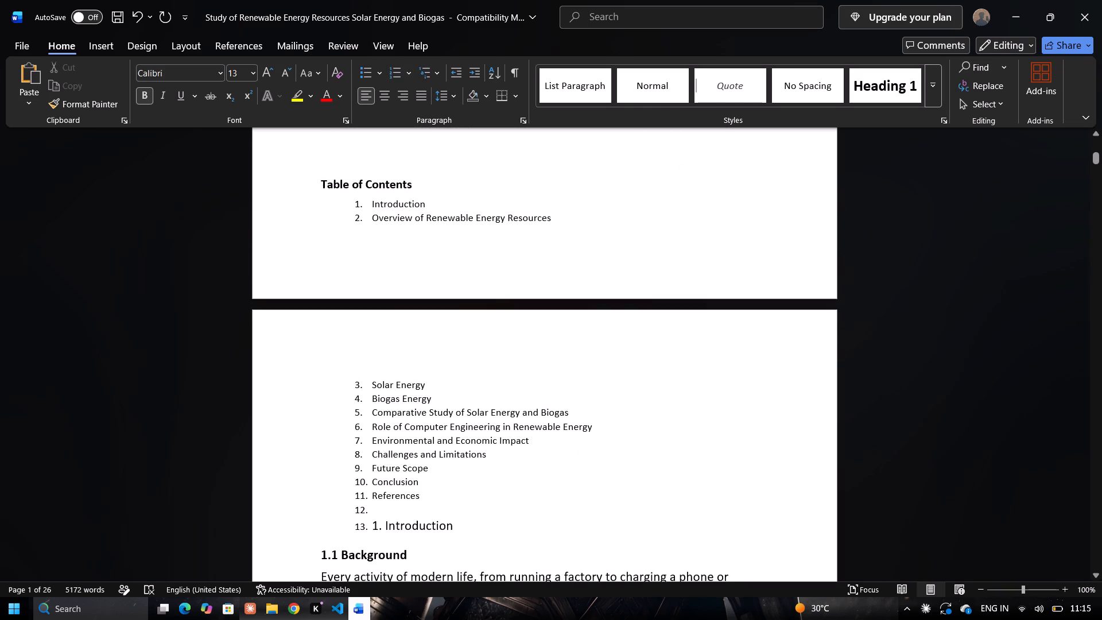
# Remove the automatic list number in front of the 1. Introduction line and reduce its indent.
pyautogui.click(371, 529)
pyautogui.press('BackSpace')
pyautogui.scroll(3, 368, 289)
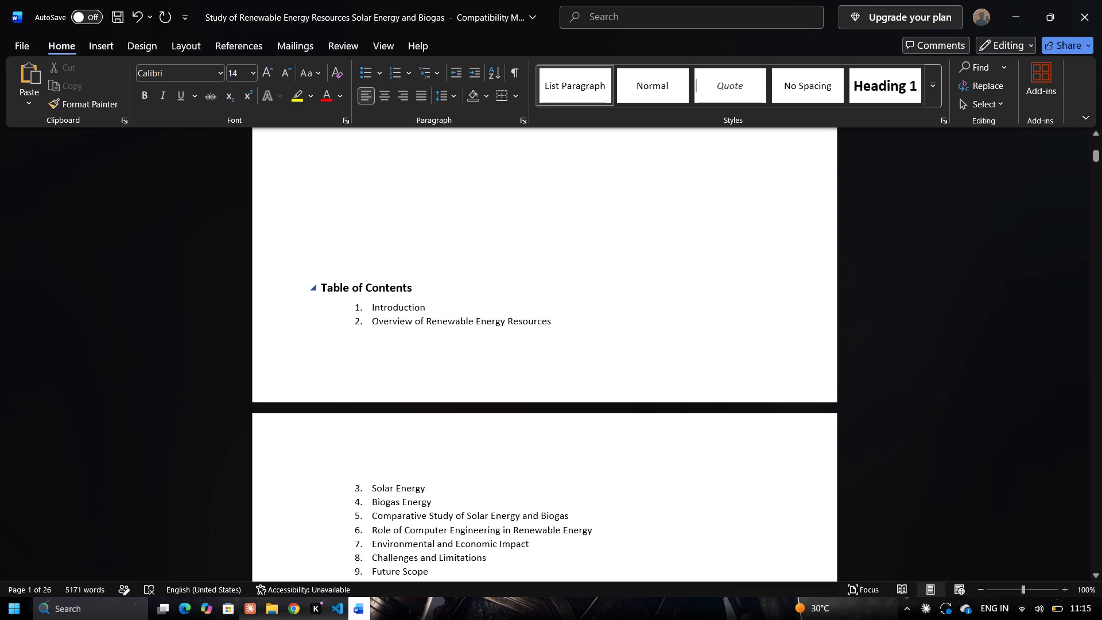
pyautogui.press('BackSpace')
# Delete the blank lines above the Table of Contents heading until 1. Introduction starts at the top of the second page.
pyautogui.click(308, 290)
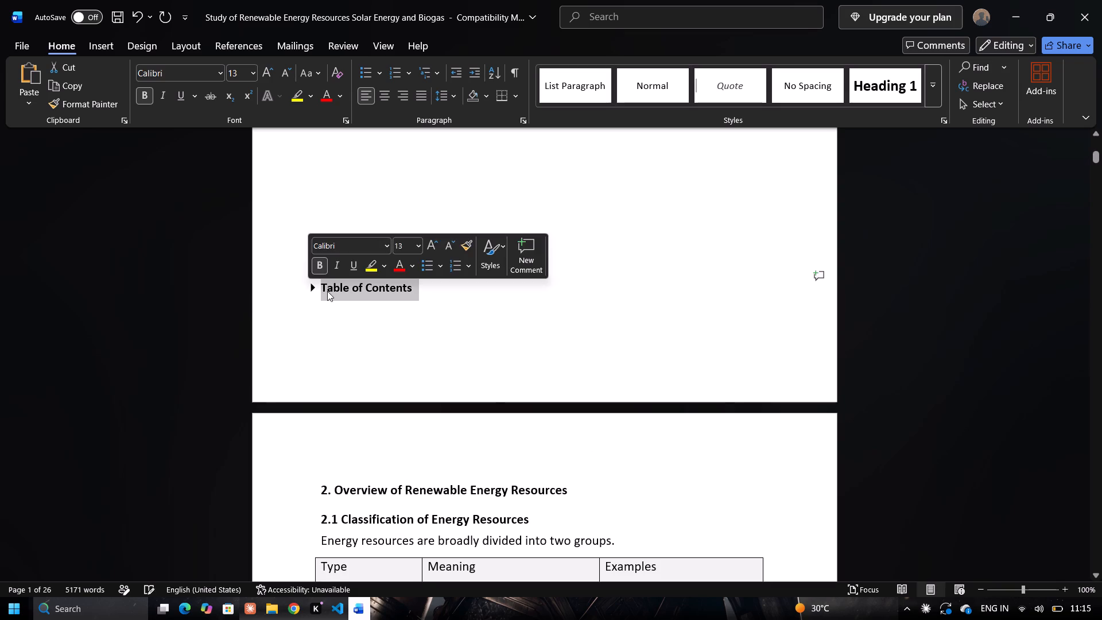
pyautogui.click(296, 303)
pyautogui.click(317, 320)
pyautogui.press('BackSpace')
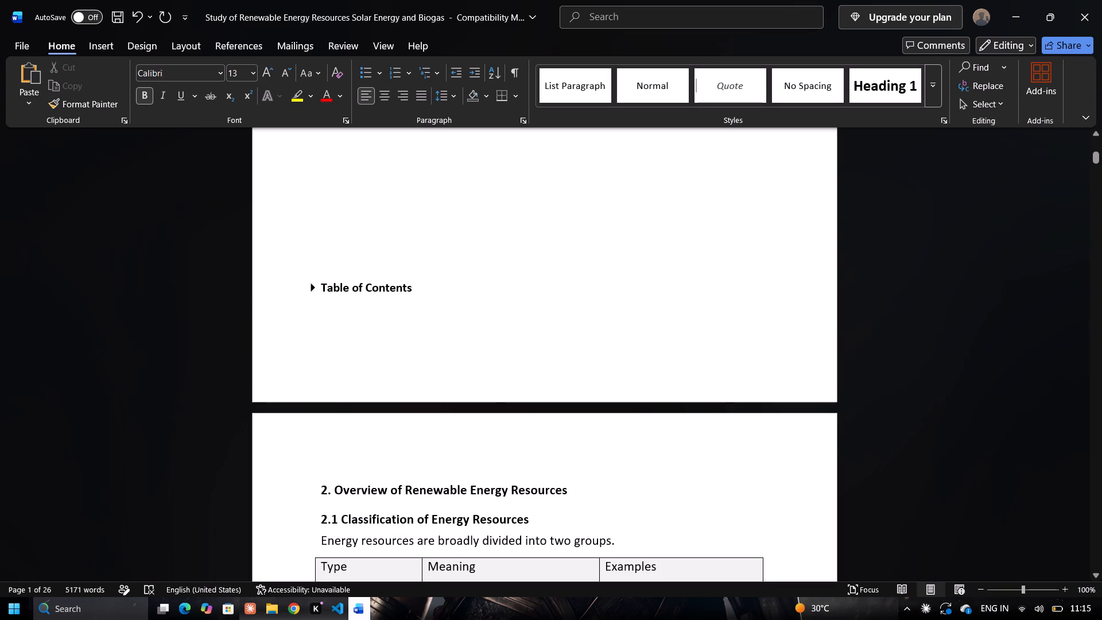
pyautogui.press('BackSpace')
pyautogui.press('BackSpace')
pyautogui.press('BackSpace')
pyautogui.press('BackSpace')
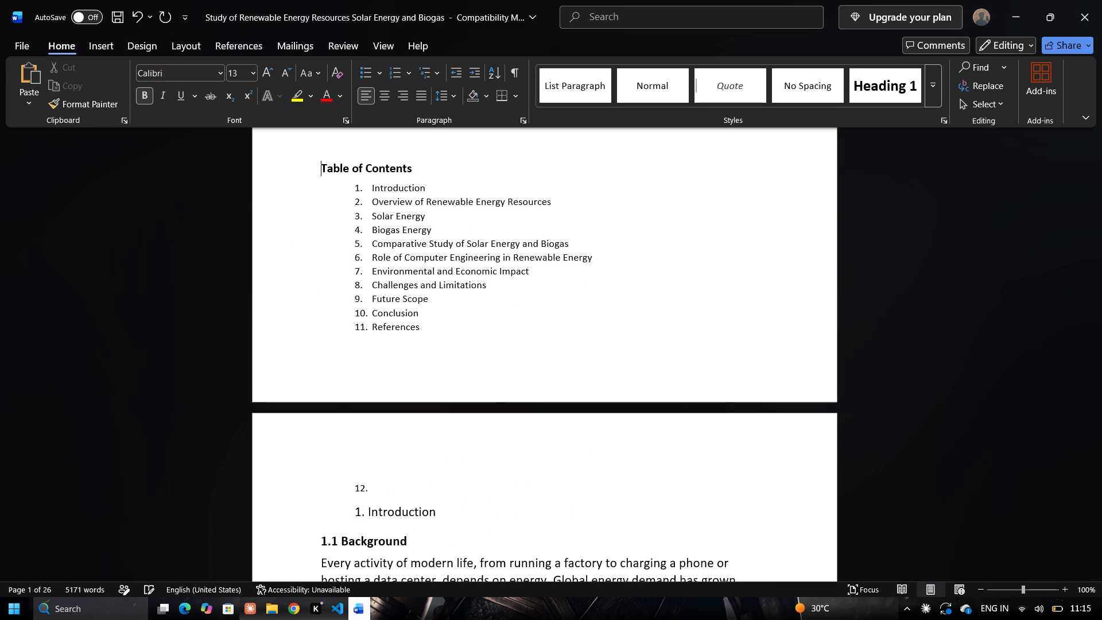
pyautogui.press('BackSpace')
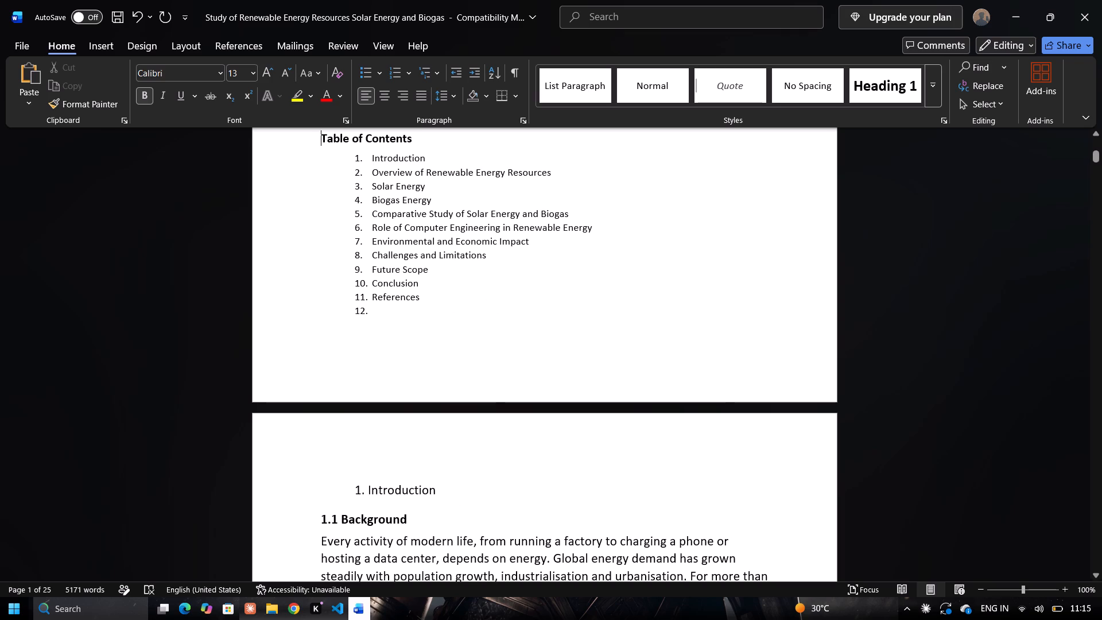
# Set the 1. Introduction heading to font size 24 and remove its remaining indent so it aligns with the page margin.
pyautogui.moveTo(440, 485); pyautogui.dragTo(320, 490)
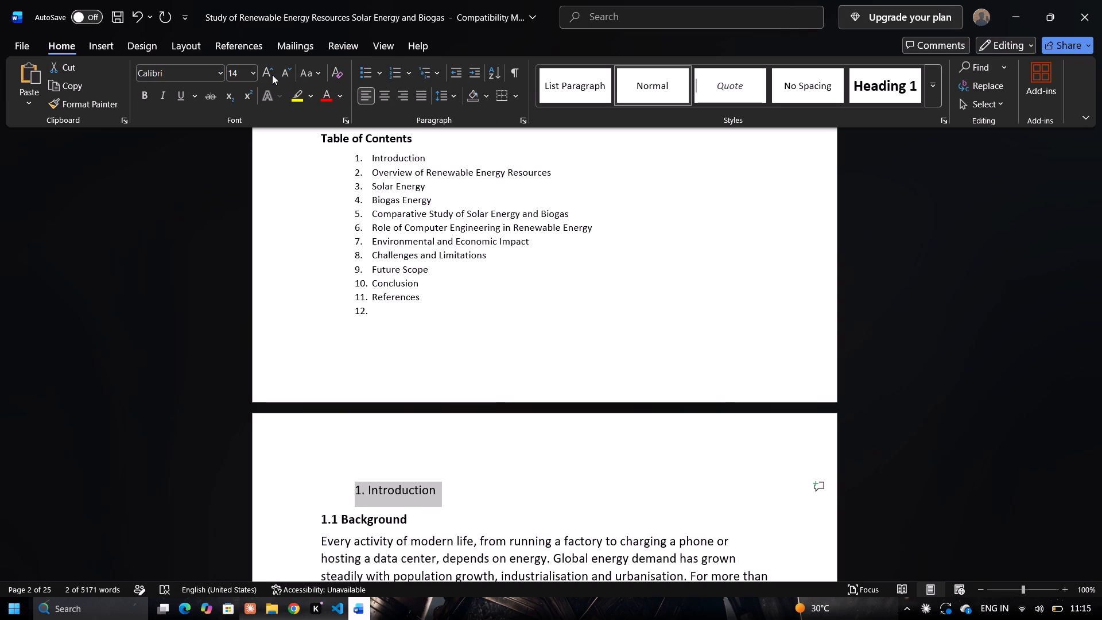
pyautogui.click(255, 71)
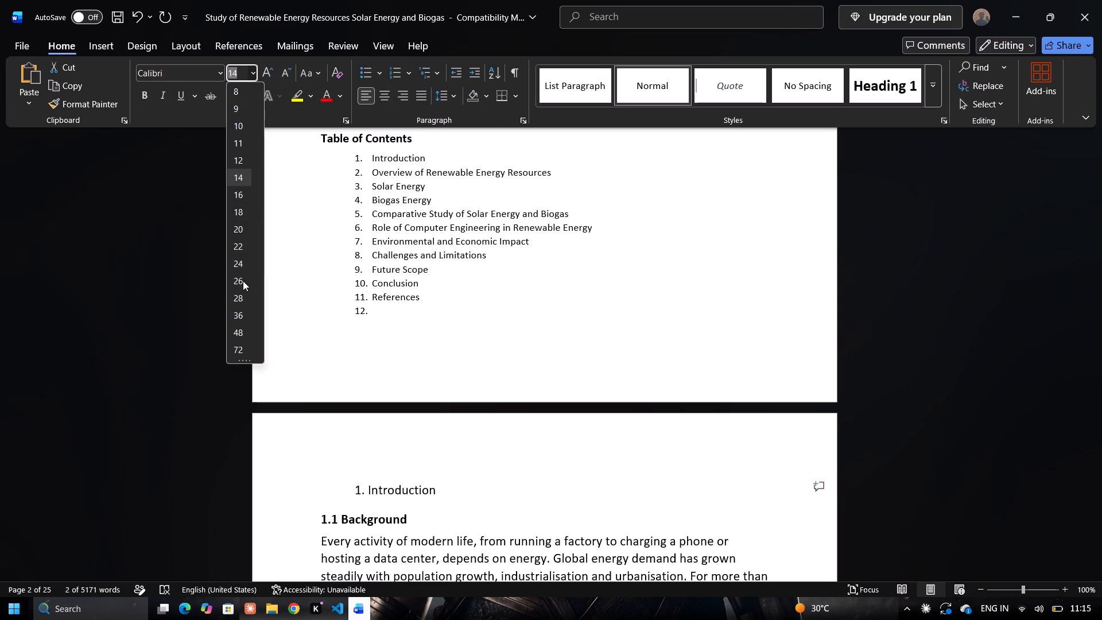
pyautogui.click(239, 261)
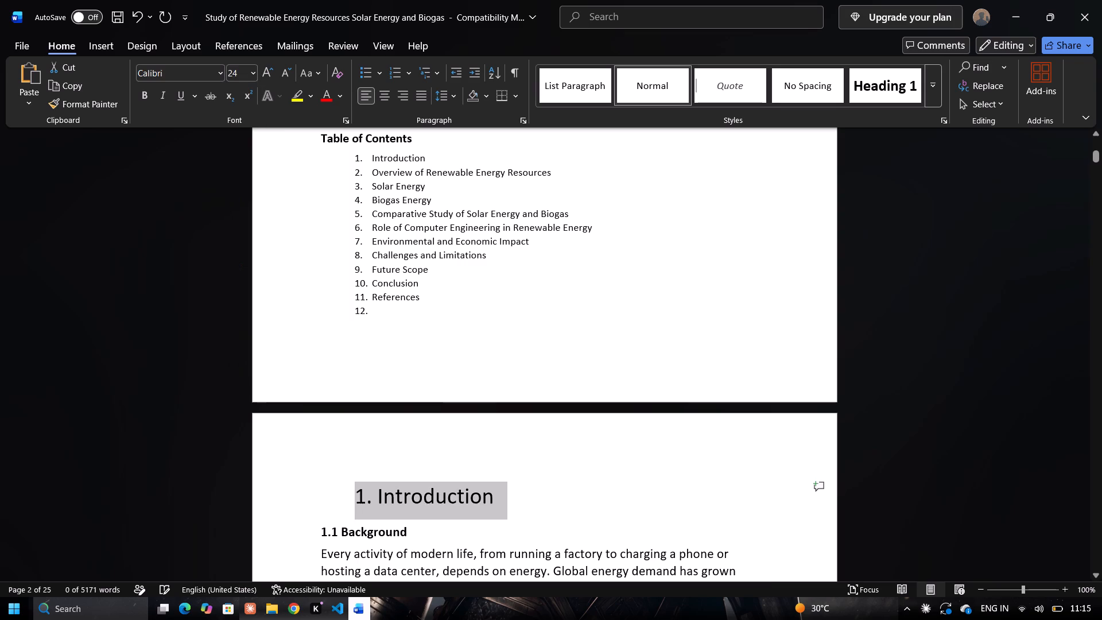
pyautogui.click(545, 512)
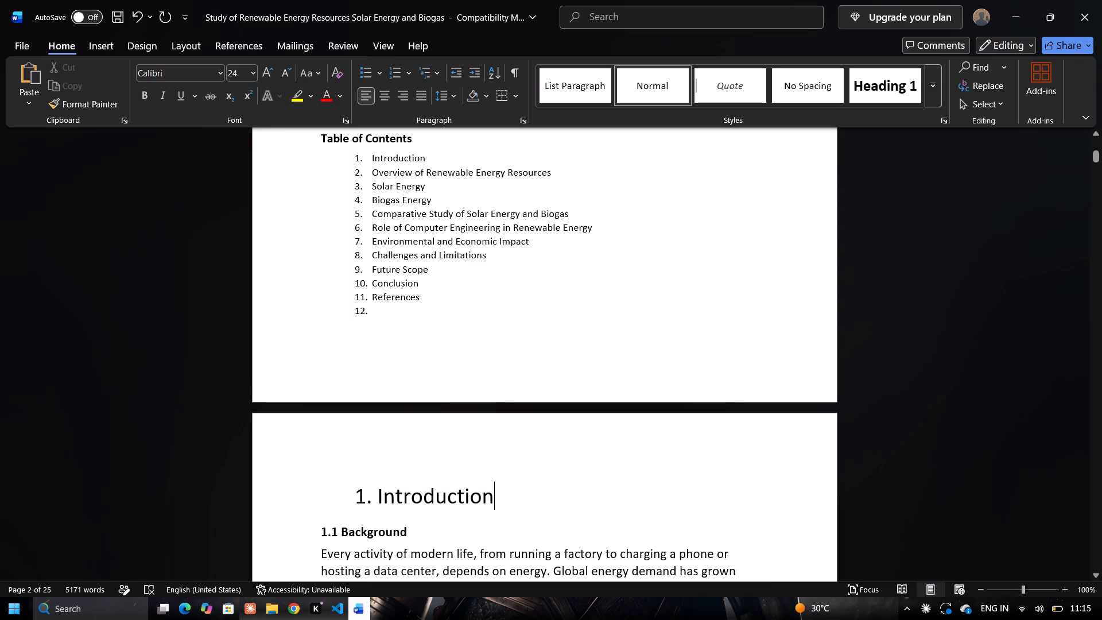
pyautogui.click(351, 494)
pyautogui.press('BackSpace')
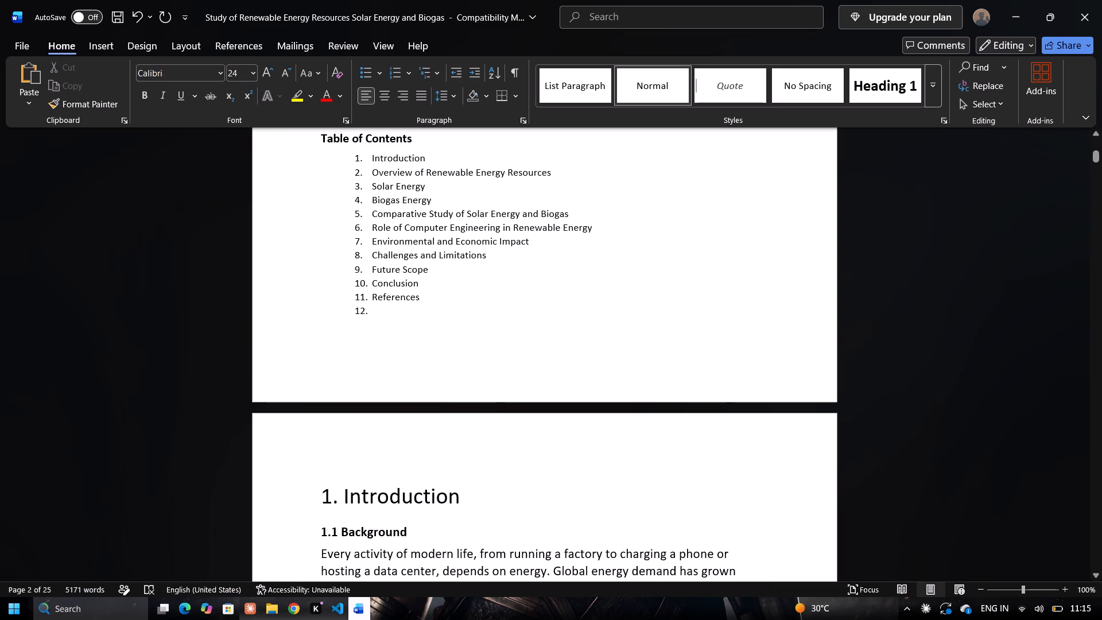
pyautogui.click(540, 489)
# Review the layout of the Introduction pages, including the illustration, and the Table of Contents page before them.
pyautogui.scroll(-10, 540, 489)
pyautogui.scroll(1, 549, 489)
pyautogui.scroll(-1, 549, 489)
pyautogui.scroll(1, 549, 489)
pyautogui.scroll(-6, 549, 489)
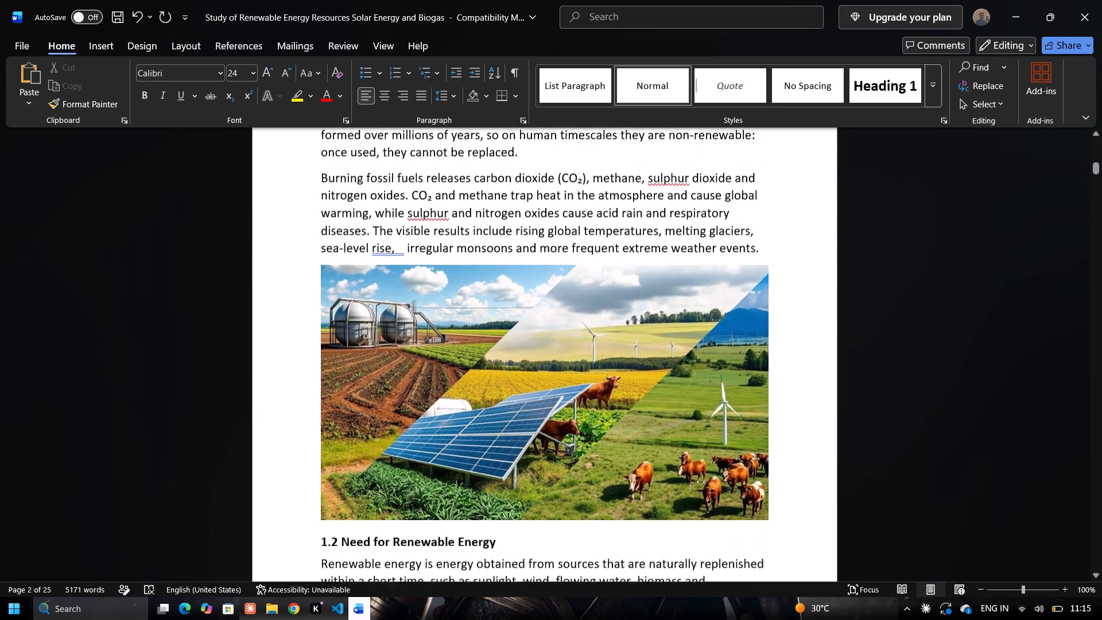
pyautogui.scroll(-10, 549, 489)
pyautogui.scroll(16, 549, 489)
pyautogui.scroll(-1, 549, 489)
pyautogui.scroll(2, 549, 489)
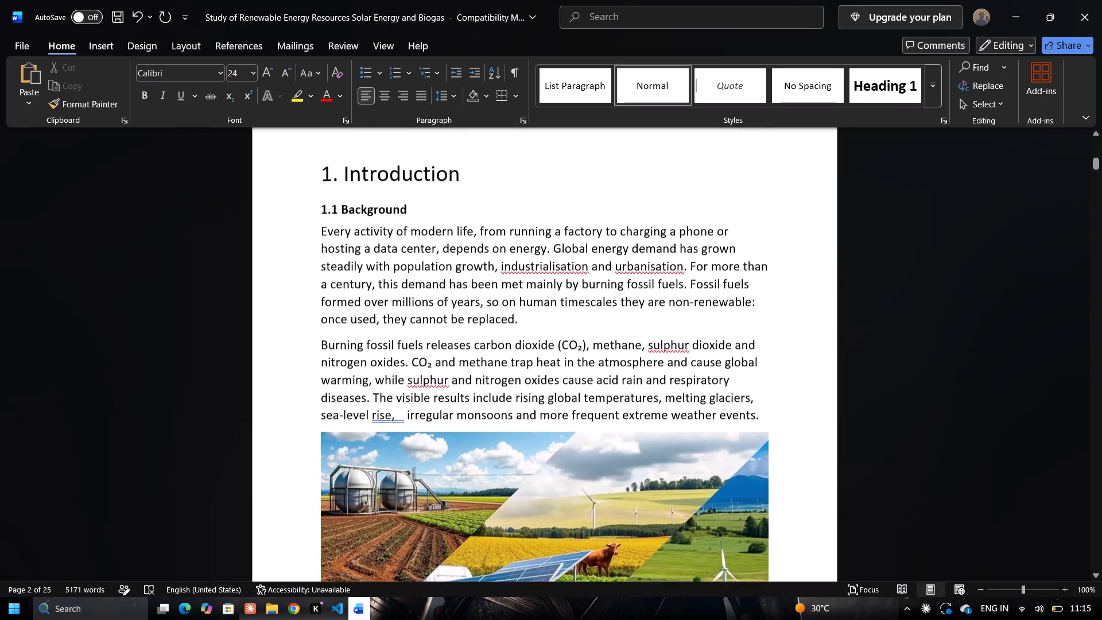
pyautogui.scroll(3, 549, 489)
pyautogui.click(751, 293)
pyautogui.scroll(-4, 779, 359)
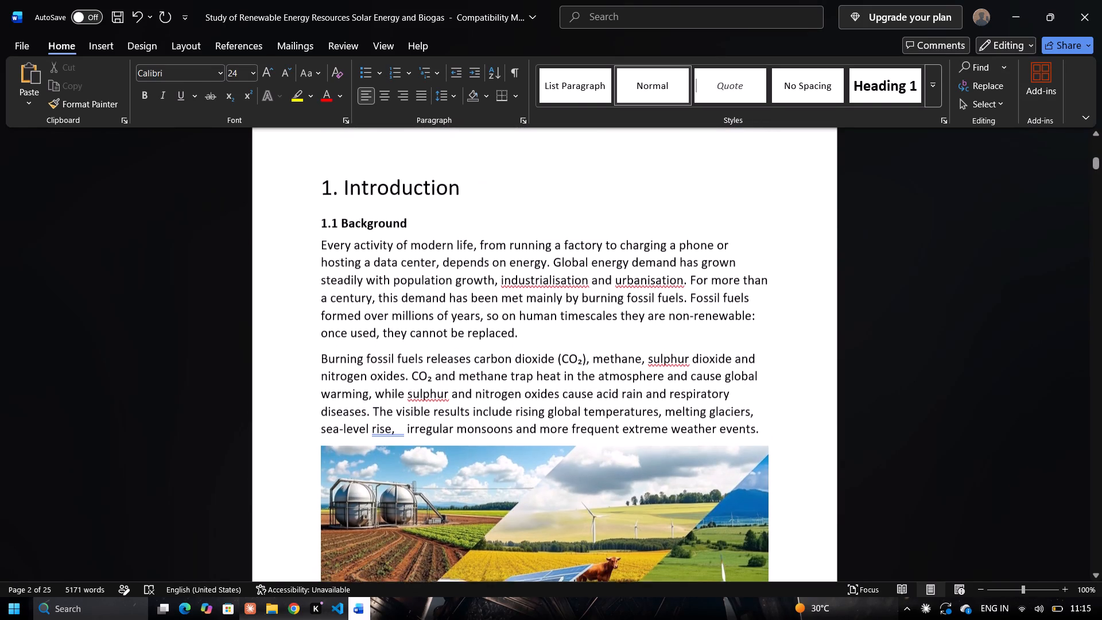
pyautogui.scroll(10, 779, 359)
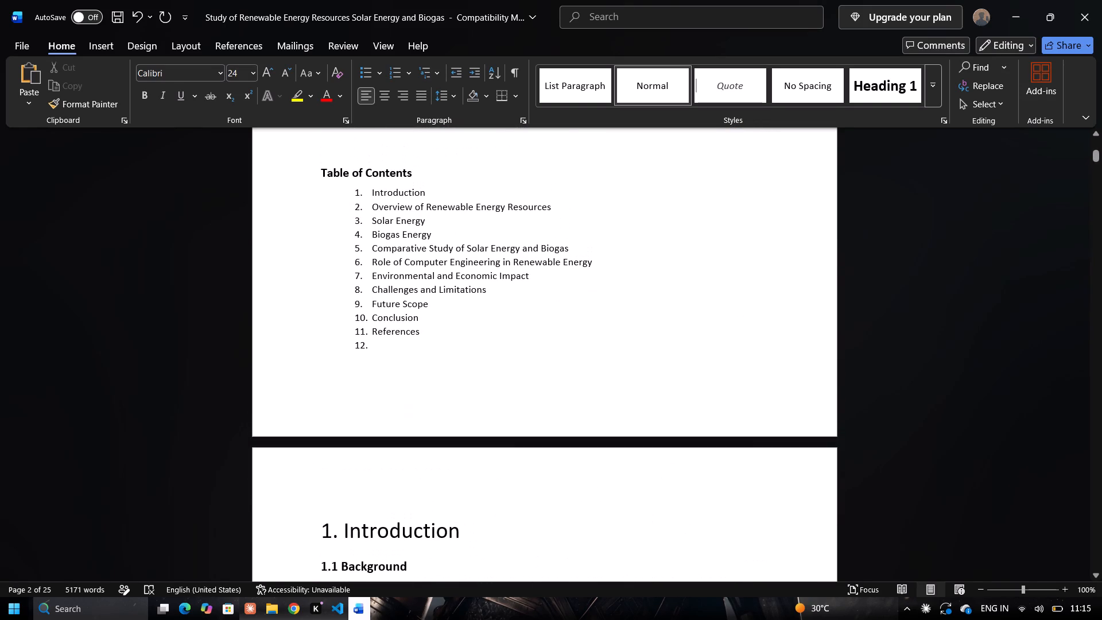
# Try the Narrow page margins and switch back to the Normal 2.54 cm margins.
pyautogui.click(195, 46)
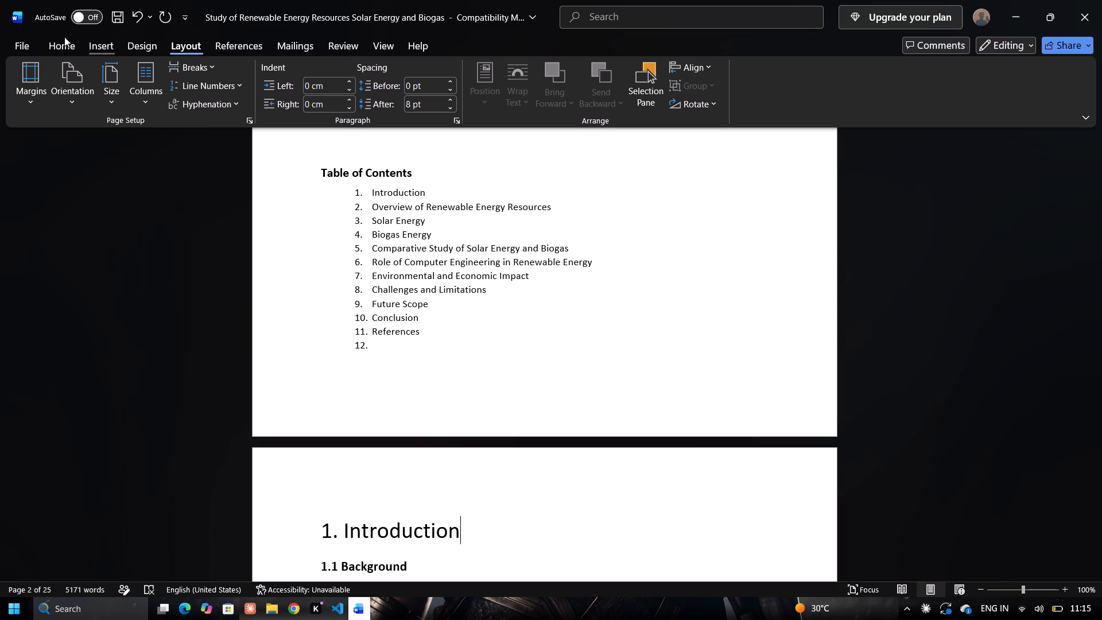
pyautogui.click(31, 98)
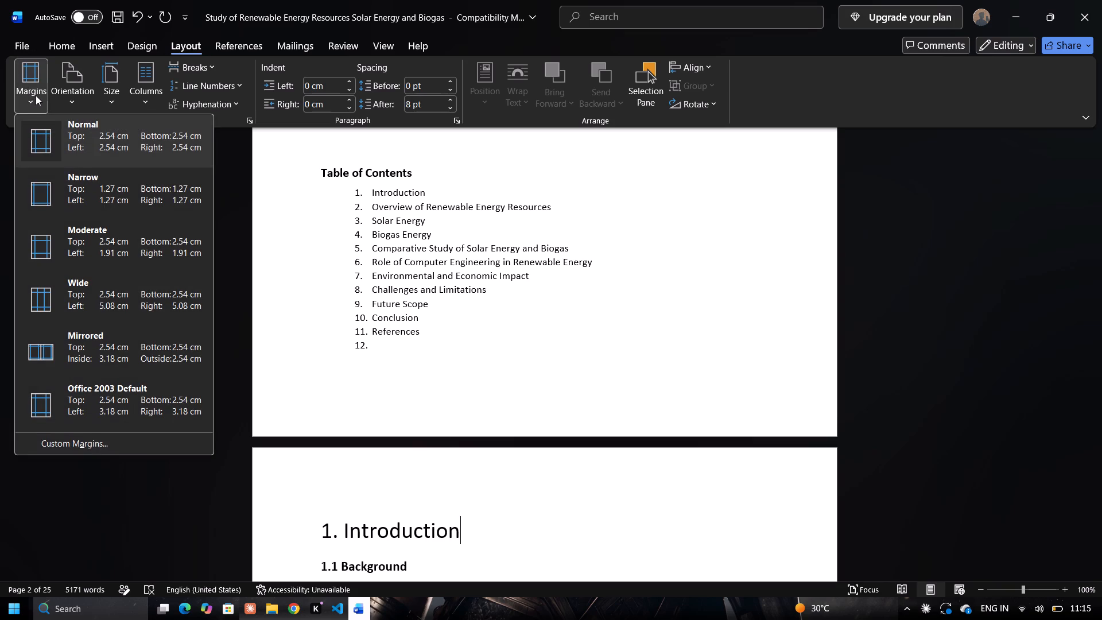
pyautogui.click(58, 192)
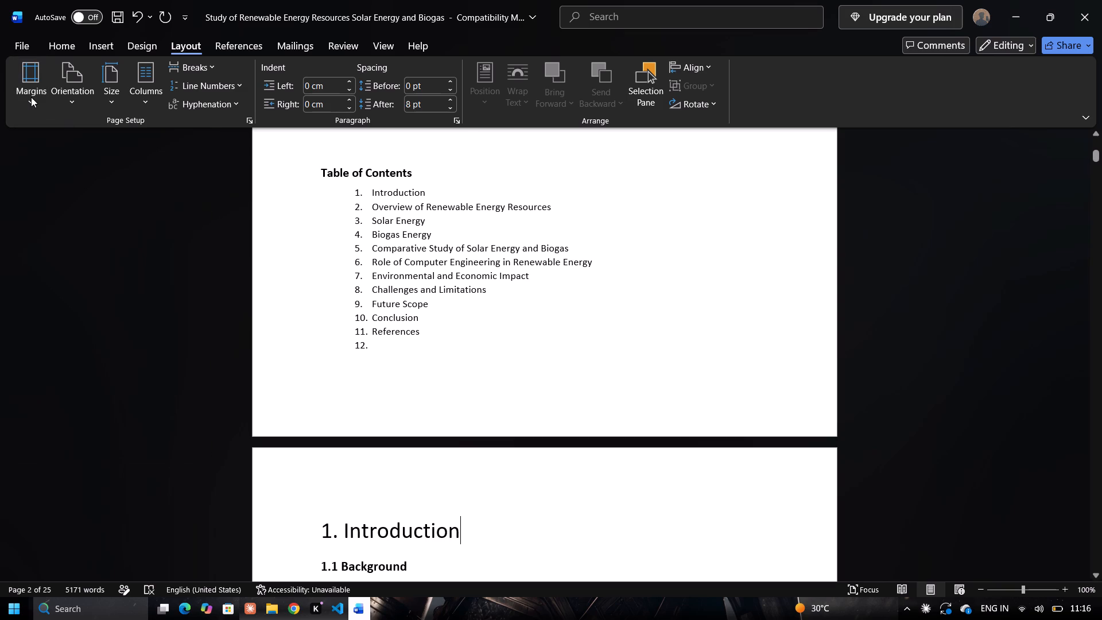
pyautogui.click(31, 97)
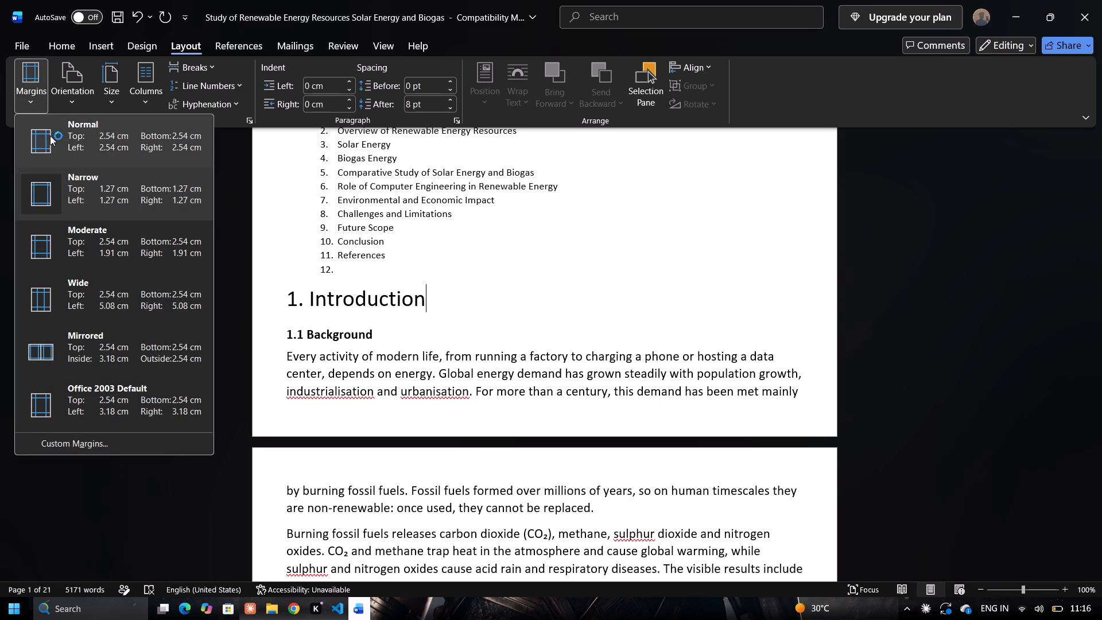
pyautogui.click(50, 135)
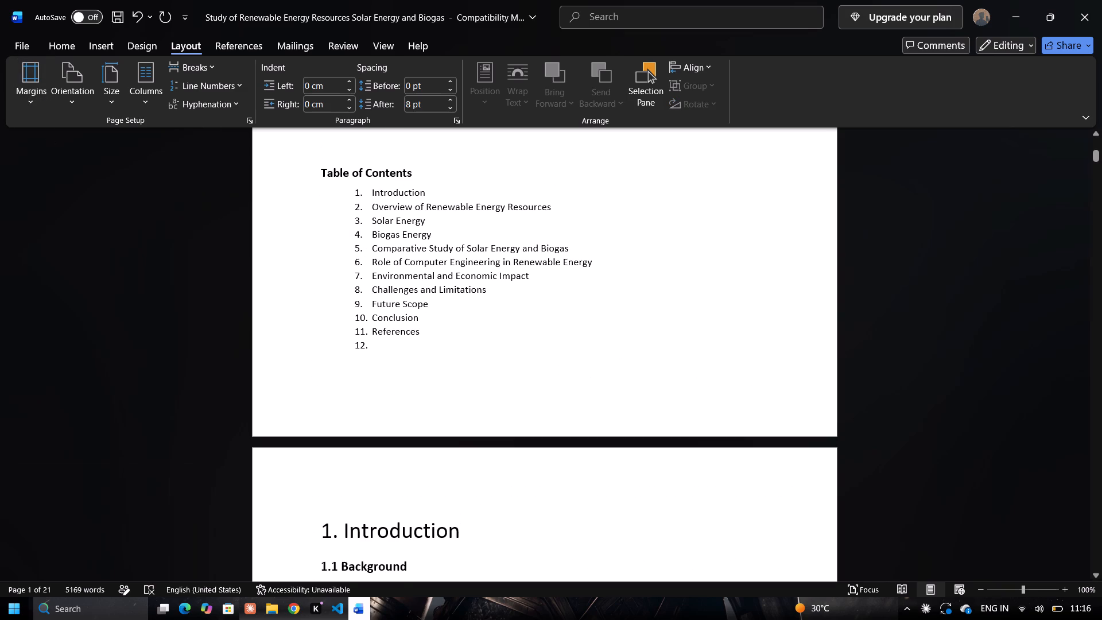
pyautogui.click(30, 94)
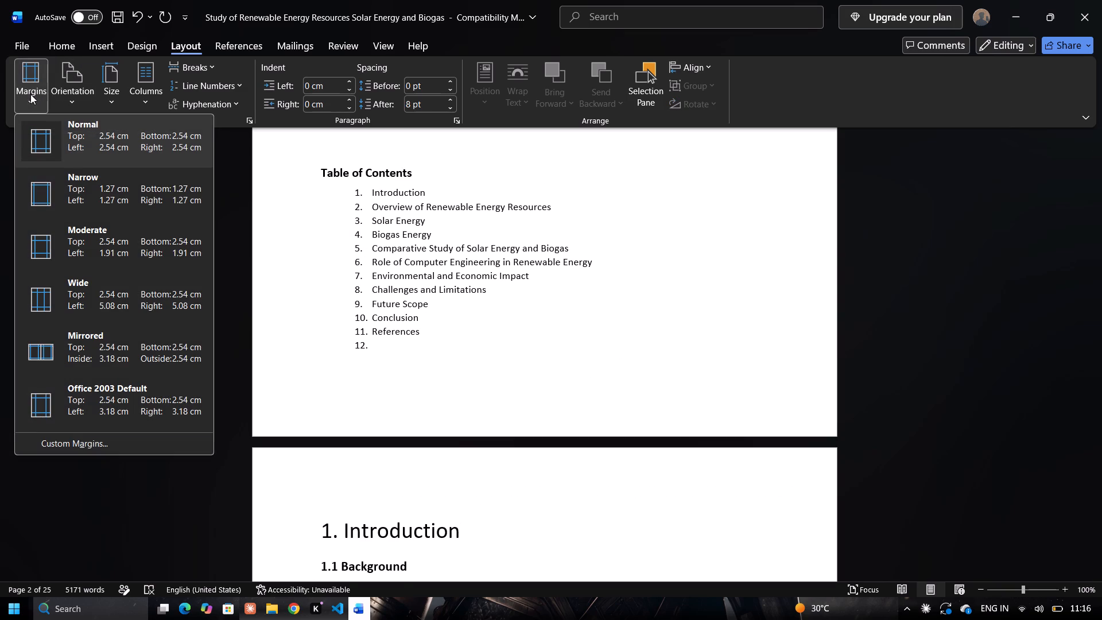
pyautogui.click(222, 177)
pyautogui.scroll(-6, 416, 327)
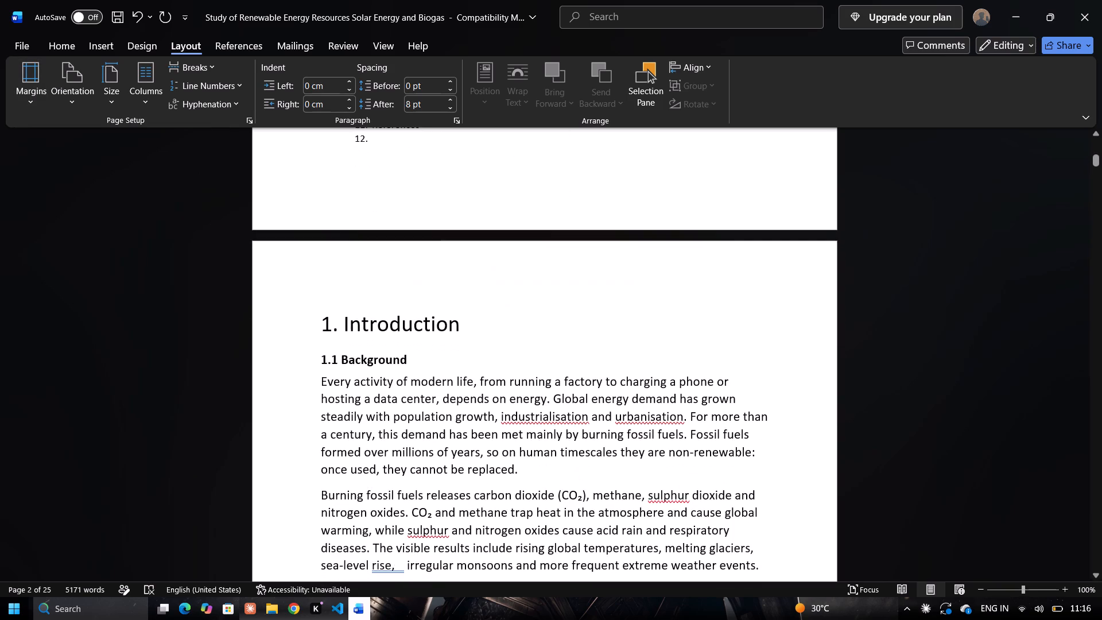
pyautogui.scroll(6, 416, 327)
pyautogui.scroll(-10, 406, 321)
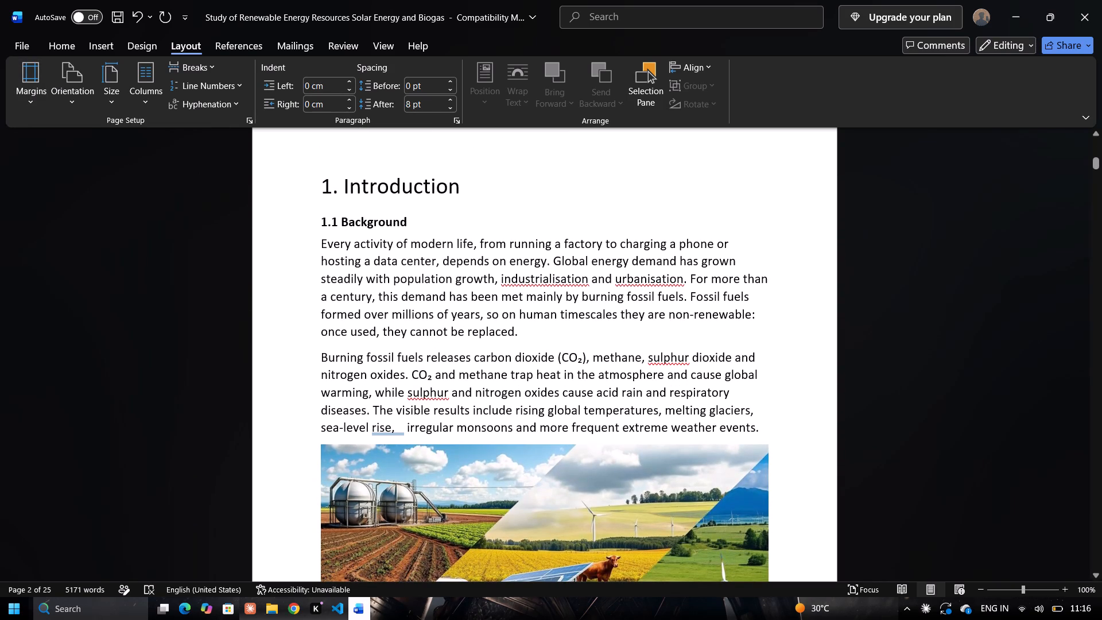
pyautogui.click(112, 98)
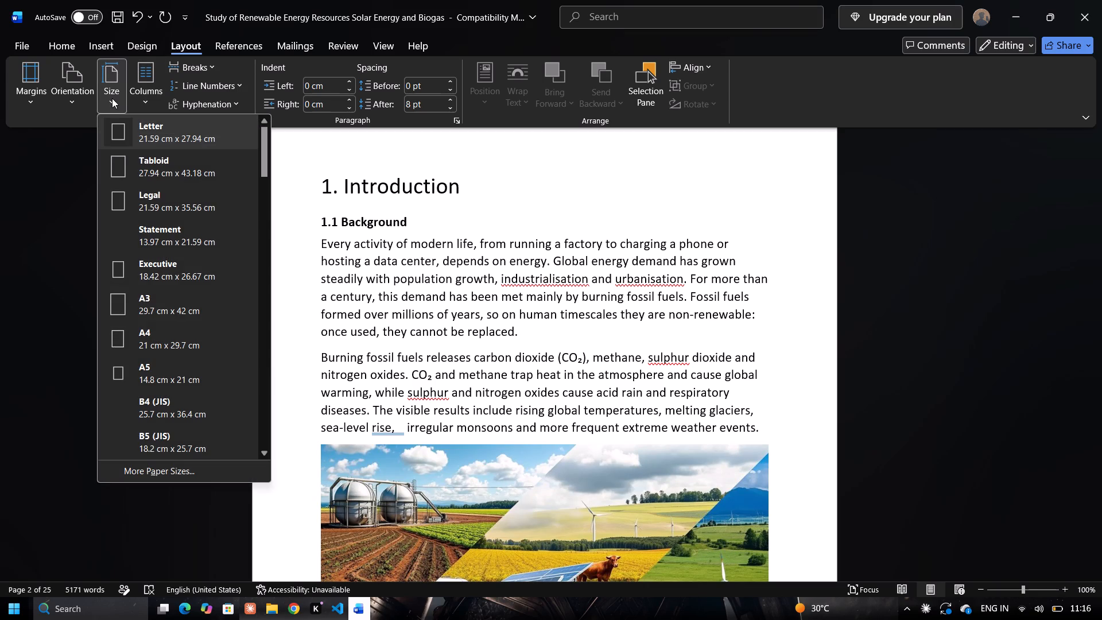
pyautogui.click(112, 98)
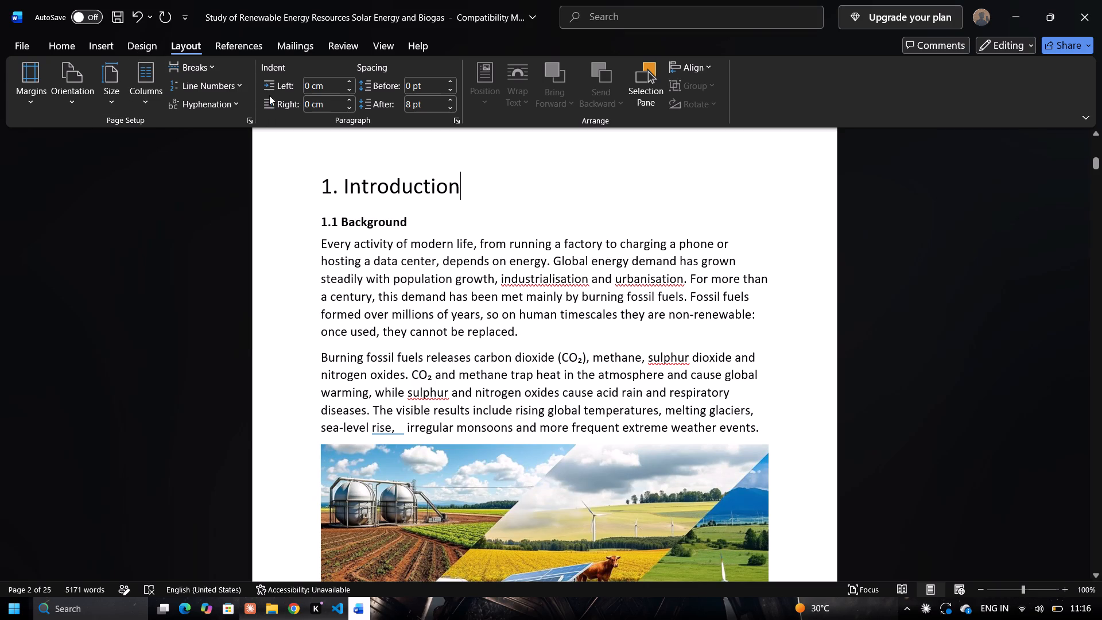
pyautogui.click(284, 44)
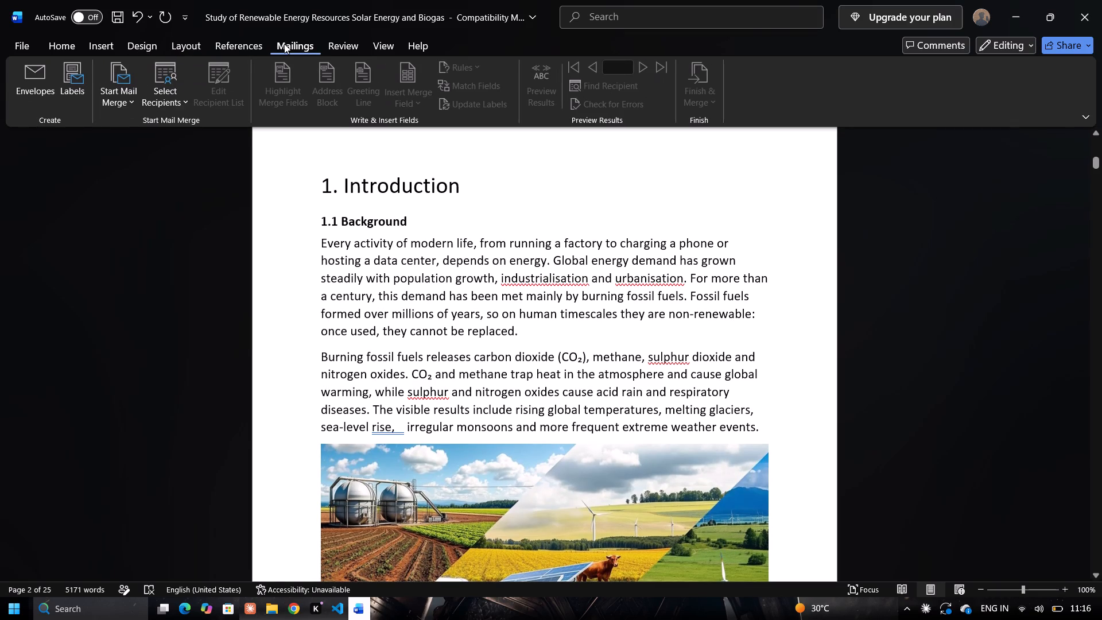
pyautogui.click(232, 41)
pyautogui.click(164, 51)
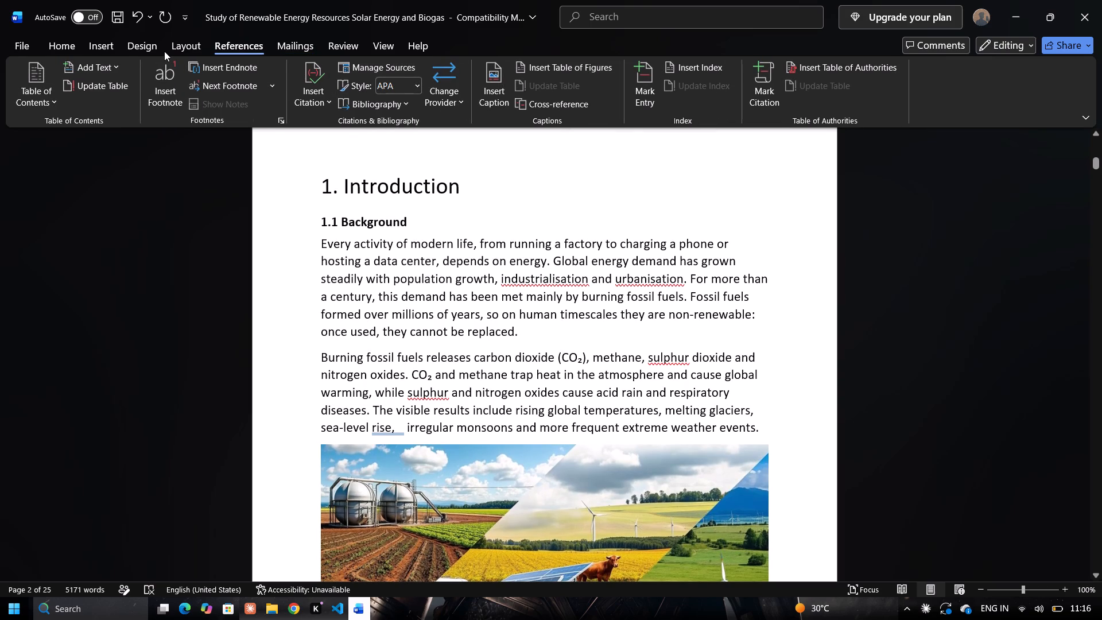
# Apply a Box page border with a ½ pt solid line in automatic colour to the whole document.
pyautogui.click(132, 53)
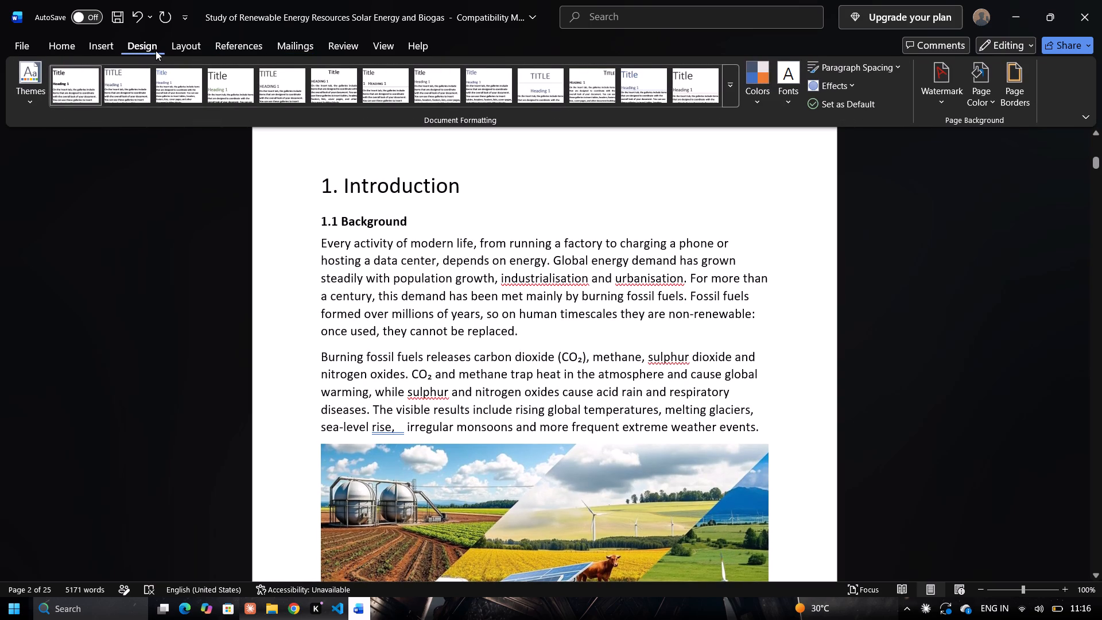
pyautogui.click(1008, 96)
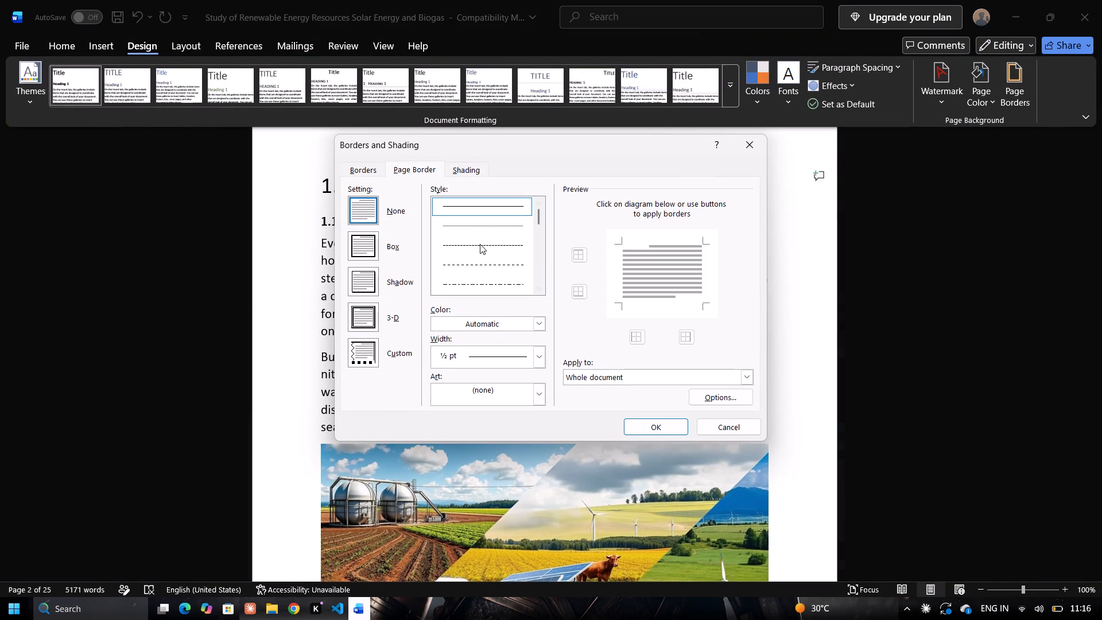
pyautogui.click(370, 253)
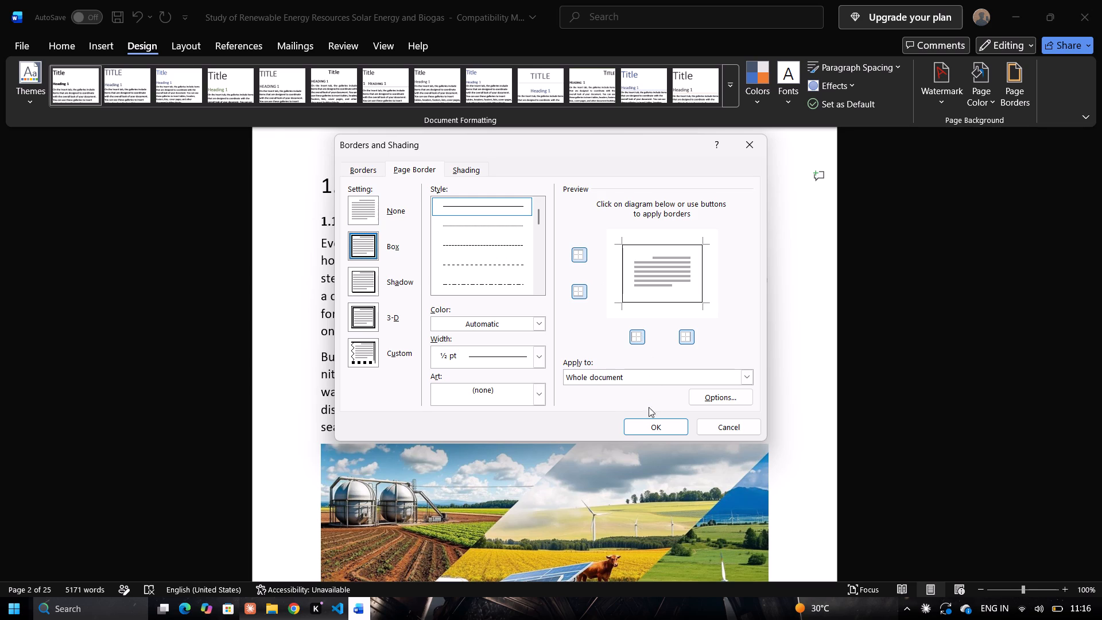
pyautogui.click(646, 428)
# Examine how the page border frames the Table of Contents, Introduction and Overview of Renewable Energy Resources pages.
pyautogui.scroll(4, 641, 418)
pyautogui.scroll(17, 641, 418)
pyautogui.scroll(5, 640, 418)
pyautogui.scroll(-19, 640, 418)
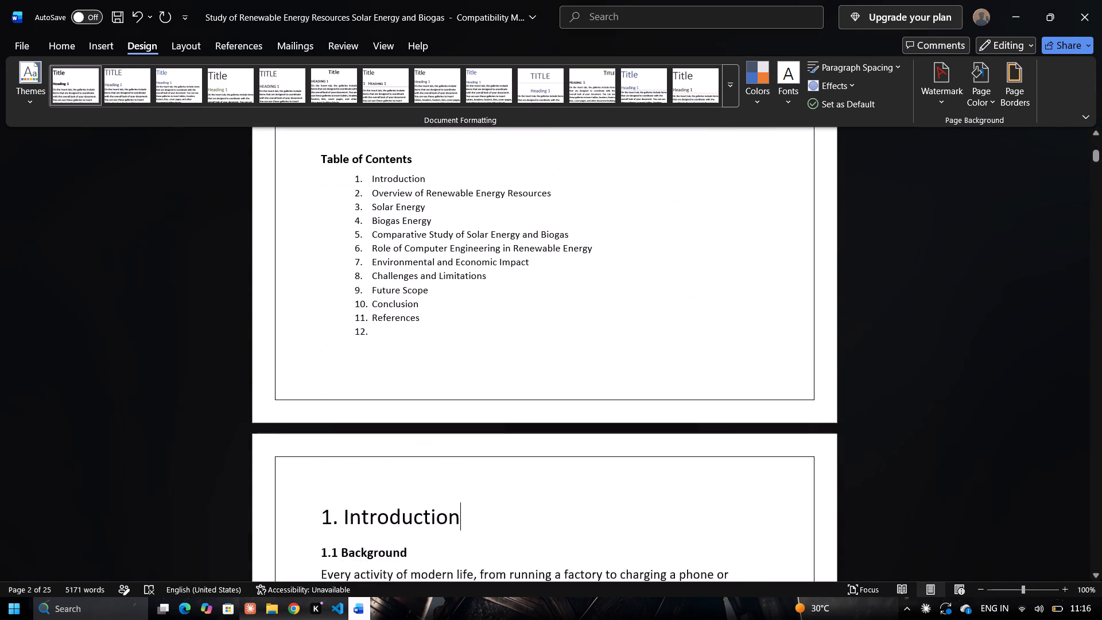
pyautogui.scroll(-6, 642, 408)
pyautogui.scroll(1, 642, 408)
pyautogui.scroll(-13, 642, 408)
pyautogui.scroll(-8, 642, 408)
pyautogui.scroll(1, 642, 408)
pyautogui.scroll(-1, 642, 408)
pyautogui.scroll(1, 642, 408)
pyautogui.scroll(-7, 642, 408)
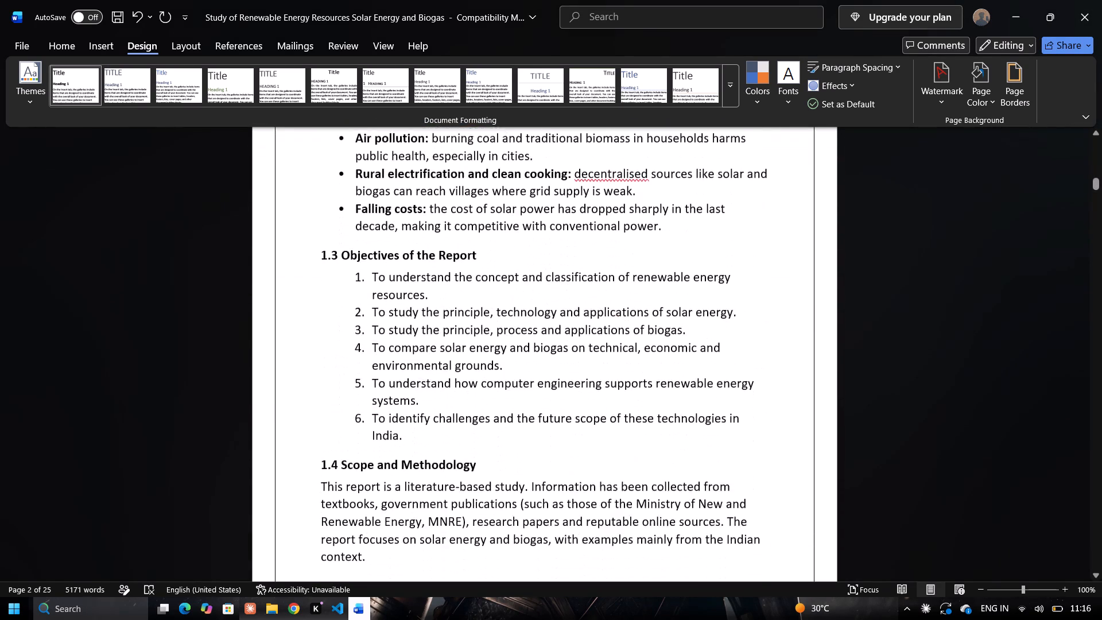
pyautogui.scroll(-5, 642, 408)
pyautogui.scroll(3, 642, 408)
pyautogui.scroll(-12, 642, 408)
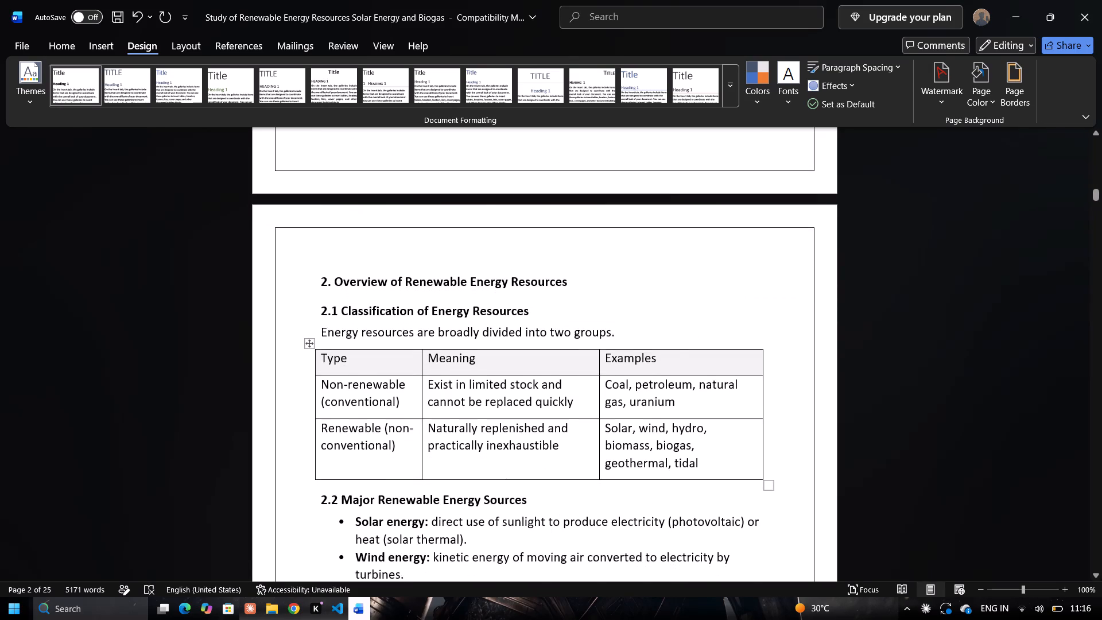
pyautogui.scroll(-6, 642, 408)
pyautogui.scroll(7, 642, 408)
pyautogui.scroll(-1, 642, 408)
pyautogui.scroll(19, 642, 408)
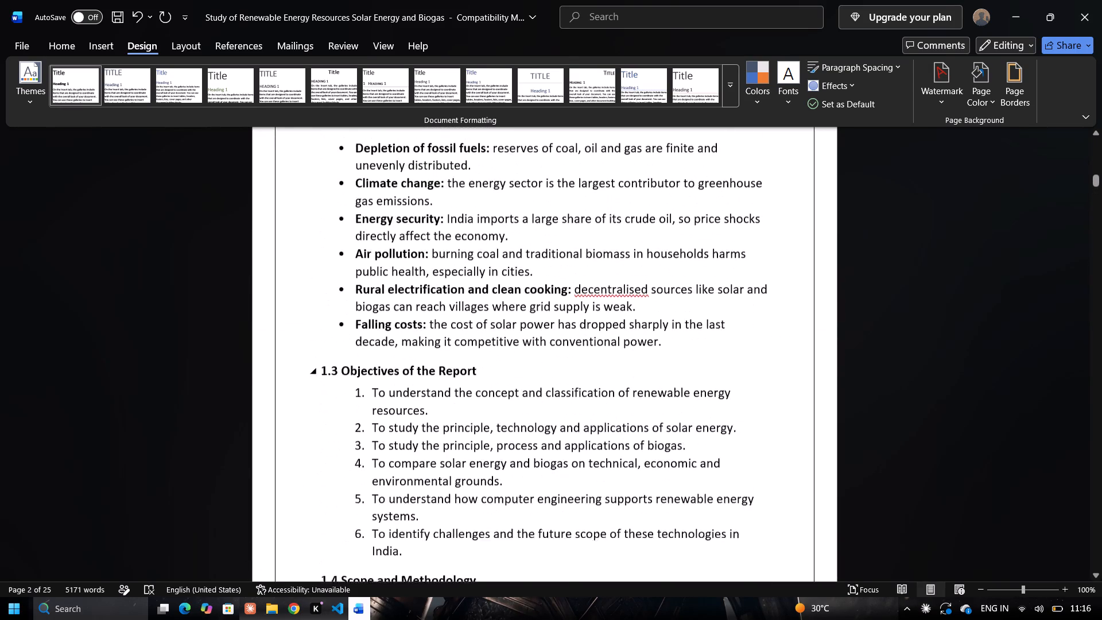
pyautogui.scroll(3, 648, 404)
pyautogui.scroll(-7, 648, 404)
pyautogui.scroll(4, 648, 404)
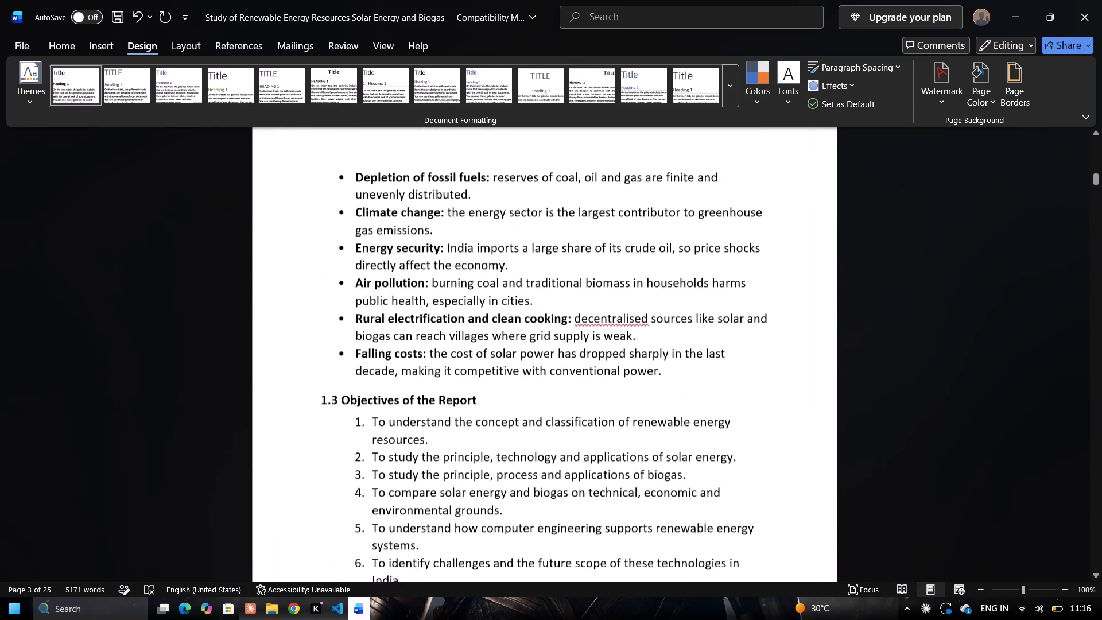
# Enlarge the "2. Overview of Renewable Energy Resources" heading to font size 26.
pyautogui.scroll(4, 648, 404)
pyautogui.scroll(-1, 648, 404)
pyautogui.scroll(6, 648, 404)
pyautogui.scroll(-20, 648, 404)
pyautogui.scroll(-3, 648, 404)
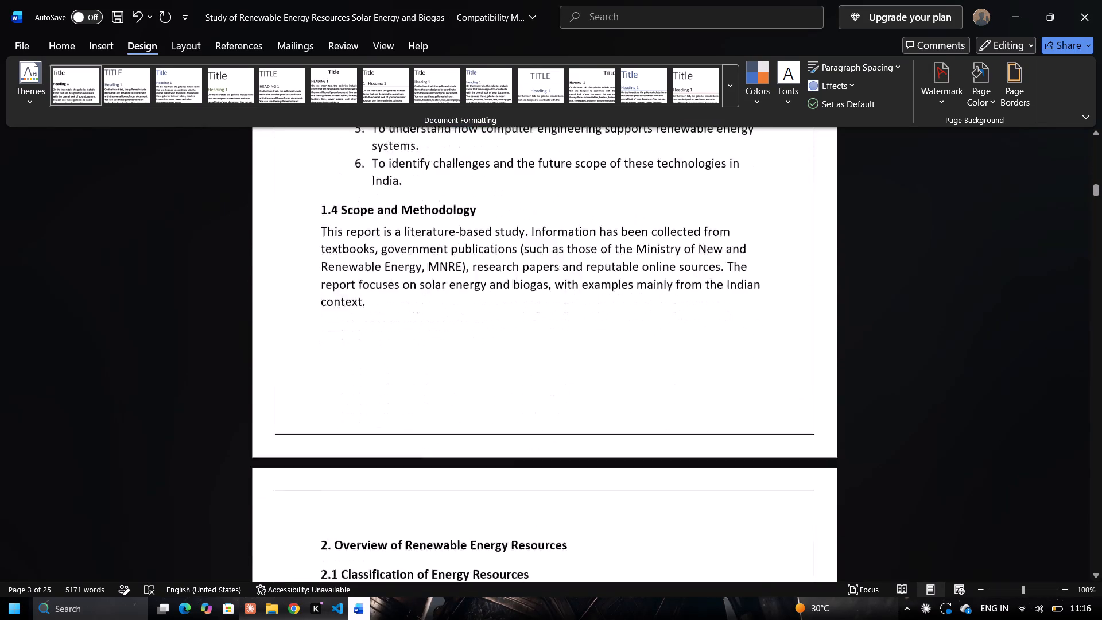
pyautogui.scroll(-1, 648, 404)
pyautogui.scroll(1, 648, 404)
pyautogui.moveTo(580, 454); pyautogui.dragTo(319, 462)
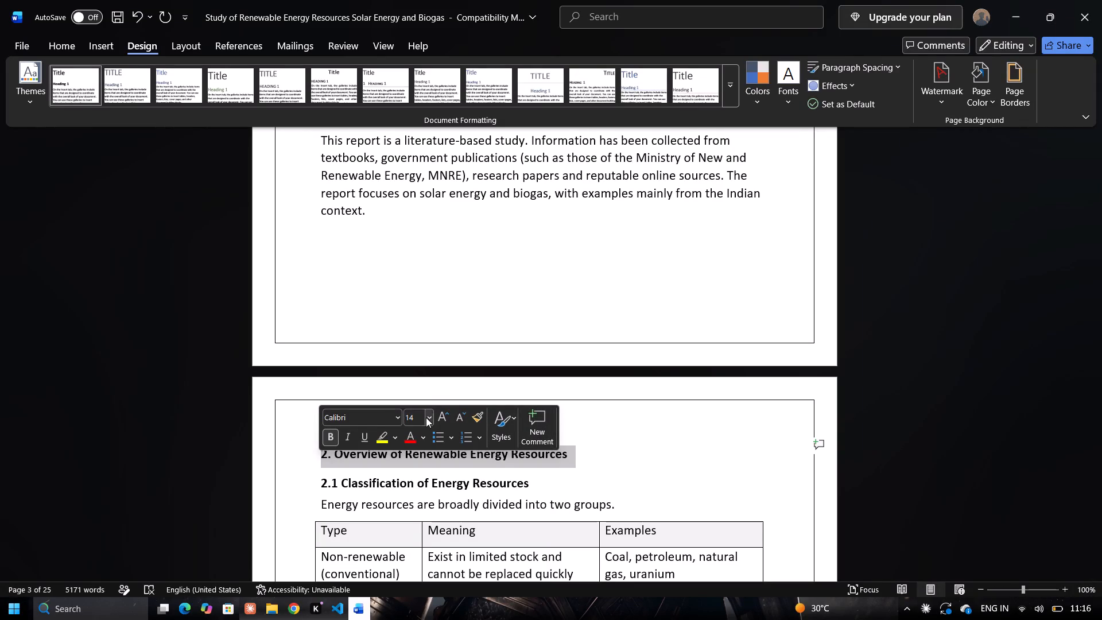
pyautogui.click(426, 417)
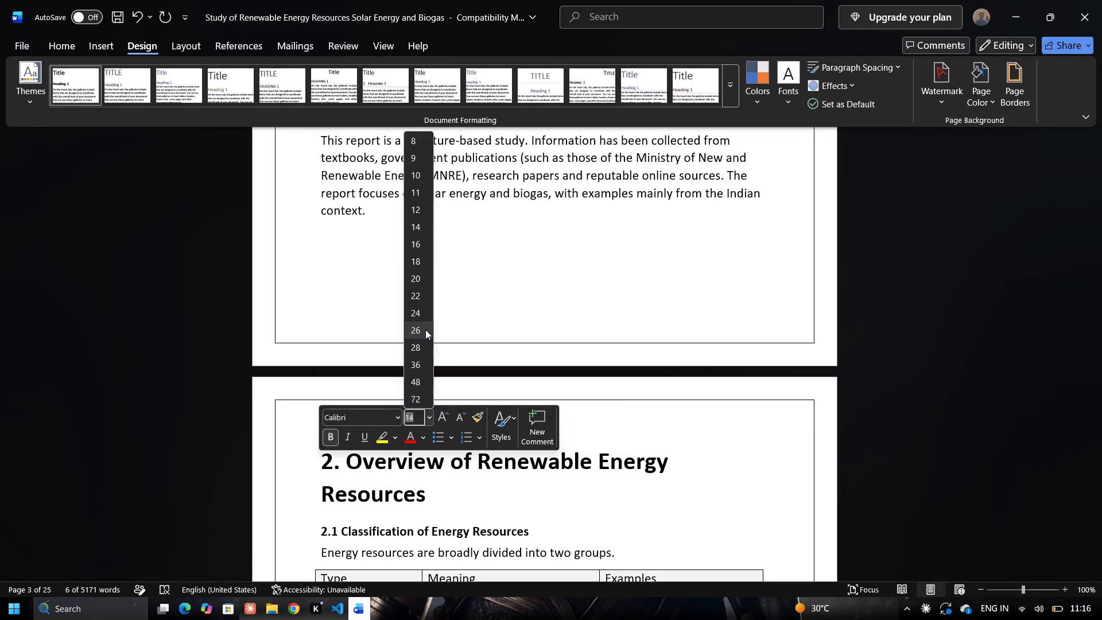
pyautogui.click(425, 330)
pyautogui.click(749, 518)
# Enlarge the "3. Solar Energy" heading to font size 26.
pyautogui.scroll(-17, 748, 496)
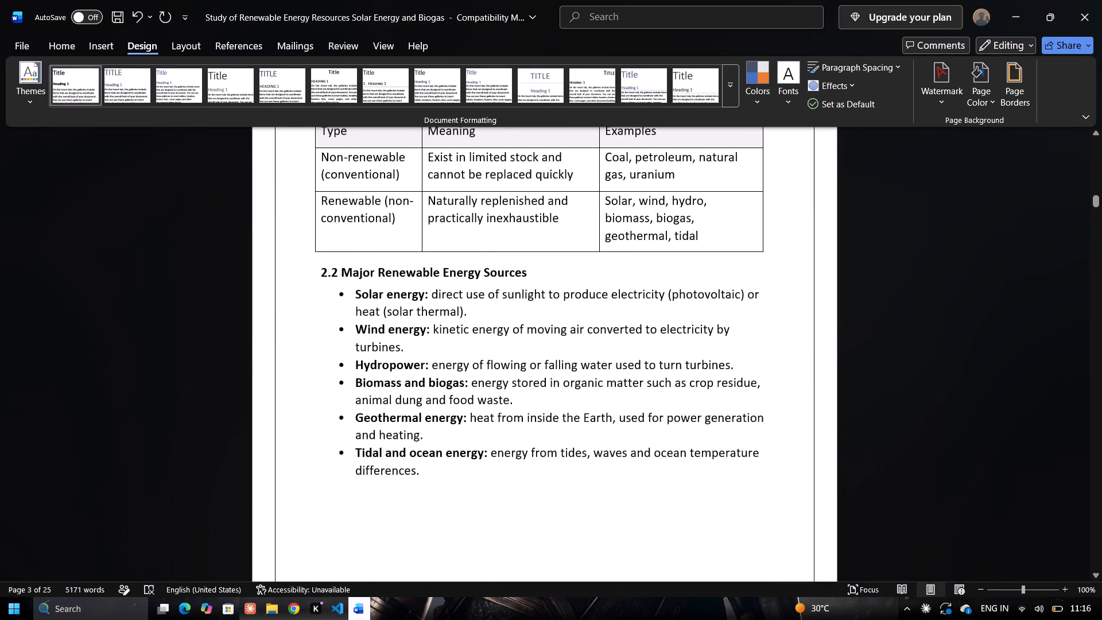
pyautogui.scroll(-2, 748, 496)
pyautogui.scroll(3, 748, 496)
pyautogui.scroll(-5, 748, 496)
pyautogui.scroll(1, 748, 496)
pyautogui.scroll(-13, 748, 496)
pyautogui.scroll(-20, 748, 496)
pyautogui.scroll(-5, 748, 496)
pyautogui.scroll(3, 748, 496)
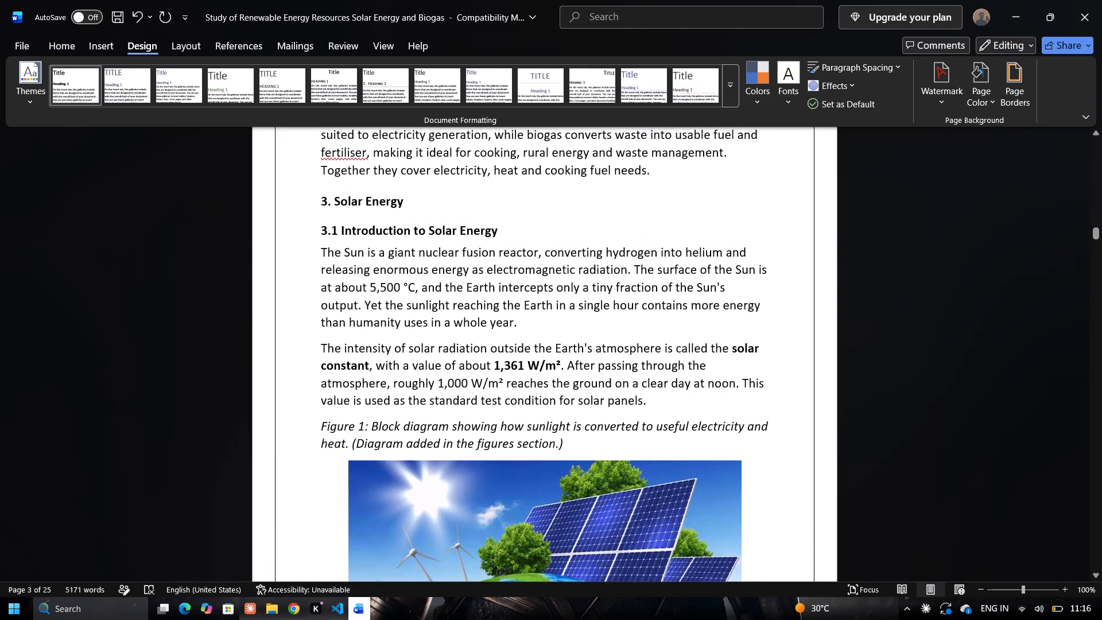
pyautogui.moveTo(407, 204); pyautogui.dragTo(380, 212)
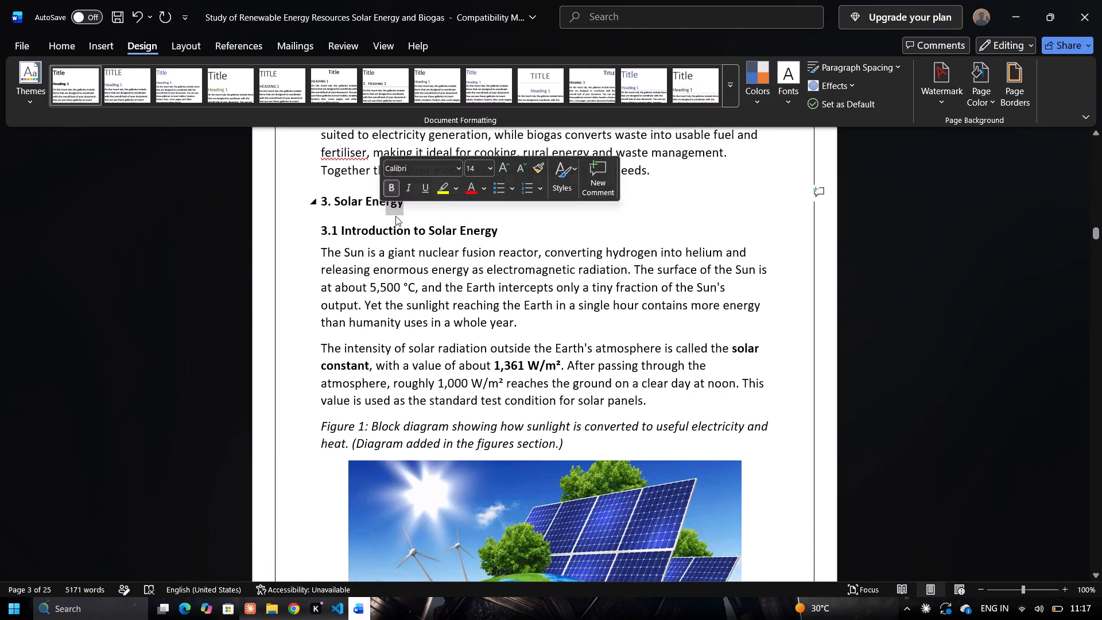
pyautogui.click(417, 214)
pyautogui.moveTo(410, 203); pyautogui.dragTo(292, 195)
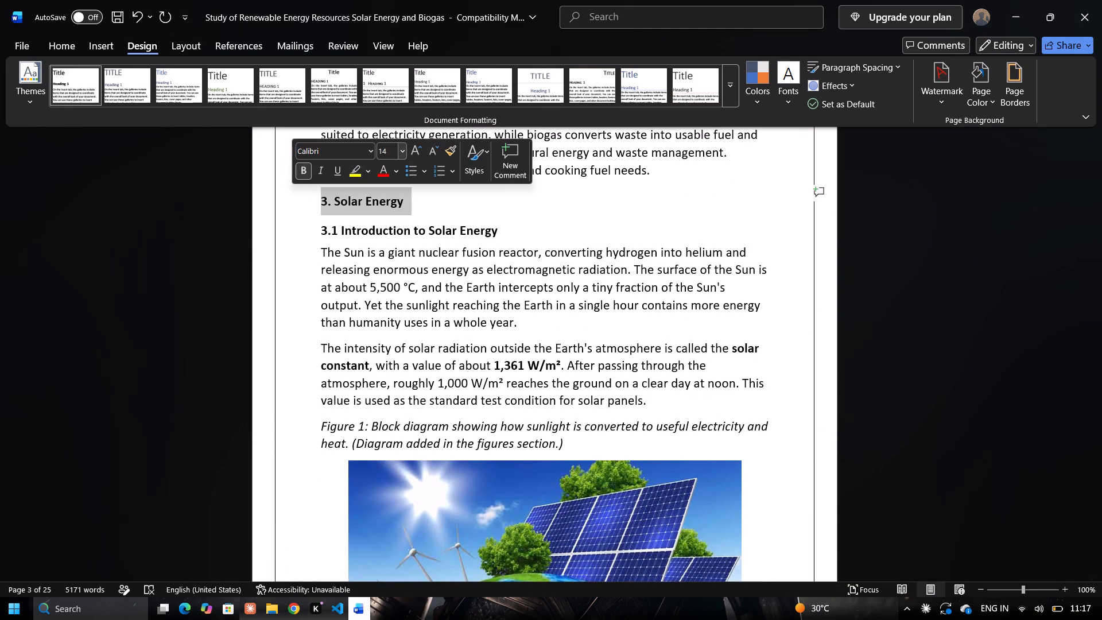
pyautogui.click(402, 150)
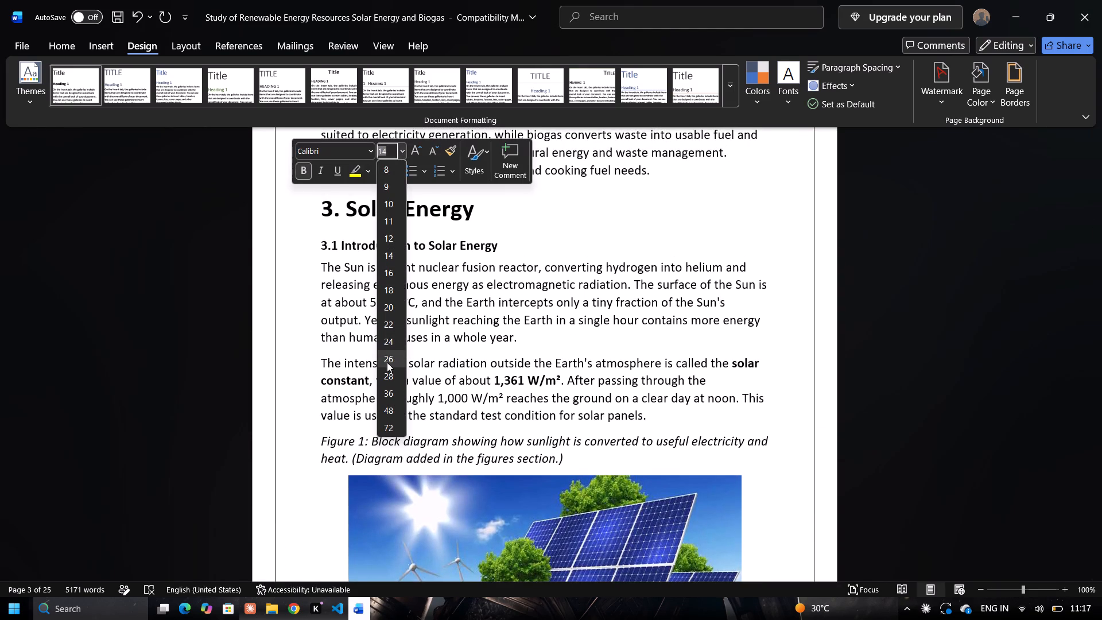
pyautogui.click(390, 363)
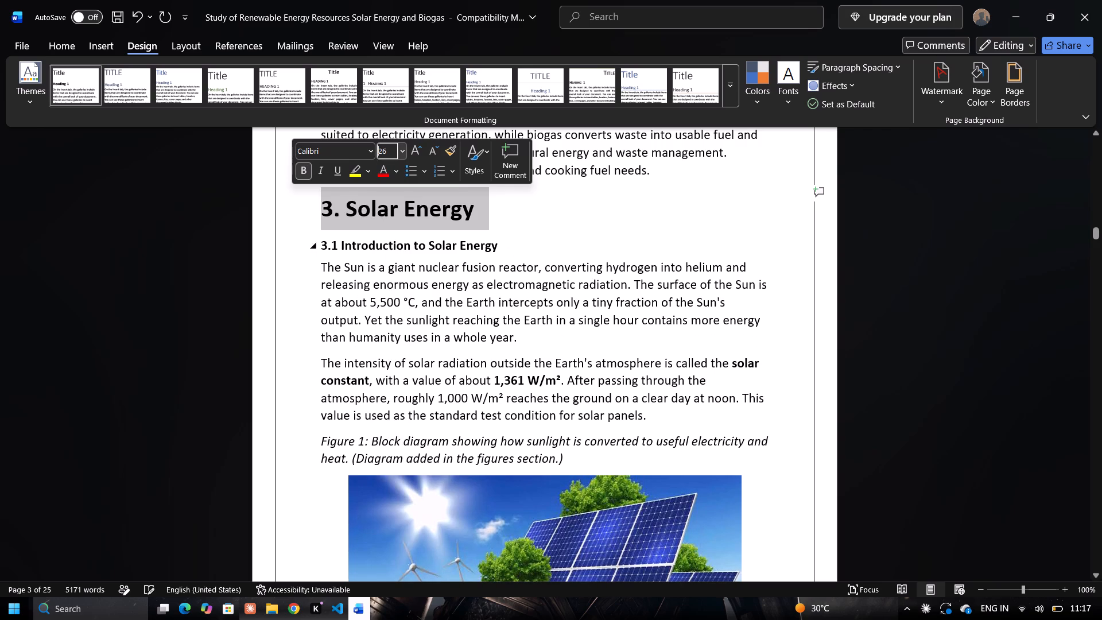
pyautogui.click(570, 201)
# Find the "4. Biogas Energy" heading after the solar calculation example and enlarge it to font size 26.
pyautogui.scroll(-6, 566, 289)
pyautogui.scroll(1, 566, 289)
pyautogui.scroll(-9, 566, 289)
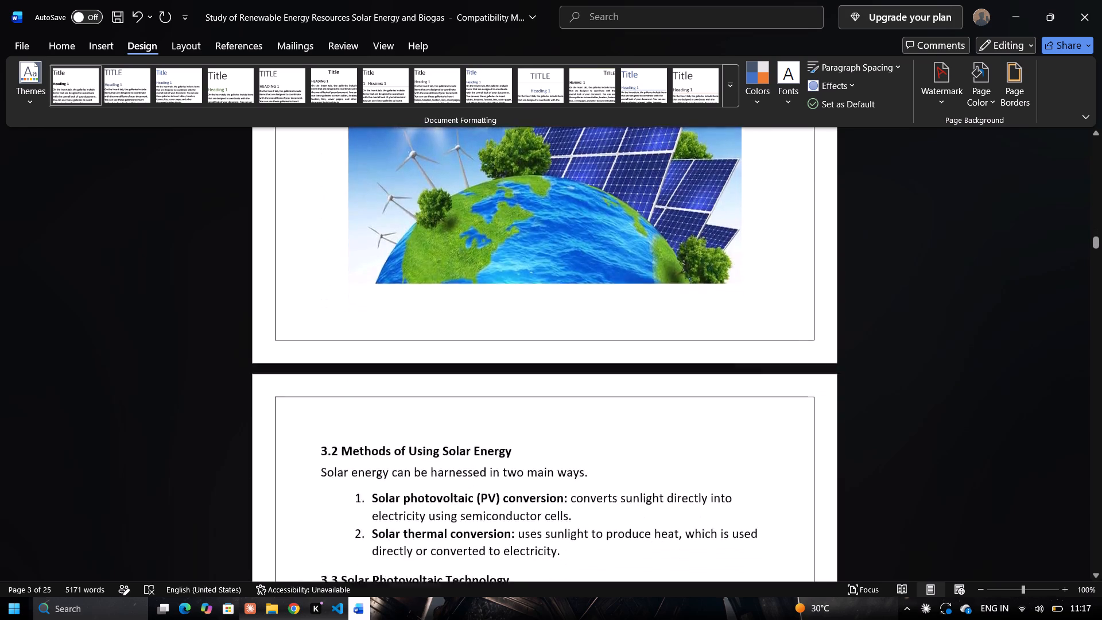
pyautogui.scroll(-20, 566, 289)
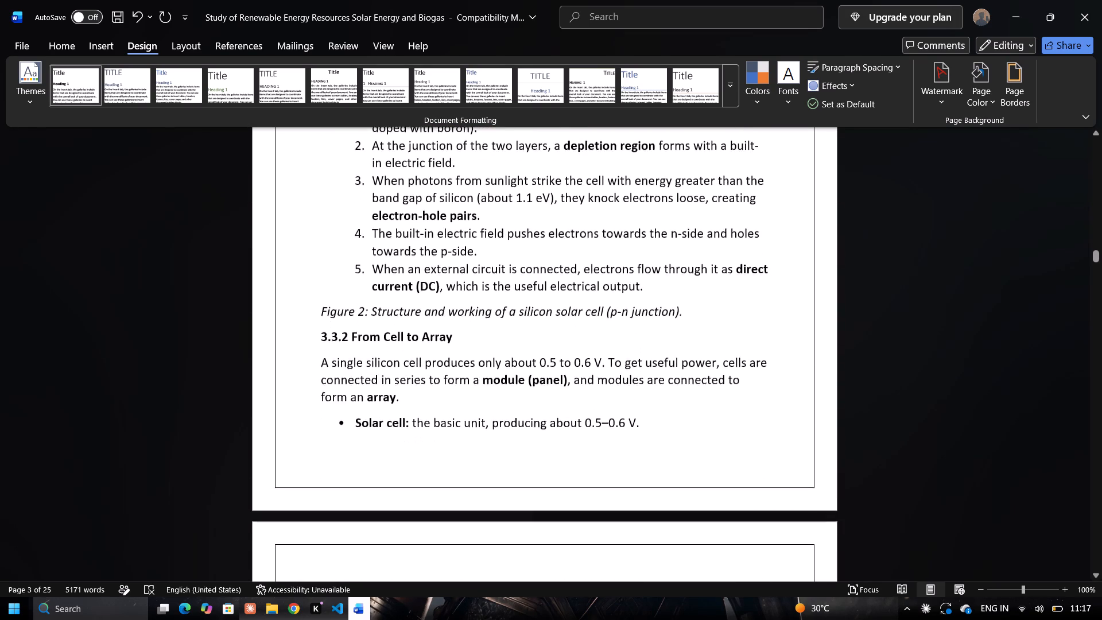
pyautogui.scroll(-14, 566, 289)
pyautogui.scroll(1, 566, 289)
pyautogui.scroll(-11, 566, 289)
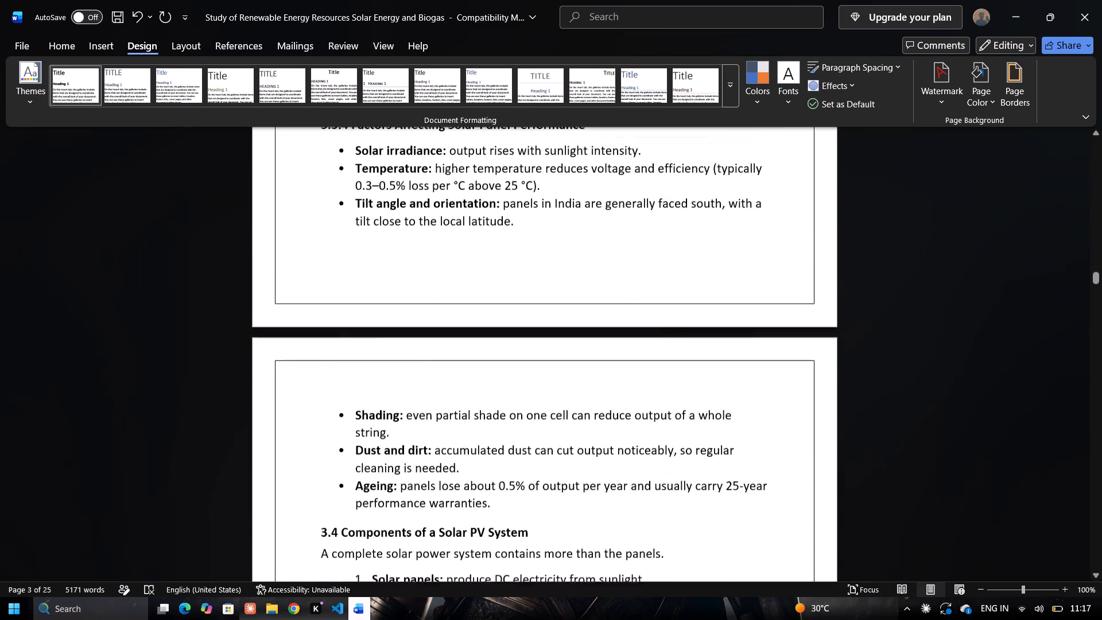
pyautogui.scroll(-11, 566, 289)
pyautogui.scroll(-15, 566, 289)
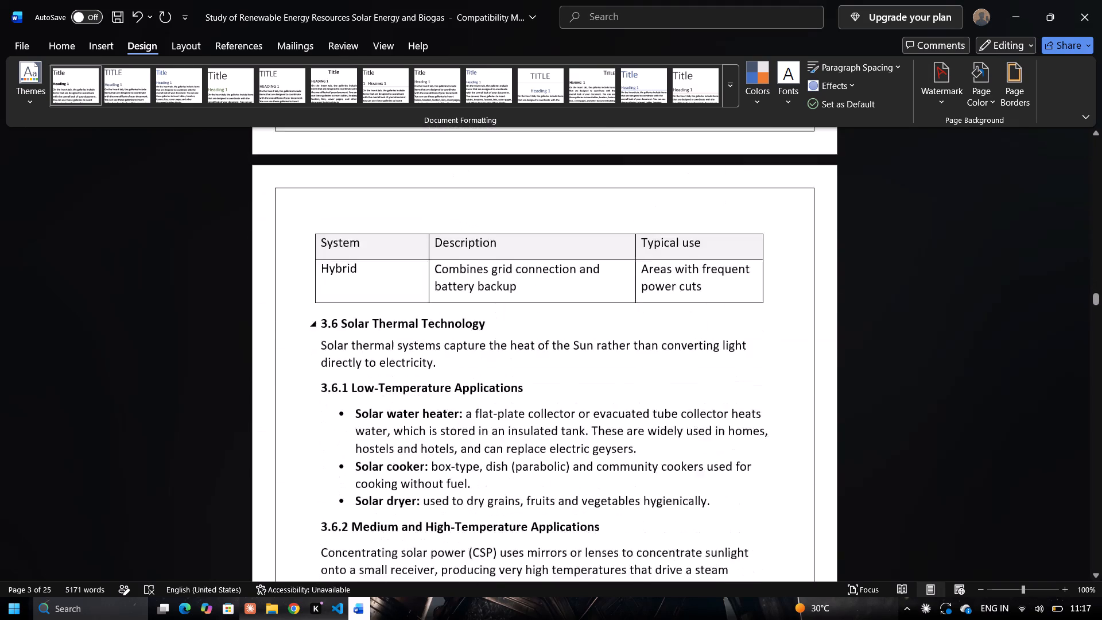
pyautogui.scroll(-5, 566, 289)
pyautogui.scroll(1, 566, 289)
pyautogui.scroll(-1, 566, 289)
pyautogui.scroll(1, 566, 289)
pyautogui.scroll(-18, 566, 289)
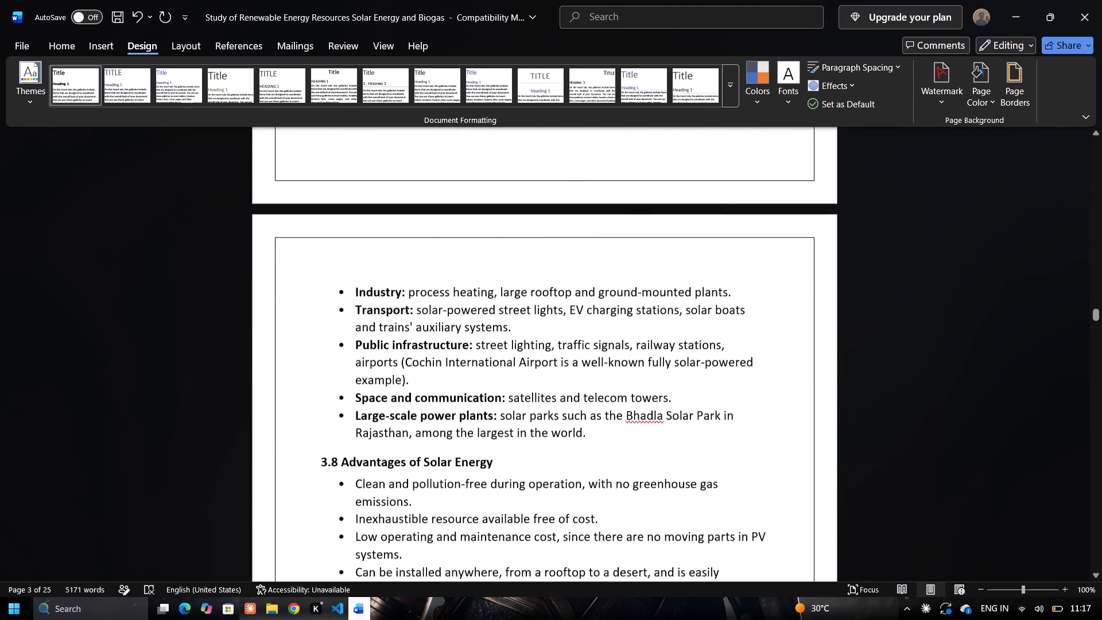
pyautogui.scroll(-3, 566, 289)
pyautogui.scroll(1, 566, 289)
pyautogui.scroll(-10, 566, 289)
pyautogui.scroll(-11, 566, 289)
pyautogui.scroll(1, 566, 289)
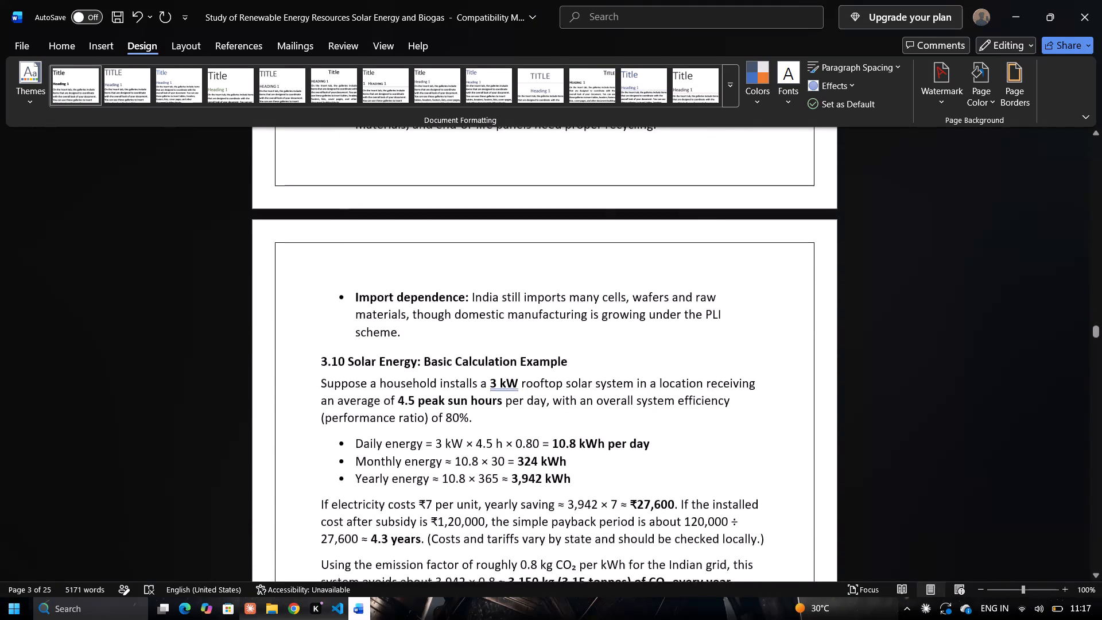
pyautogui.scroll(-1, 566, 289)
pyautogui.scroll(1, 566, 289)
pyautogui.scroll(-8, 566, 289)
pyautogui.moveTo(420, 336); pyautogui.dragTo(282, 326)
pyautogui.click(395, 278)
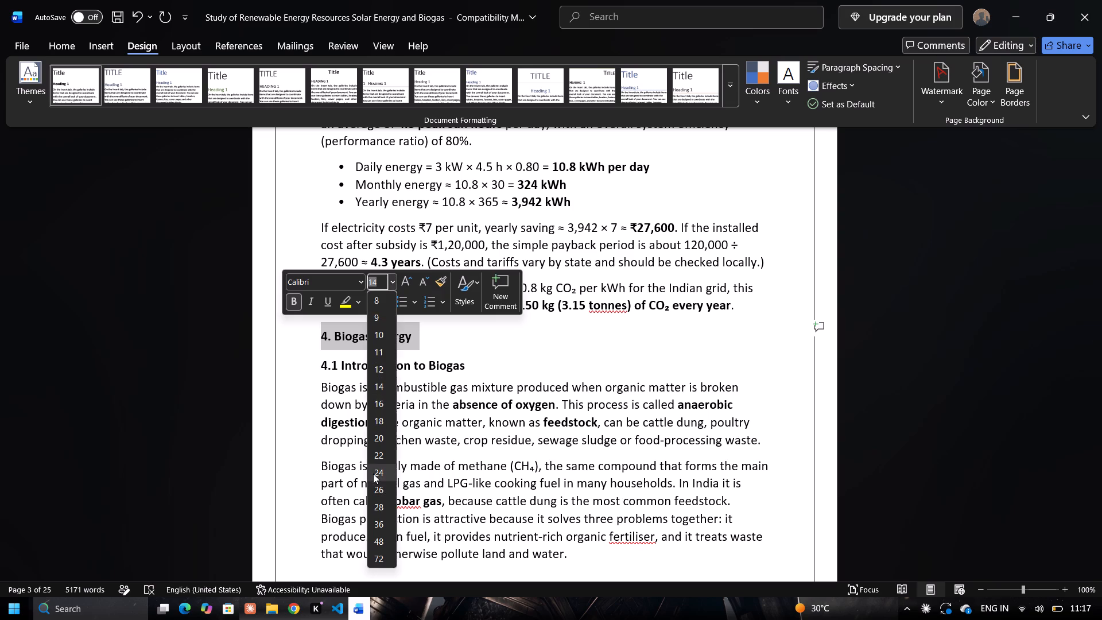
pyautogui.click(375, 486)
pyautogui.click(549, 361)
# Enlarge the "6. Role of Computer Engineering in Renewable Energy" heading to font size 26, matching the other enlarged section headings.
pyautogui.scroll(-13, 549, 361)
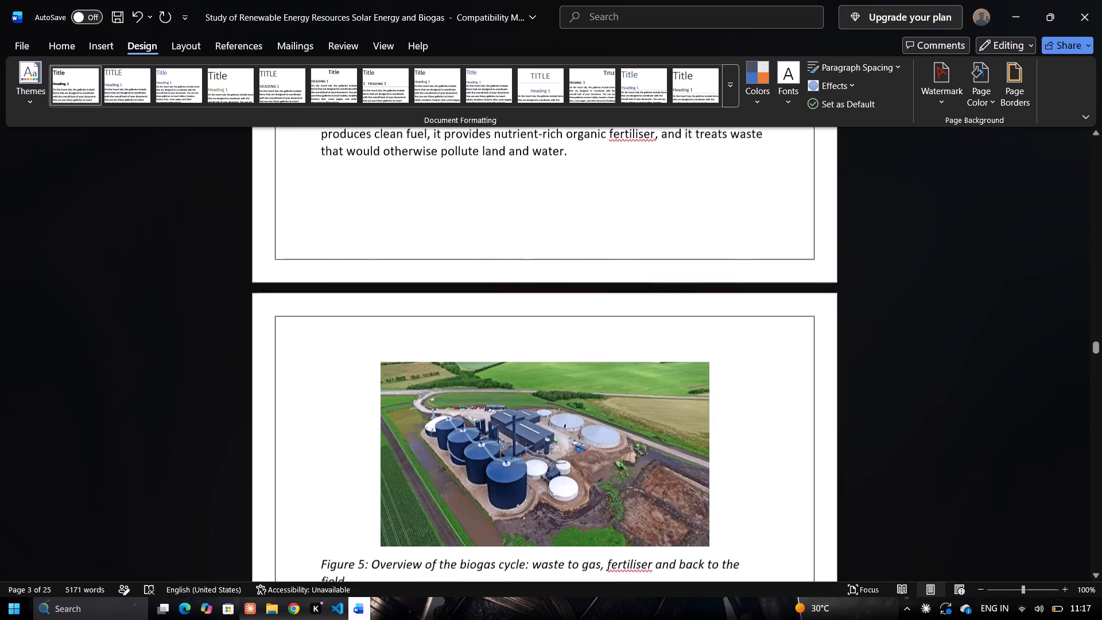
pyautogui.scroll(1, 549, 361)
pyautogui.scroll(-16, 549, 361)
pyautogui.scroll(-11, 549, 361)
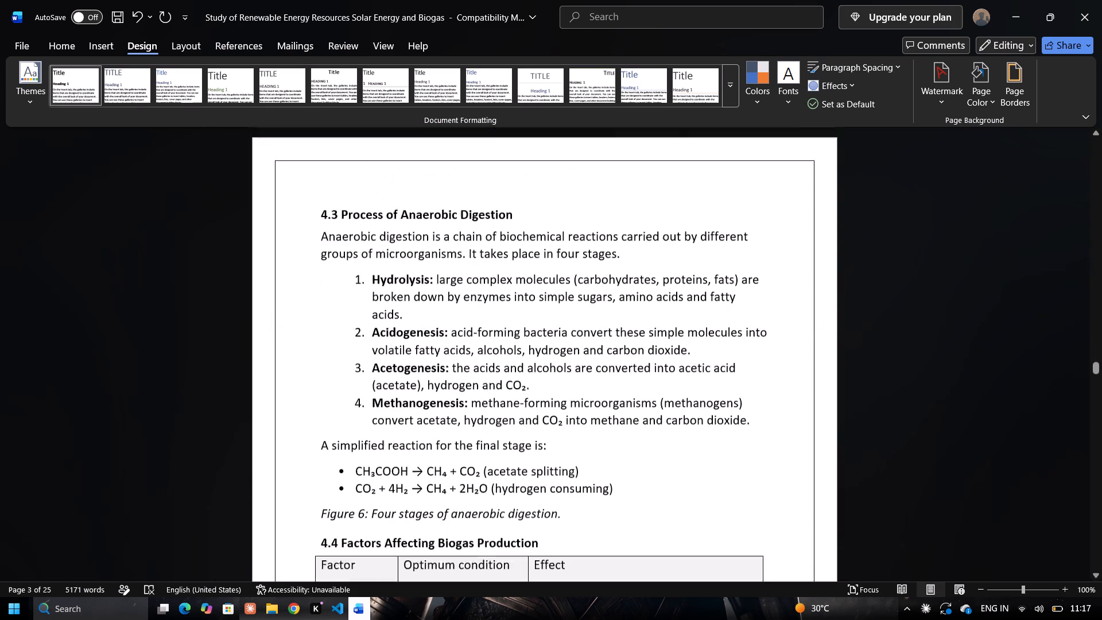
pyautogui.scroll(-14, 549, 361)
pyautogui.scroll(1, 549, 361)
pyautogui.scroll(-1, 549, 361)
pyautogui.scroll(1, 549, 361)
pyautogui.scroll(-20, 549, 361)
pyautogui.scroll(-1, 549, 361)
pyautogui.scroll(1, 549, 361)
pyautogui.scroll(-2, 549, 361)
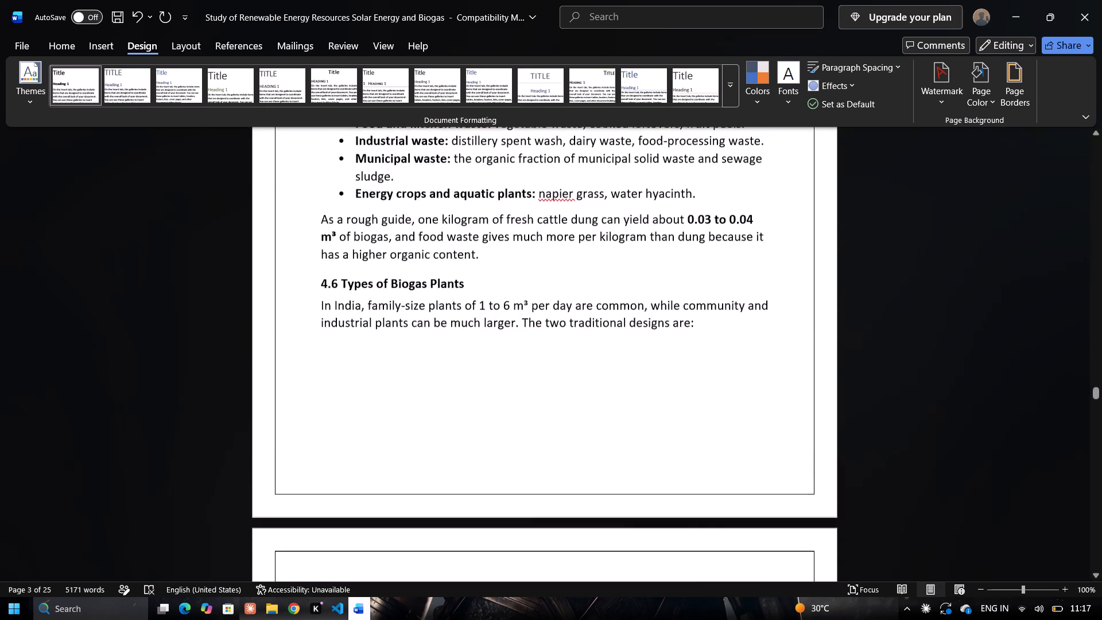
pyautogui.scroll(-19, 549, 361)
pyautogui.scroll(1, 549, 361)
pyautogui.scroll(-10, 549, 361)
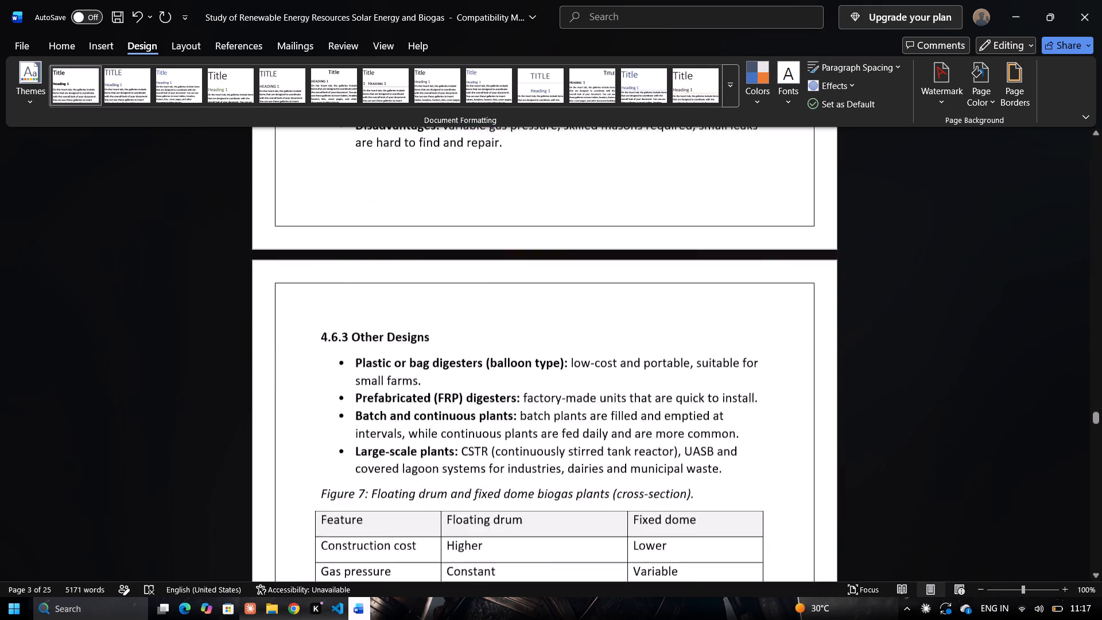
pyautogui.scroll(-14, 549, 361)
pyautogui.scroll(-17, 549, 361)
pyautogui.scroll(1, 549, 361)
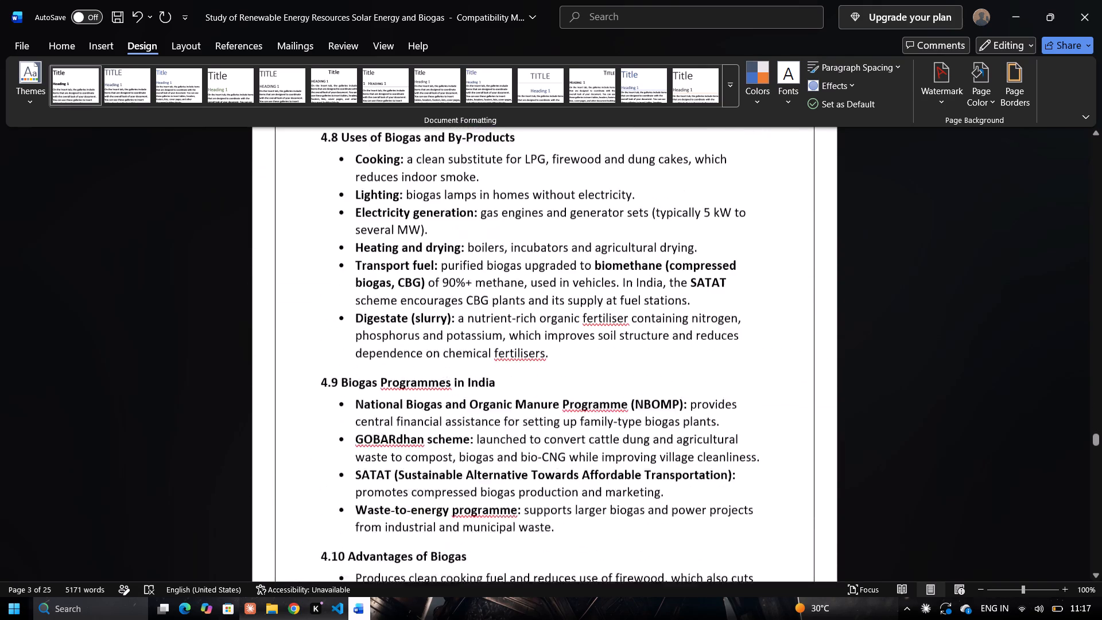
pyautogui.scroll(-17, 549, 361)
pyautogui.scroll(-4, 549, 361)
pyautogui.scroll(1, 549, 361)
pyautogui.scroll(-6, 549, 361)
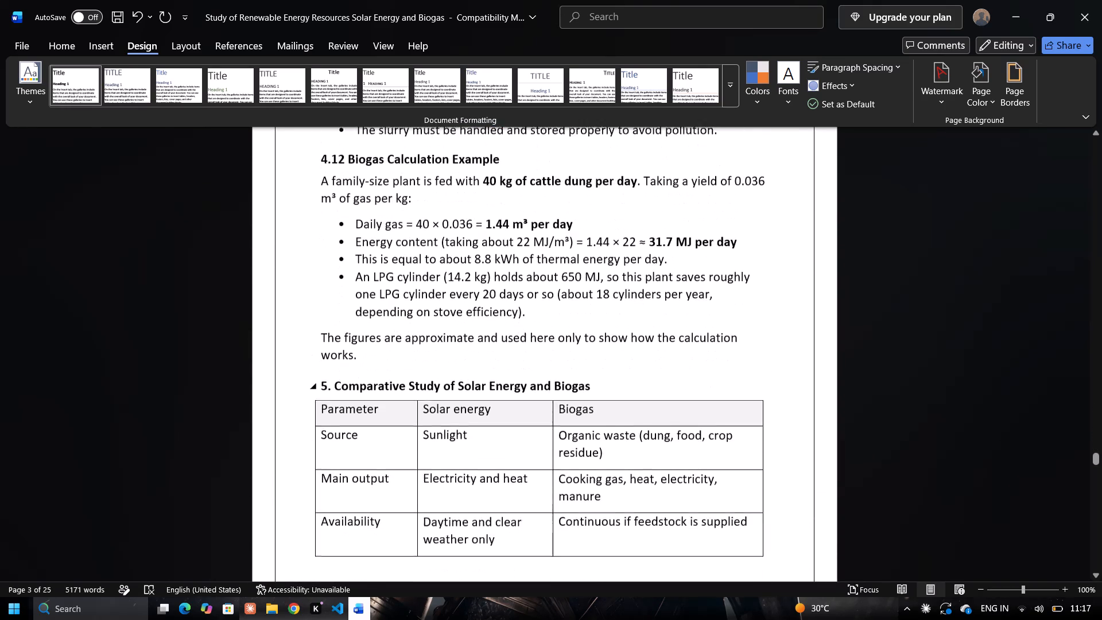
pyautogui.scroll(-15, 549, 361)
pyautogui.scroll(1, 549, 361)
pyautogui.scroll(-13, 549, 361)
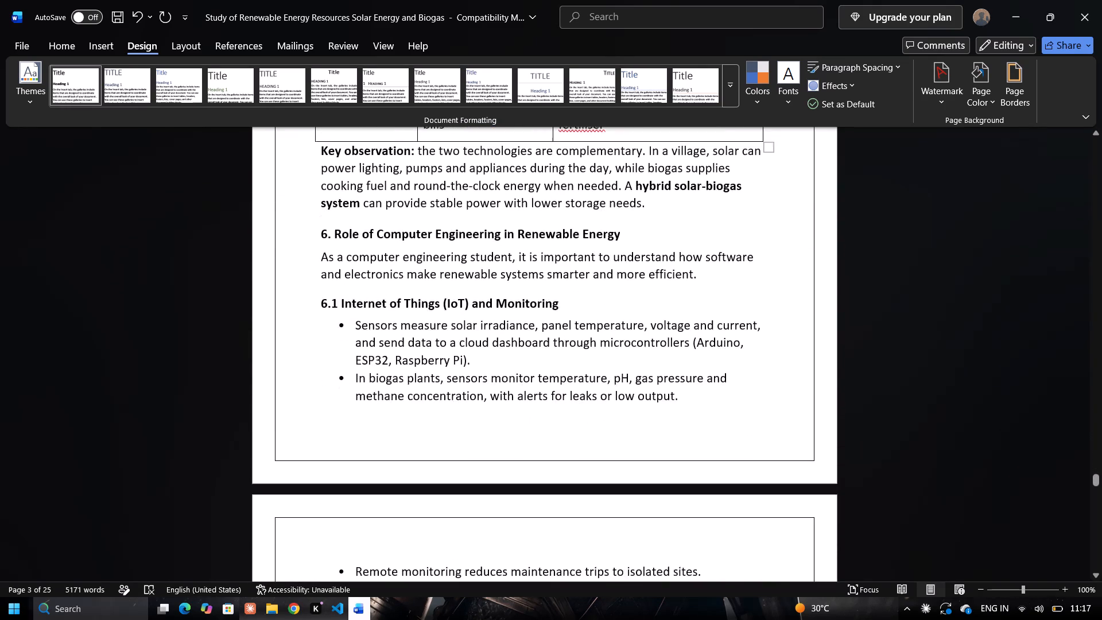
pyautogui.scroll(5, 549, 361)
pyautogui.moveTo(626, 394); pyautogui.dragTo(498, 381)
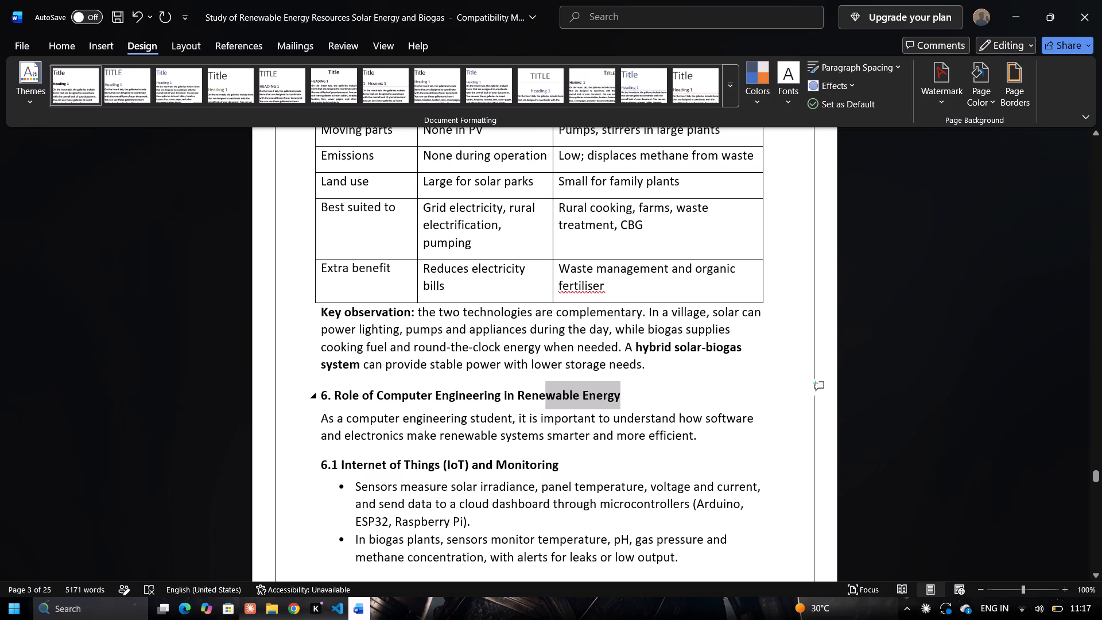
pyautogui.moveTo(498, 381); pyautogui.dragTo(321, 396)
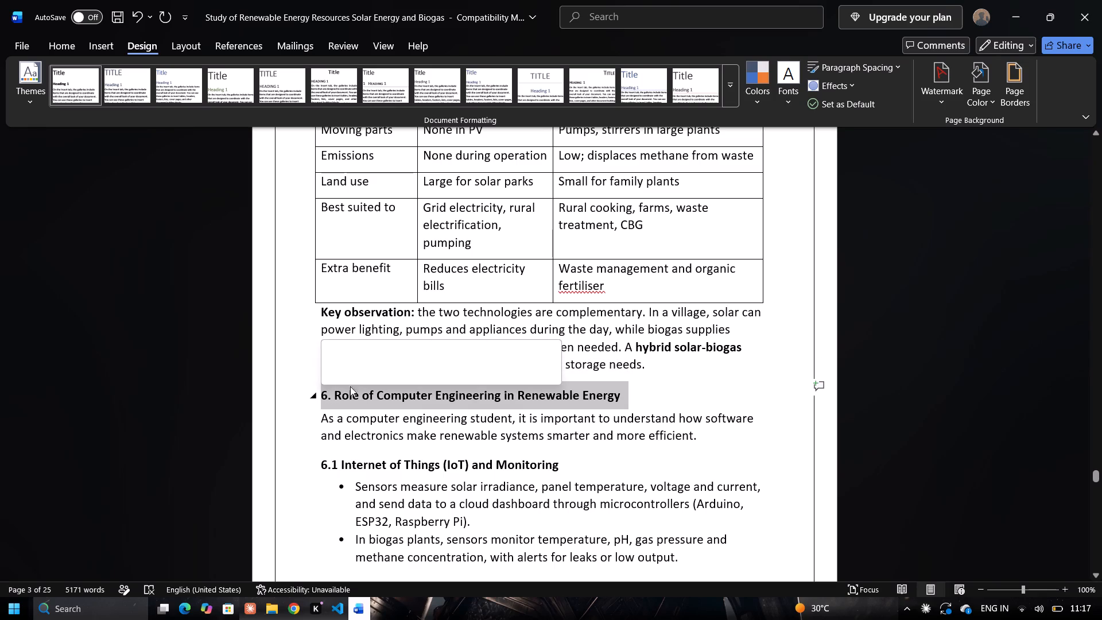
pyautogui.click(402, 353)
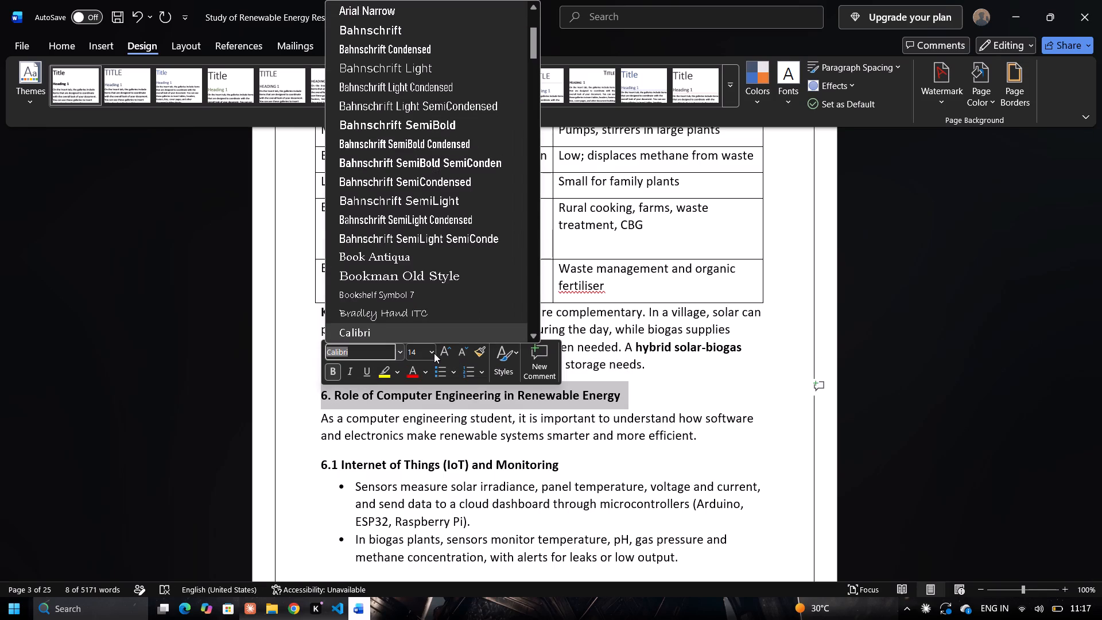
pyautogui.click(434, 353)
pyautogui.click(427, 265)
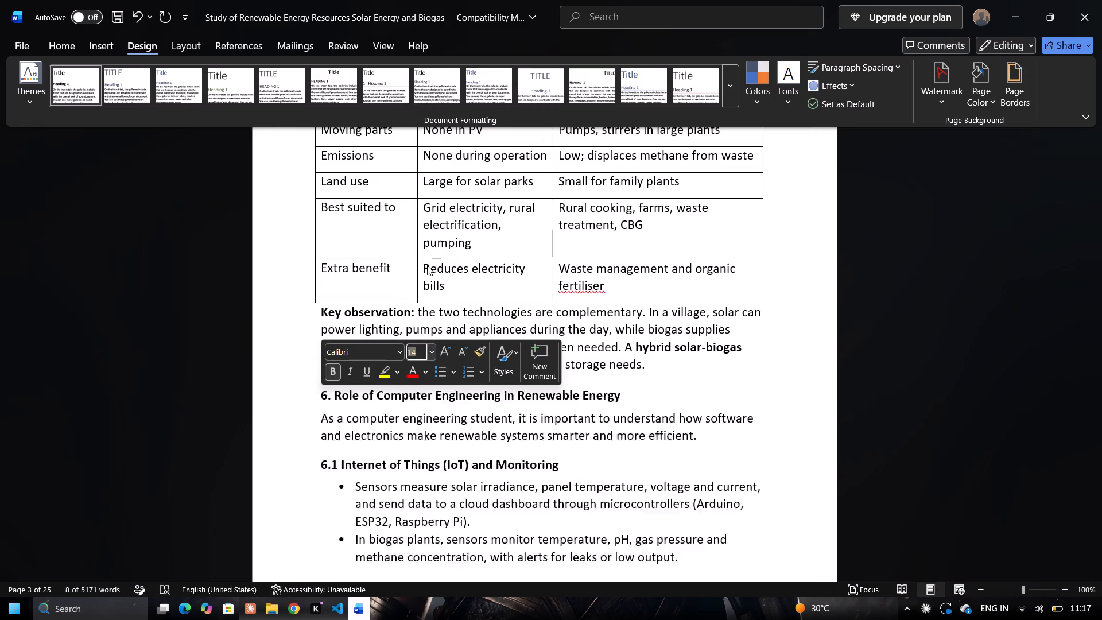
pyautogui.click(718, 421)
# Enlarge the "7. Environmental and Economic Impact" heading to font size 26.
pyautogui.scroll(-13, 718, 421)
pyautogui.scroll(1, 718, 421)
pyautogui.scroll(-3, 718, 421)
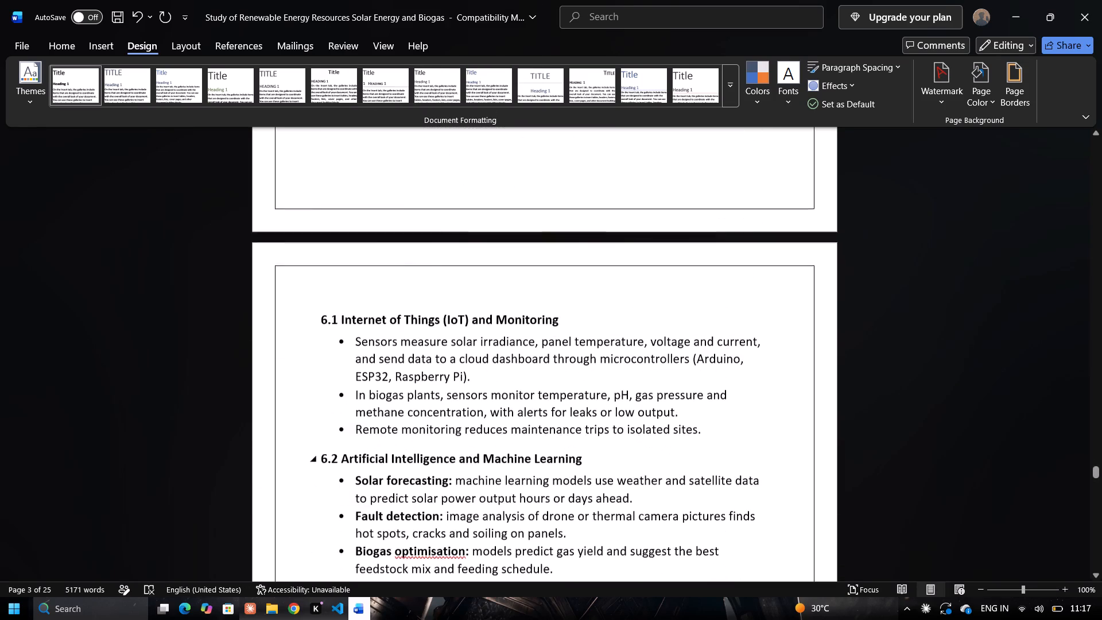
pyautogui.scroll(-18, 718, 421)
pyautogui.scroll(-15, 718, 421)
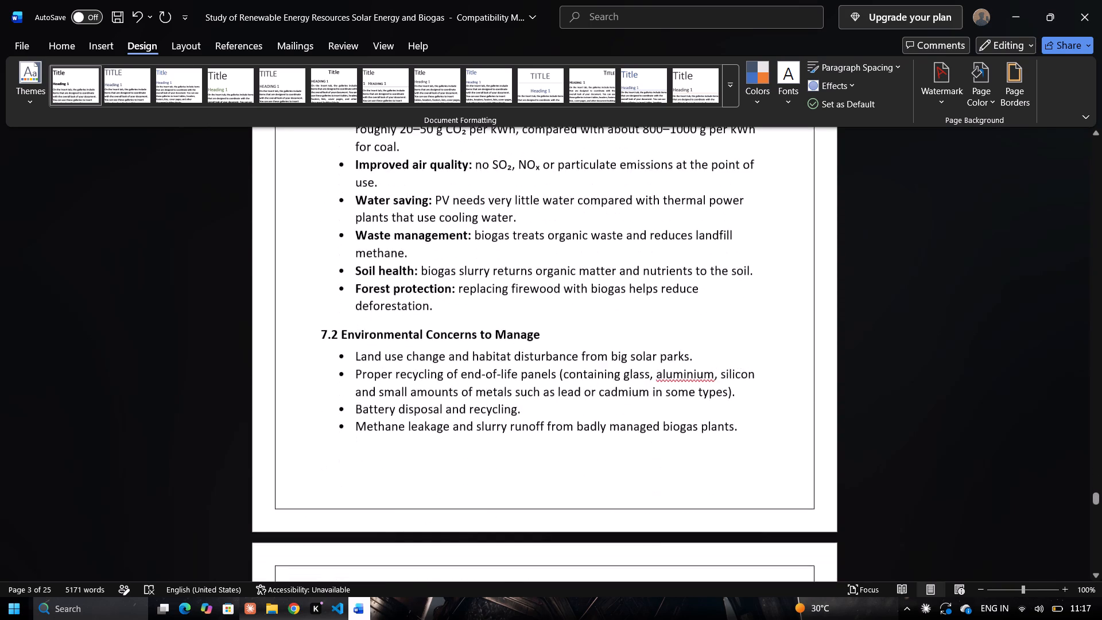
pyautogui.scroll(6, 718, 421)
pyautogui.moveTo(557, 274); pyautogui.dragTo(308, 261)
pyautogui.click(418, 219)
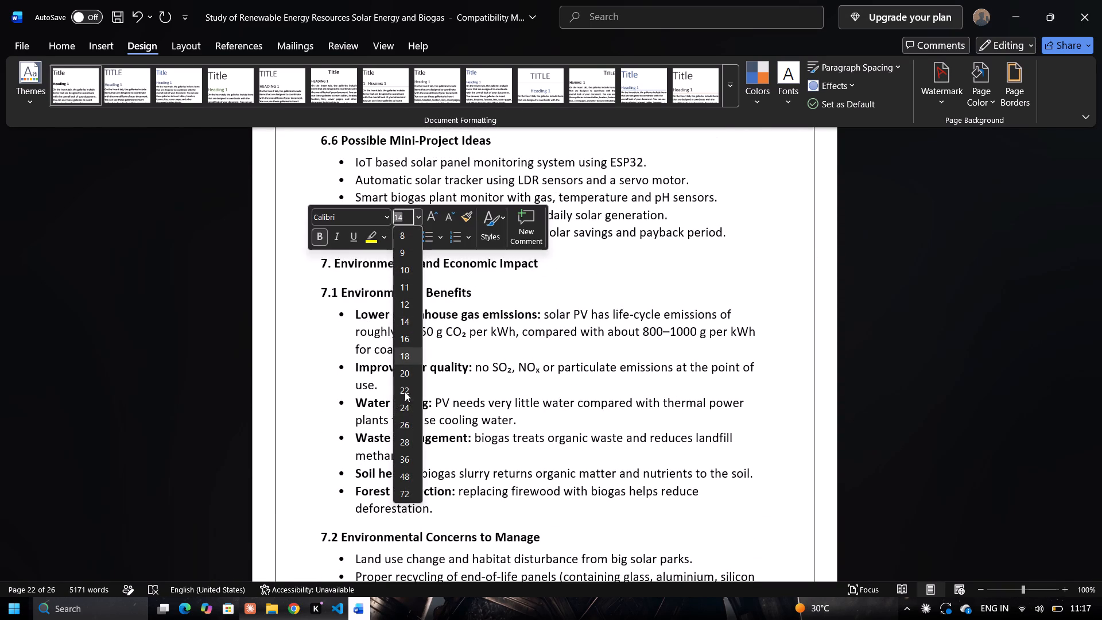
pyautogui.click(404, 424)
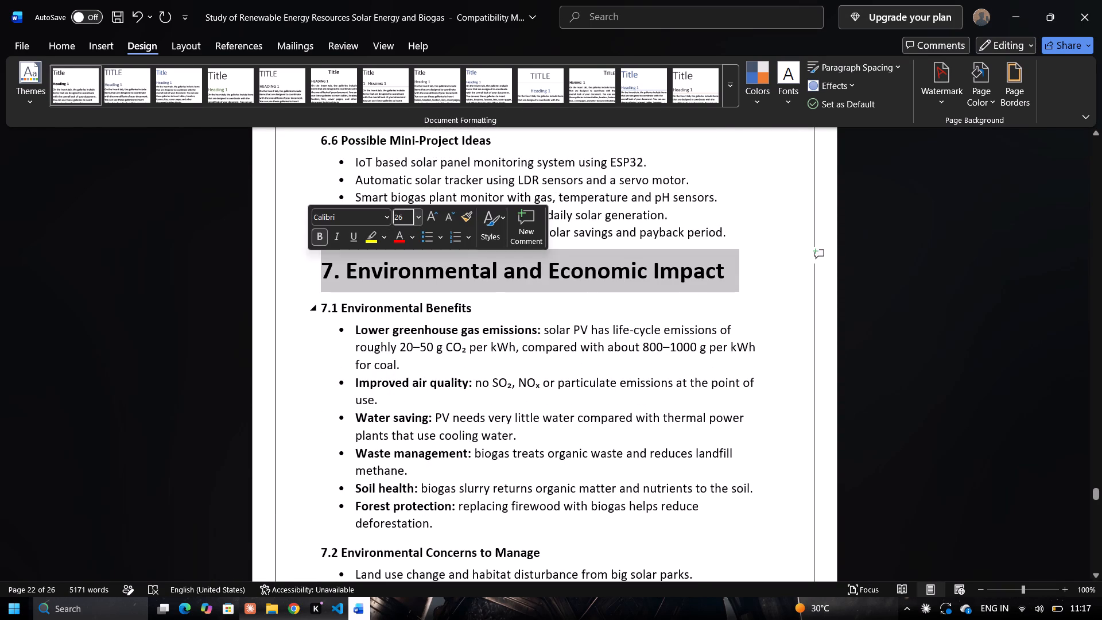
pyautogui.click(751, 297)
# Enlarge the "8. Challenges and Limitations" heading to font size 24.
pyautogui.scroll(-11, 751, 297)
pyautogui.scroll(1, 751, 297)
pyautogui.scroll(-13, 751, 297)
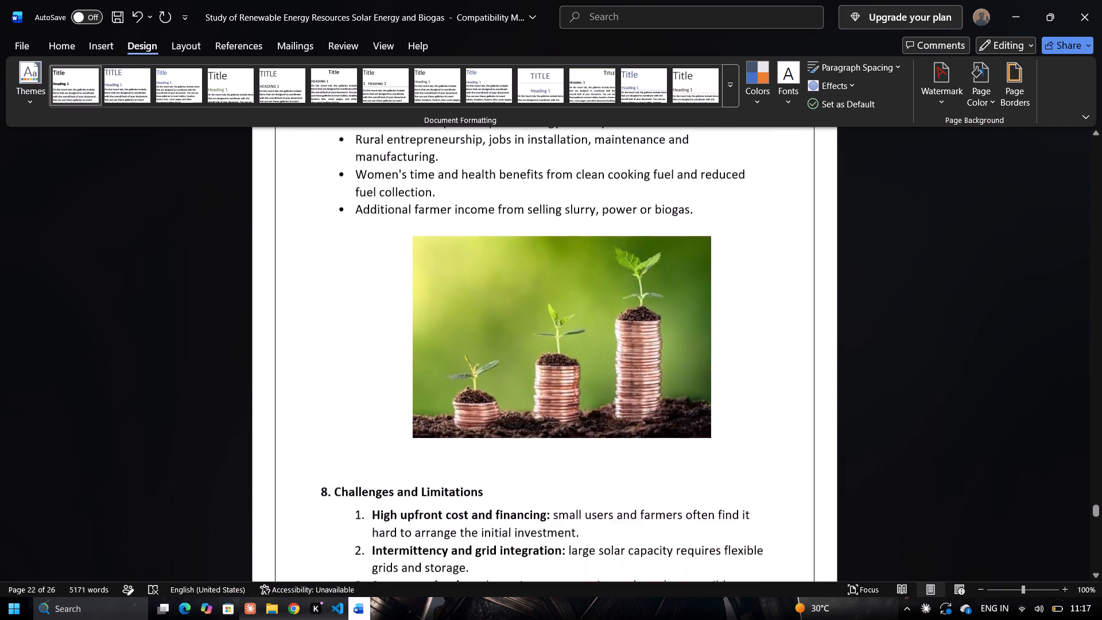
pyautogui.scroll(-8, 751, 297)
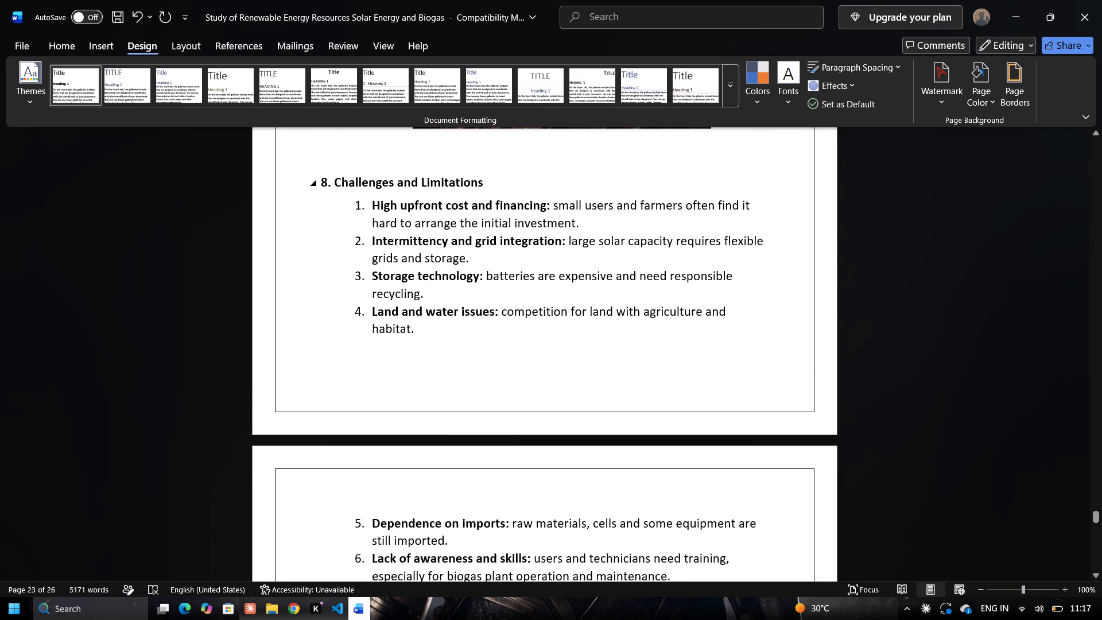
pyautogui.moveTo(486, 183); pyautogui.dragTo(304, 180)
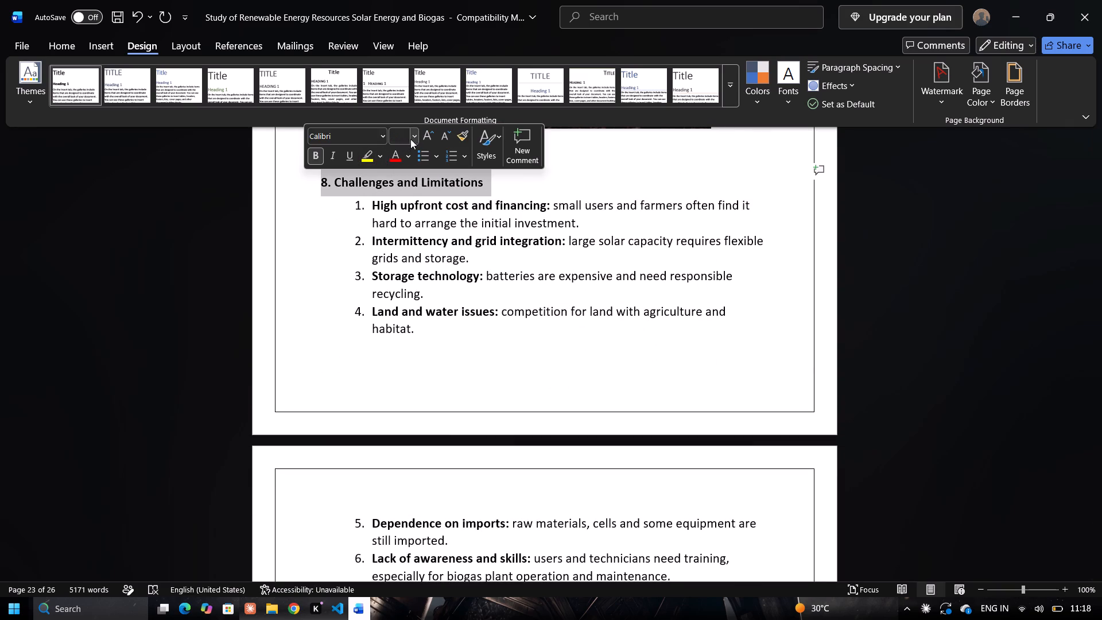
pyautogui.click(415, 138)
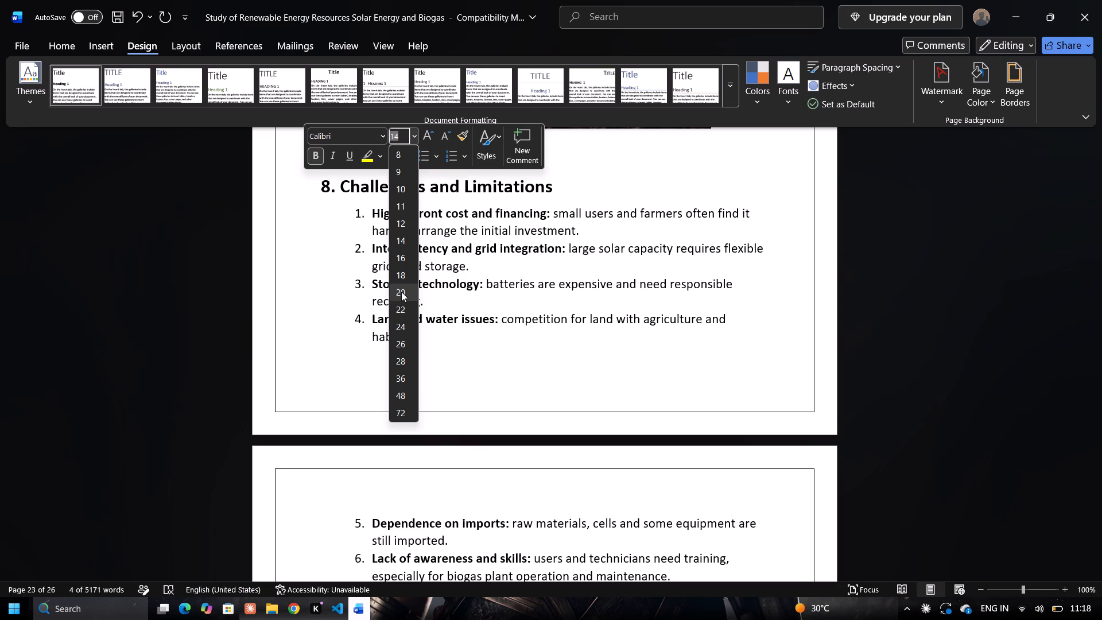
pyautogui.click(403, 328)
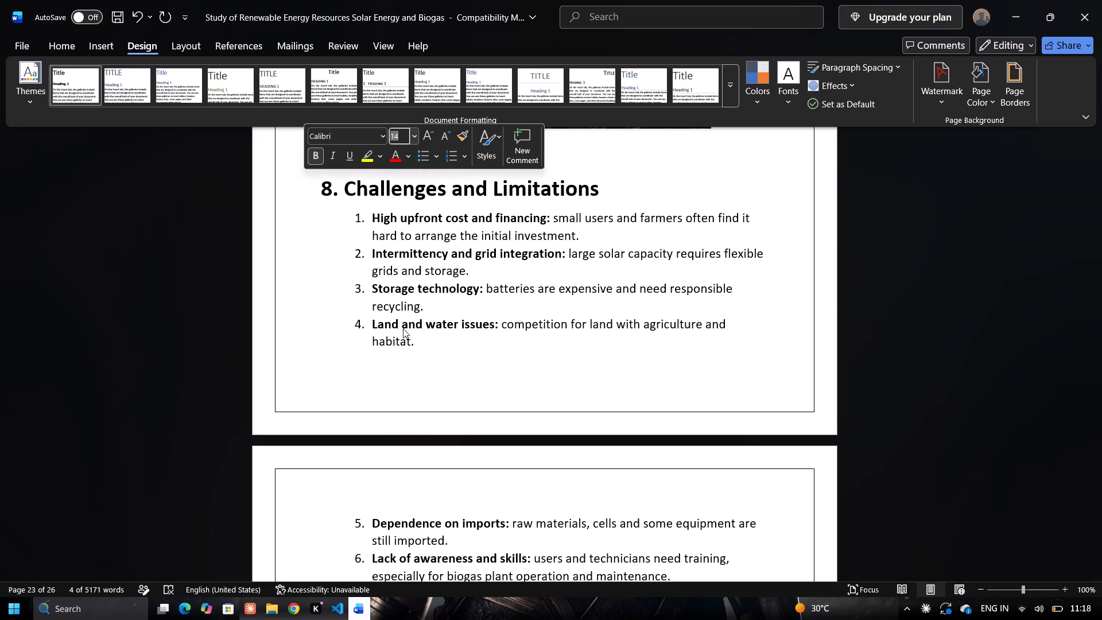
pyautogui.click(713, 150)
# Enlarge the "9. Future Scope" heading to font size 20.
pyautogui.scroll(-1, 719, 320)
pyautogui.scroll(1, 719, 320)
pyautogui.scroll(-8, 719, 320)
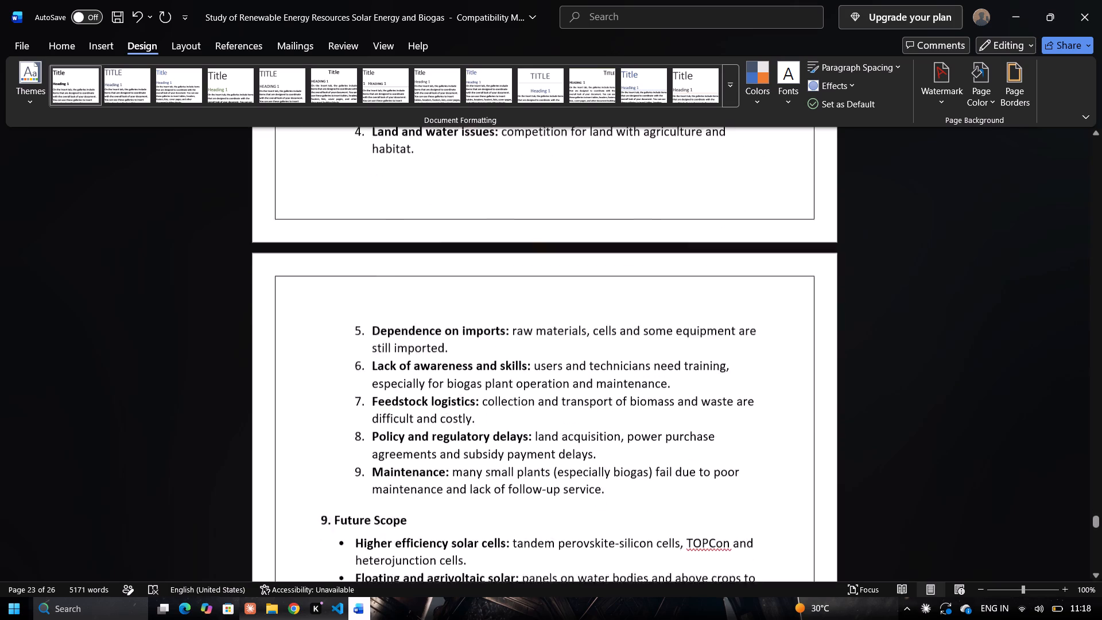
pyautogui.scroll(-2, 719, 320)
pyautogui.scroll(-1, 633, 344)
pyautogui.moveTo(422, 339); pyautogui.dragTo(289, 331)
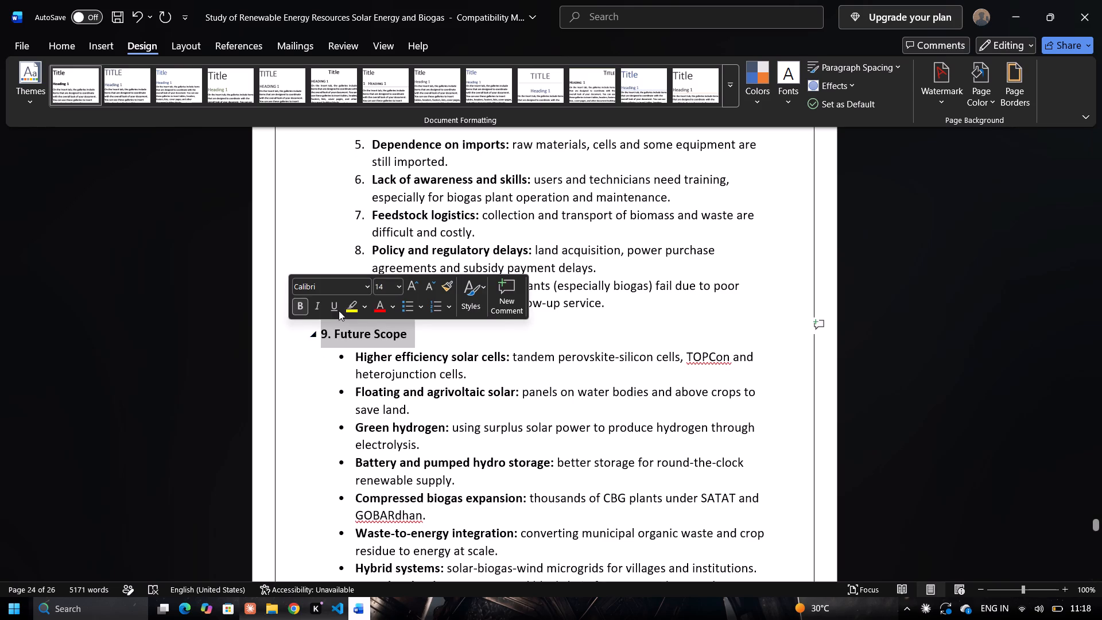
pyautogui.click(393, 281)
pyautogui.click(398, 282)
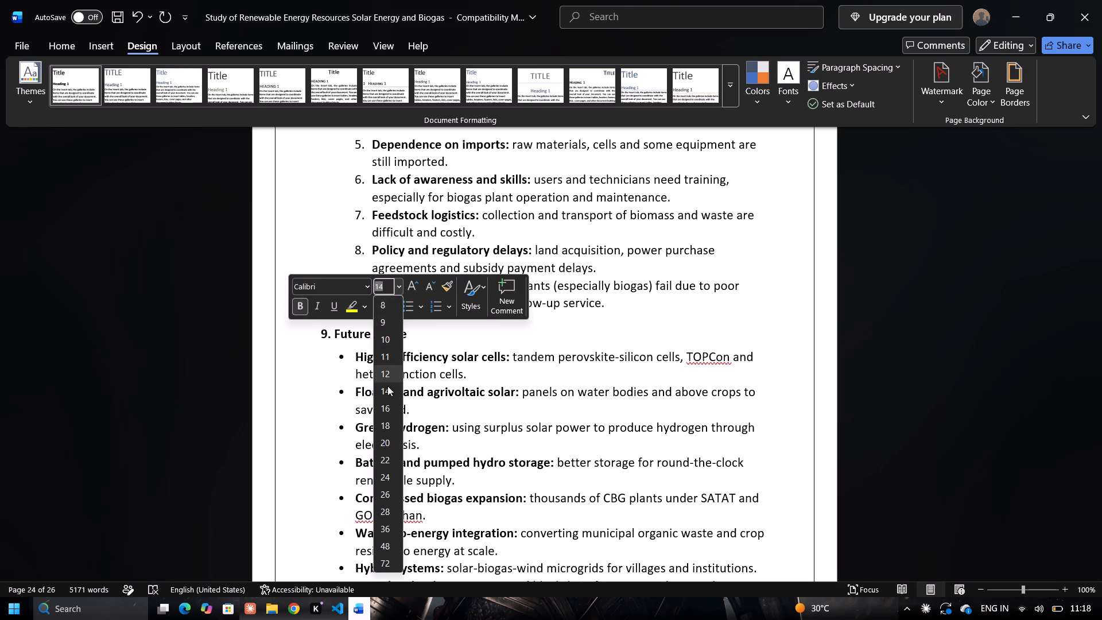
pyautogui.click(383, 443)
pyautogui.click(520, 343)
# Enlarge the "10. Conclusion" heading to font size 20.
pyautogui.scroll(-6, 520, 343)
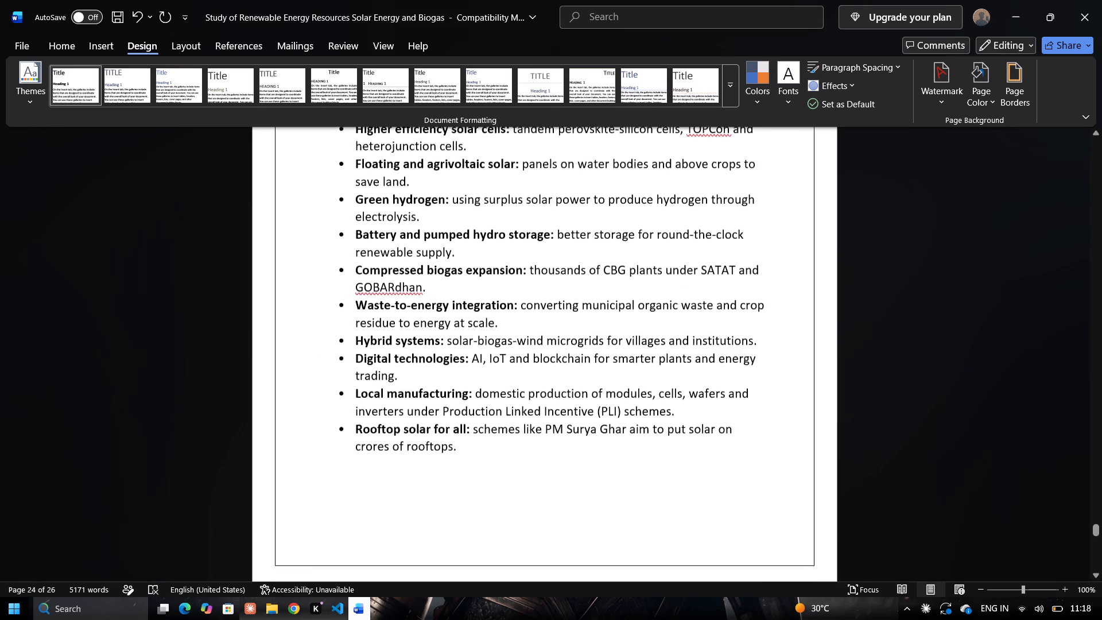
pyautogui.scroll(-4, 520, 343)
pyautogui.scroll(1, 520, 343)
pyautogui.scroll(-1, 520, 343)
pyautogui.scroll(1, 520, 343)
pyautogui.scroll(-10, 520, 343)
pyautogui.moveTo(417, 246); pyautogui.dragTo(304, 250)
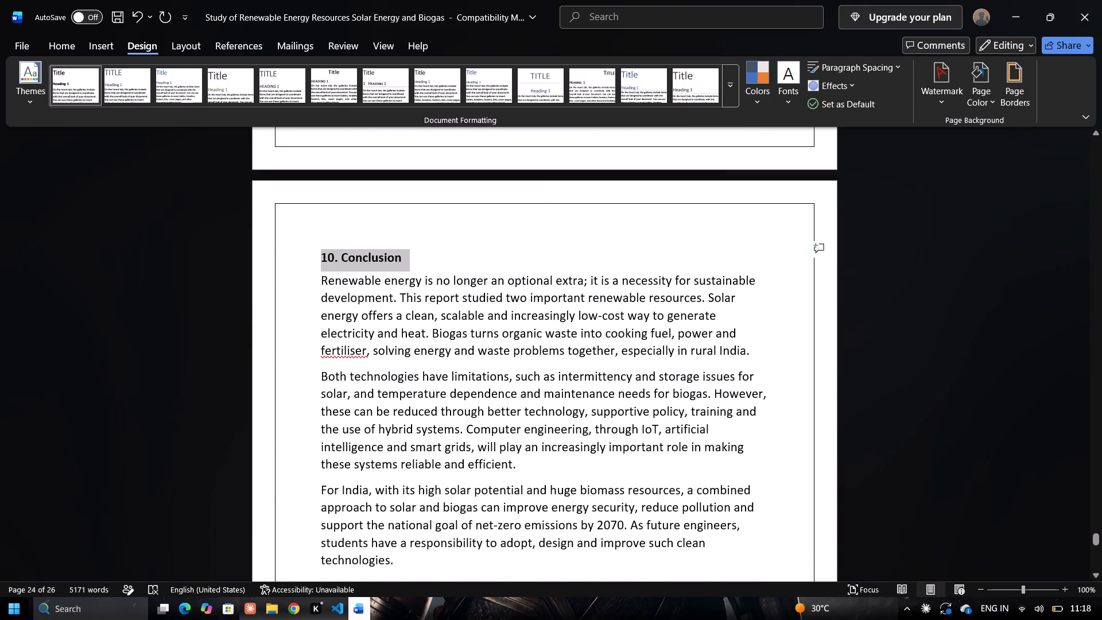
pyautogui.moveTo(304, 250); pyautogui.dragTo(301, 250)
pyautogui.click(413, 209)
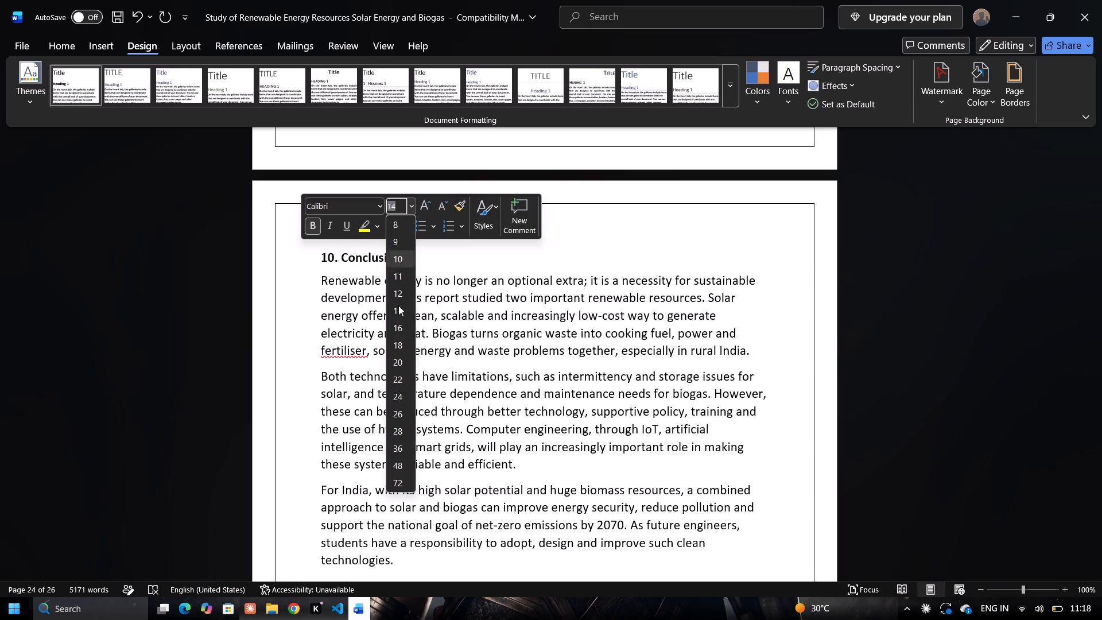
pyautogui.click(397, 357)
# Enlarge the "11. References" heading to font size 20.
pyautogui.scroll(-11, 397, 357)
pyautogui.scroll(1, 397, 357)
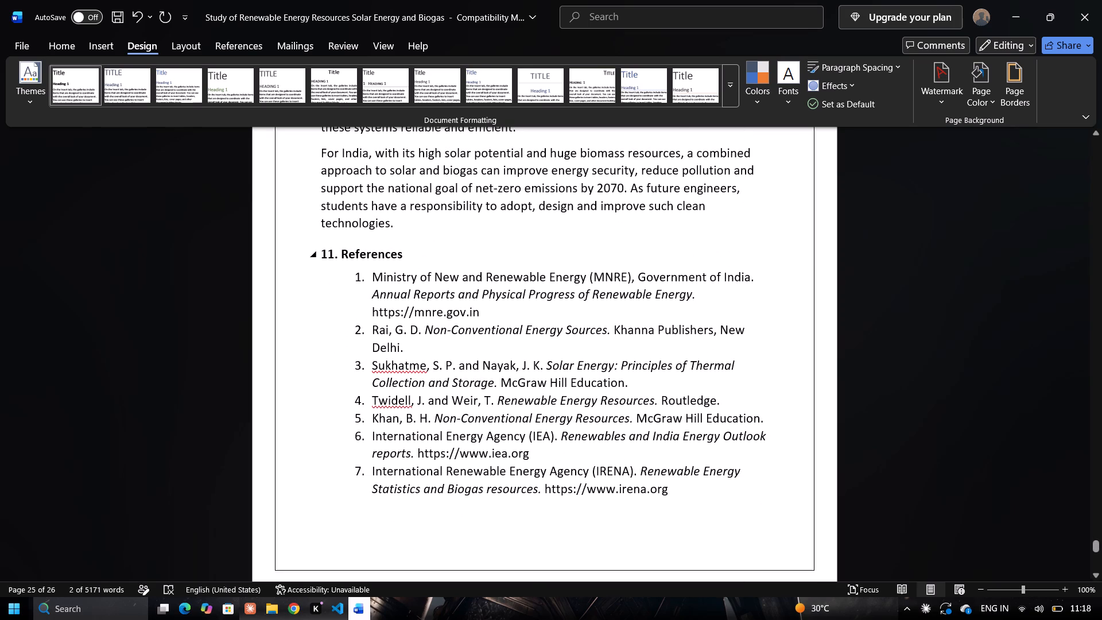
pyautogui.moveTo(405, 255); pyautogui.dragTo(302, 253)
pyautogui.click(413, 211)
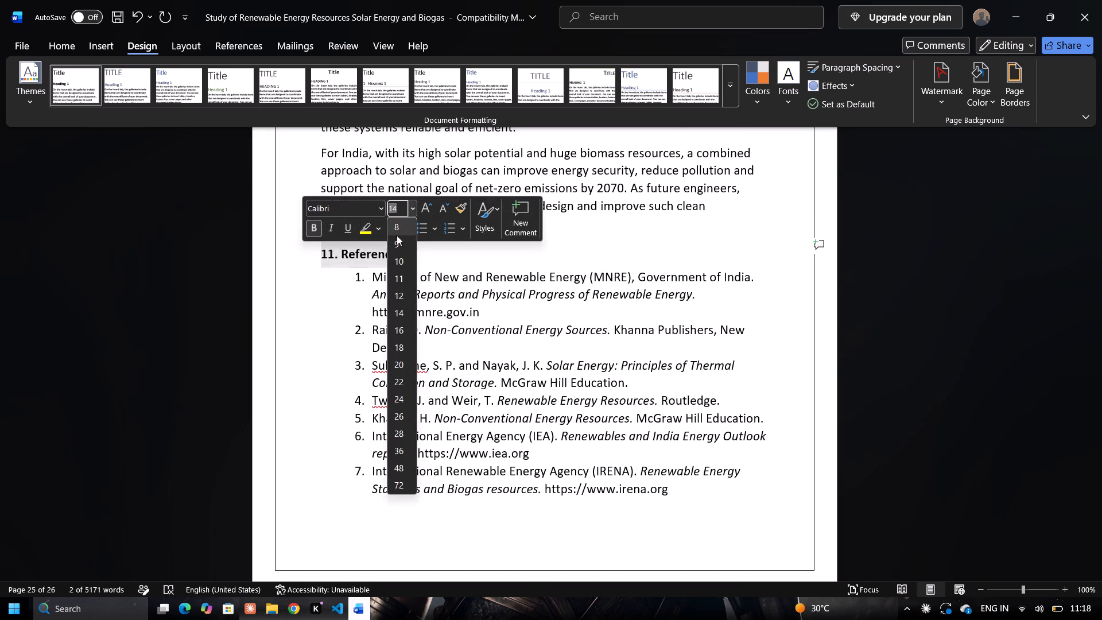
pyautogui.click(392, 361)
# Go back to the "8. Challenges and Limitations" heading and reduce it to font size 20.
pyautogui.scroll(16, 568, 332)
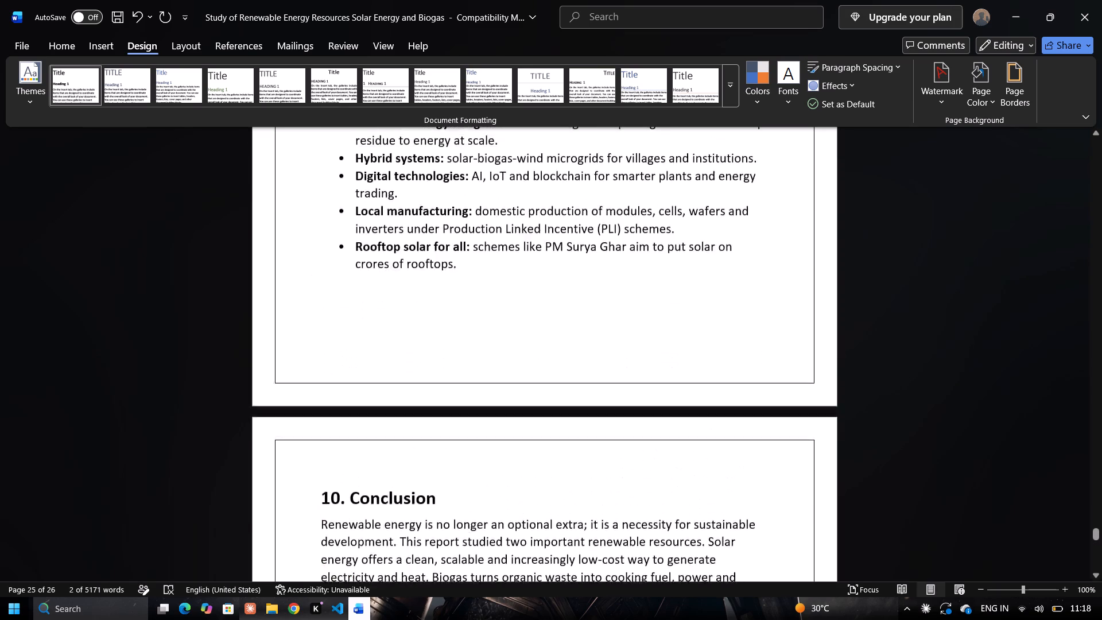
pyautogui.scroll(6, 568, 332)
pyautogui.scroll(-1, 568, 332)
pyautogui.scroll(20, 568, 332)
pyautogui.scroll(2, 568, 332)
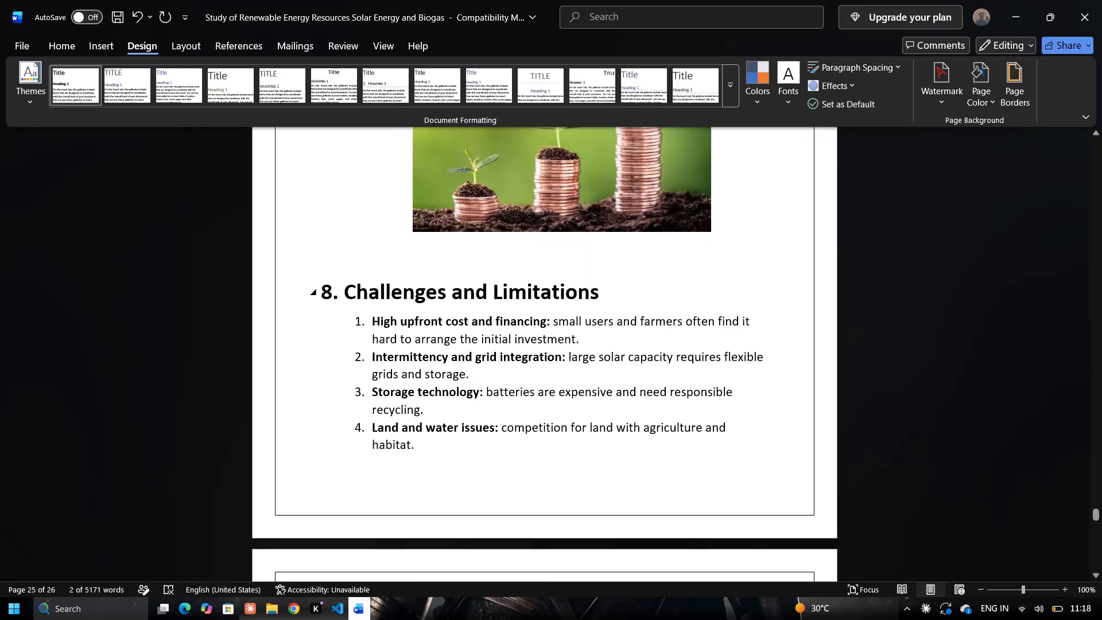
pyautogui.moveTo(608, 294); pyautogui.dragTo(281, 286)
pyautogui.click(388, 246)
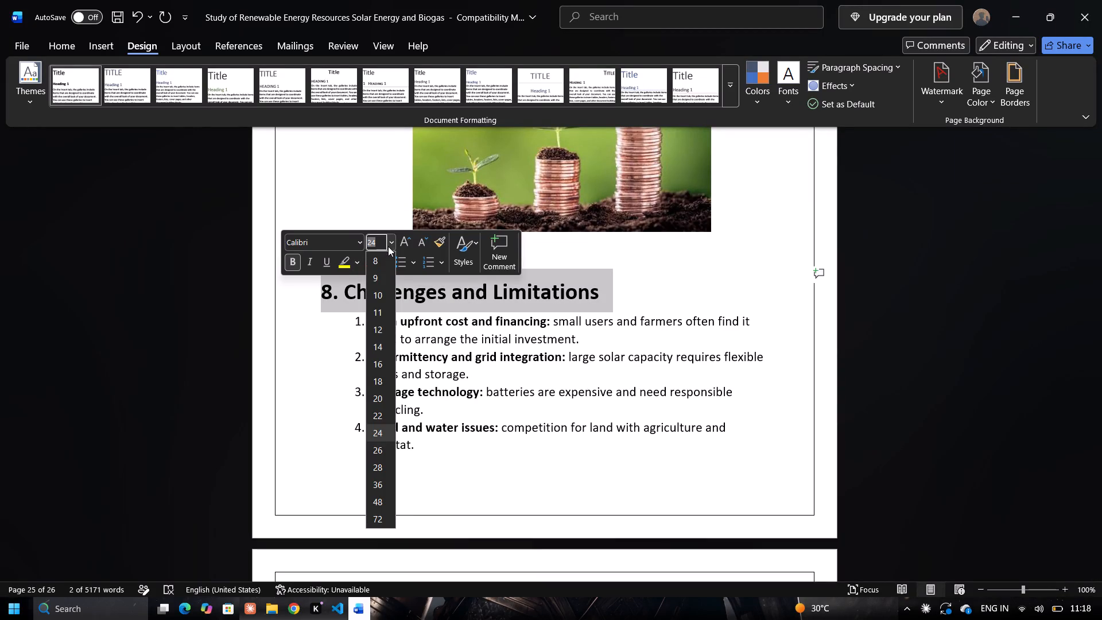
pyautogui.click(377, 400)
# Reduce the "7. Environmental and Economic Impact" heading to font size 20.
pyautogui.scroll(13, 565, 279)
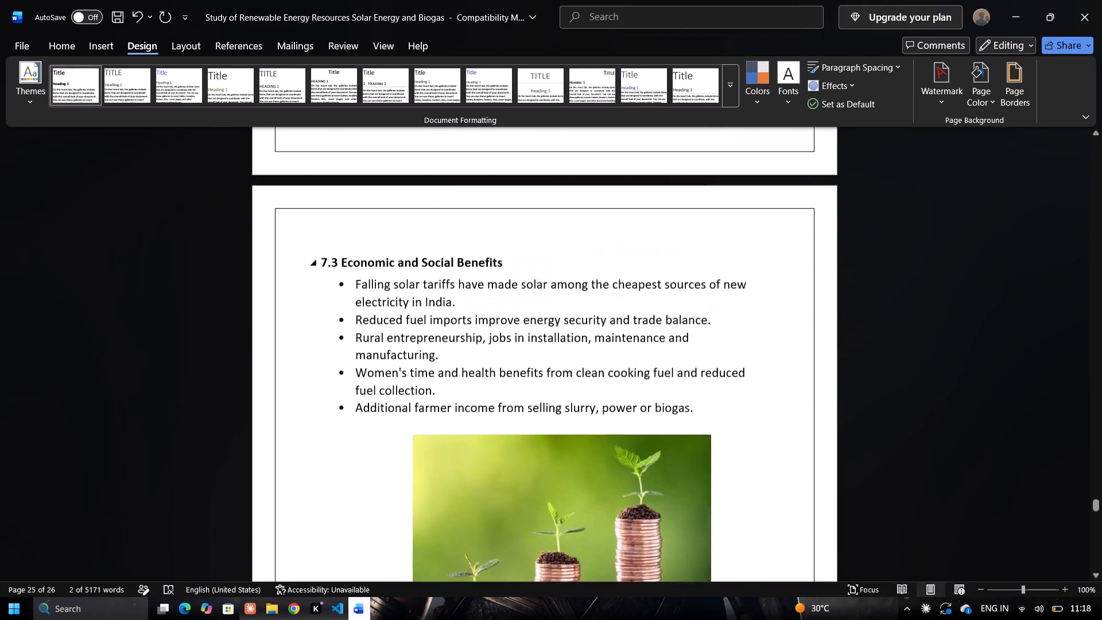
pyautogui.scroll(4, 565, 304)
pyautogui.scroll(16, 527, 399)
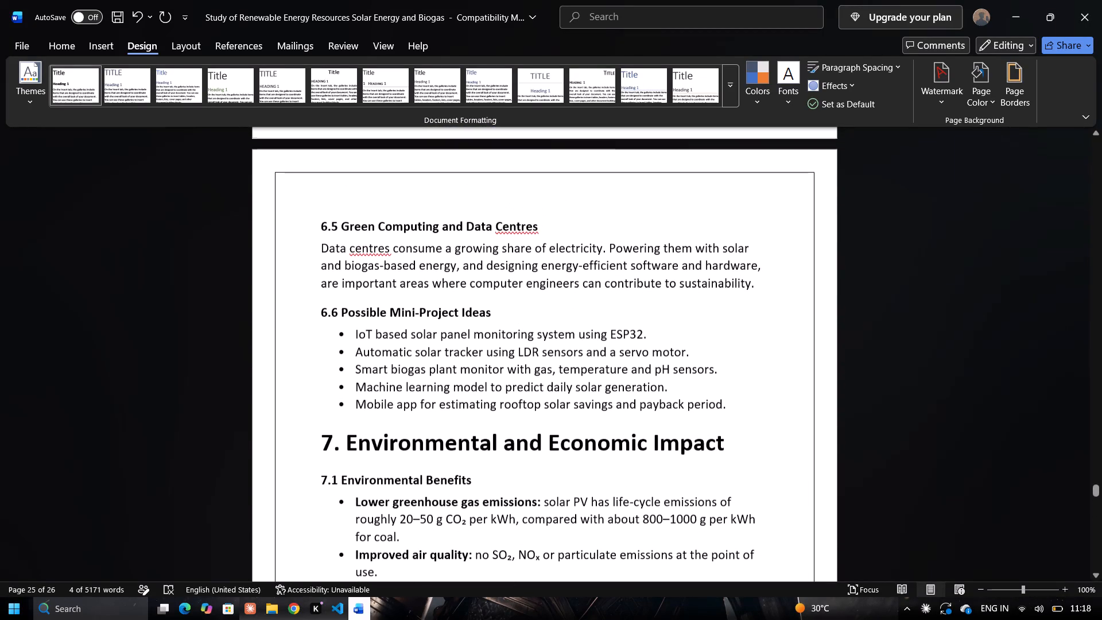
pyautogui.moveTo(731, 443); pyautogui.dragTo(307, 429)
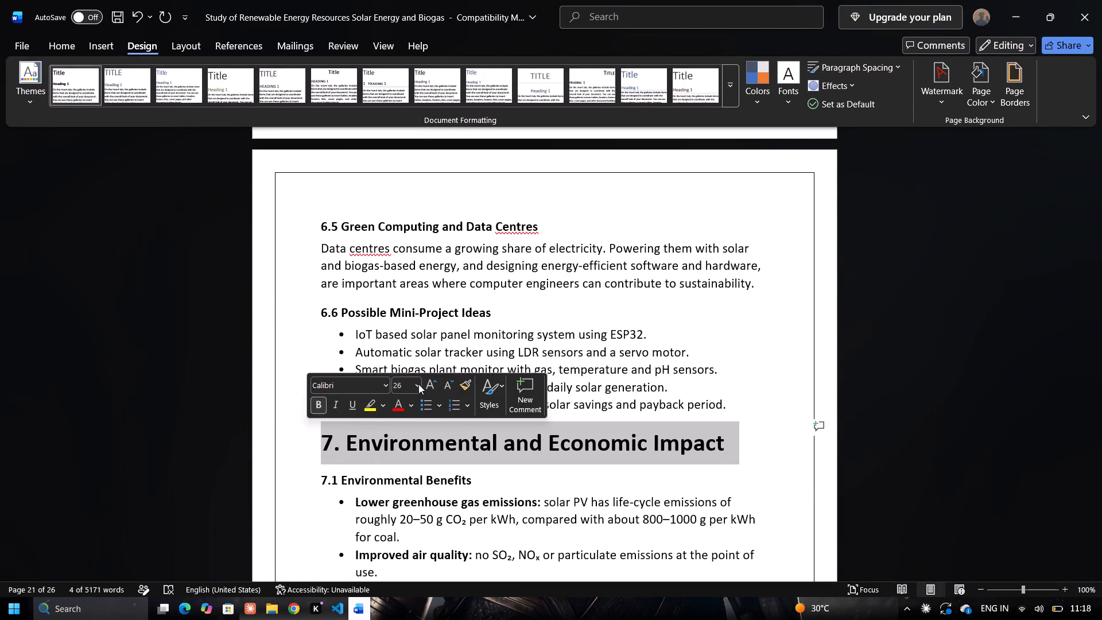
pyautogui.click(415, 383)
pyautogui.click(404, 248)
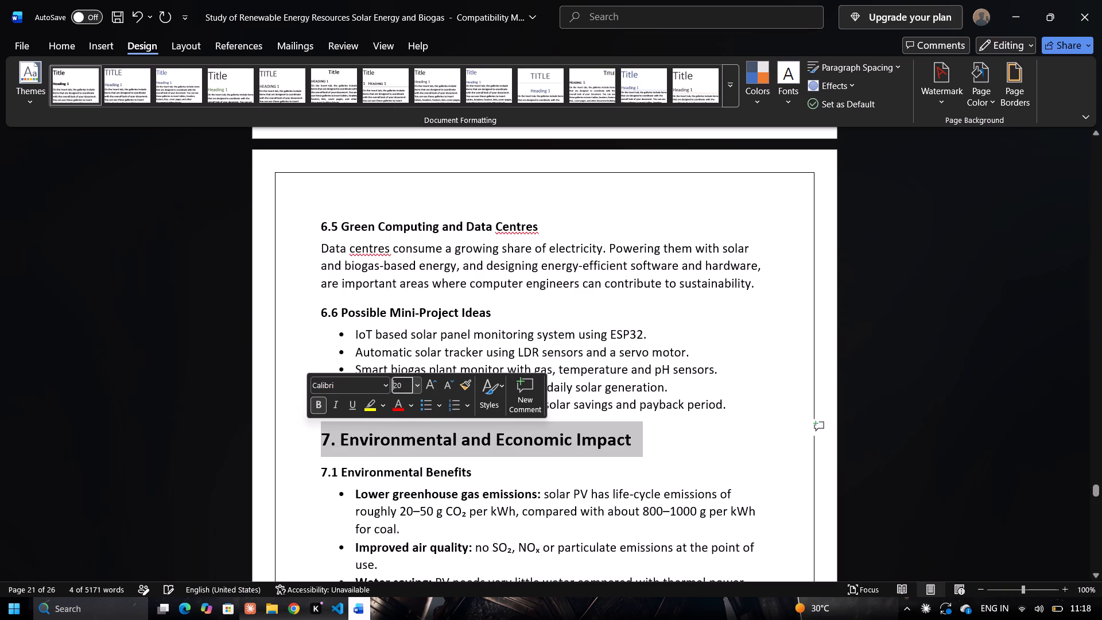
# Reduce the two-line "6. Role of Computer Engineering in Renewable Energy" heading to font size 20.
pyautogui.scroll(12, 674, 384)
pyautogui.scroll(-1, 576, 447)
pyautogui.scroll(4, 576, 447)
pyautogui.scroll(17, 560, 448)
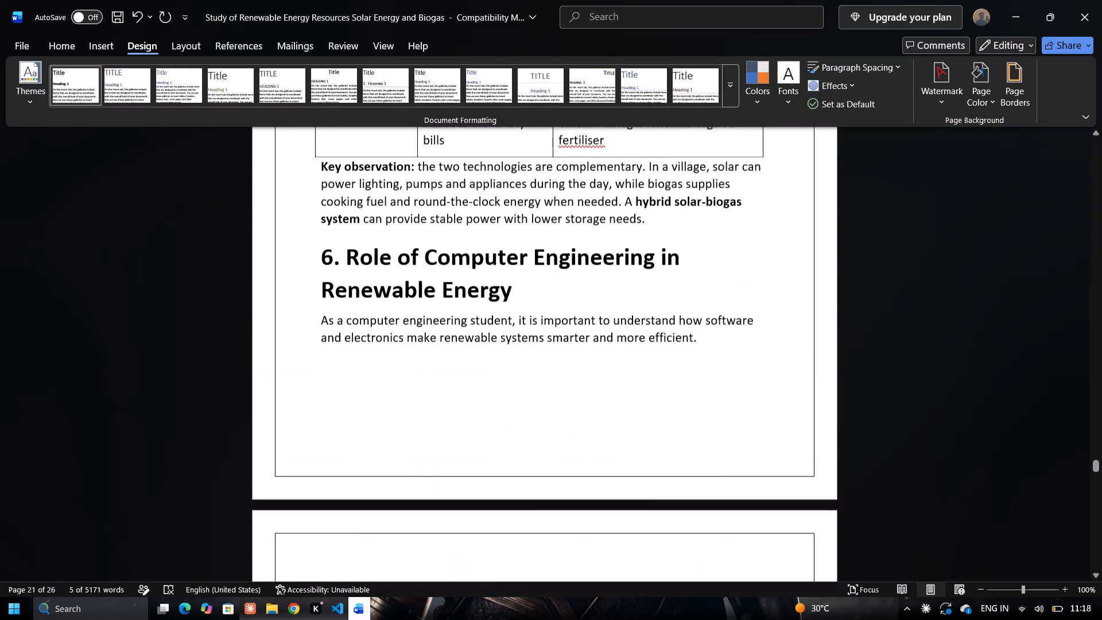
pyautogui.scroll(2, 560, 448)
pyautogui.scroll(-1, 560, 448)
pyautogui.scroll(1, 560, 448)
pyautogui.moveTo(694, 307); pyautogui.dragTo(363, 330)
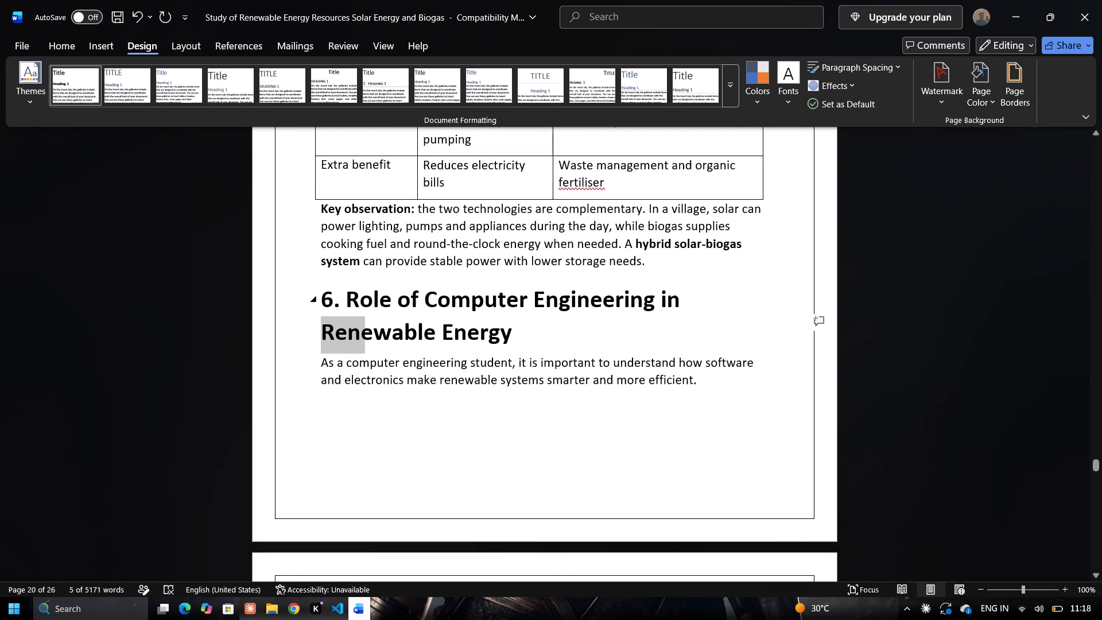
pyautogui.moveTo(363, 330); pyautogui.dragTo(430, 329)
pyautogui.moveTo(516, 336); pyautogui.dragTo(332, 291)
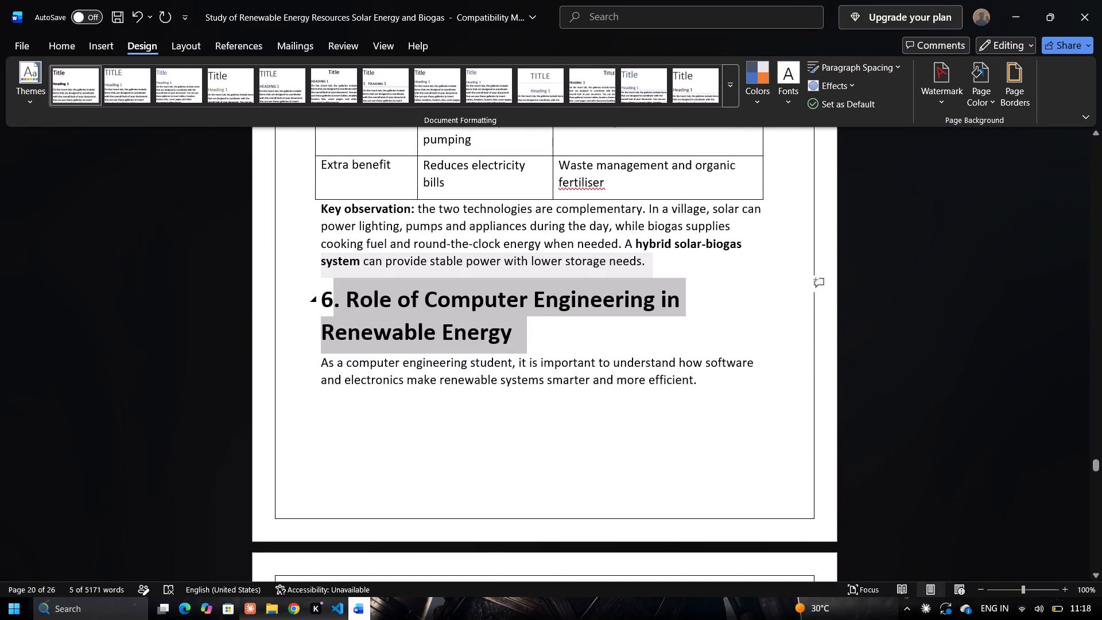
pyautogui.moveTo(332, 291); pyautogui.dragTo(320, 290)
pyautogui.click(425, 243)
pyautogui.click(432, 243)
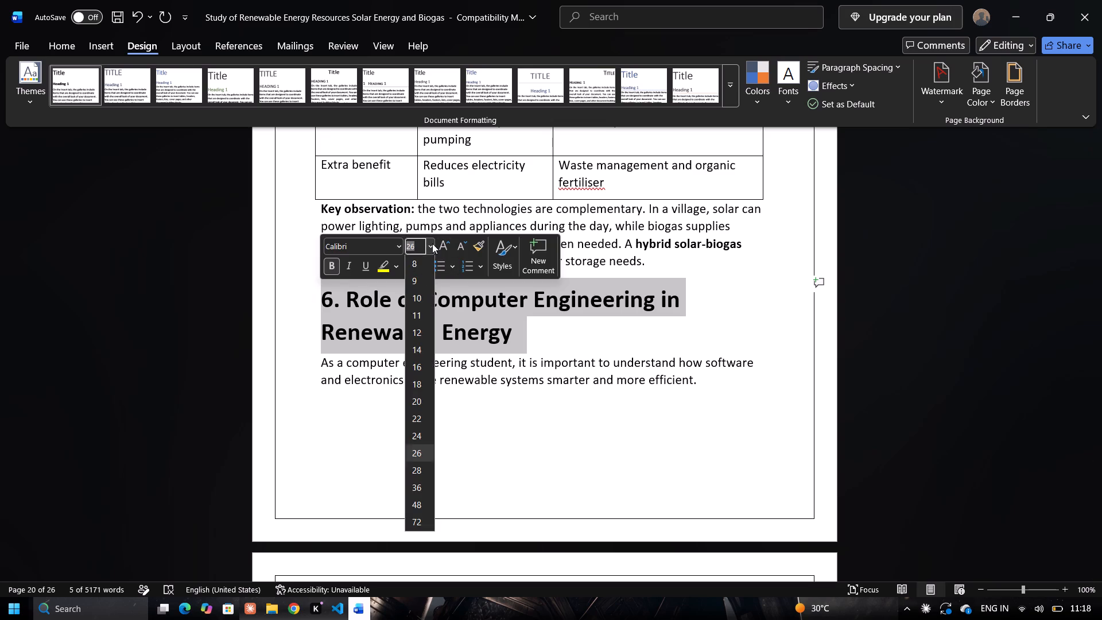
pyautogui.click(413, 398)
# Go back to the "4. Biogas Energy" heading above section 4.1 and reduce it to font size 20.
pyautogui.scroll(20, 434, 379)
pyautogui.scroll(-1, 449, 381)
pyautogui.scroll(3, 449, 381)
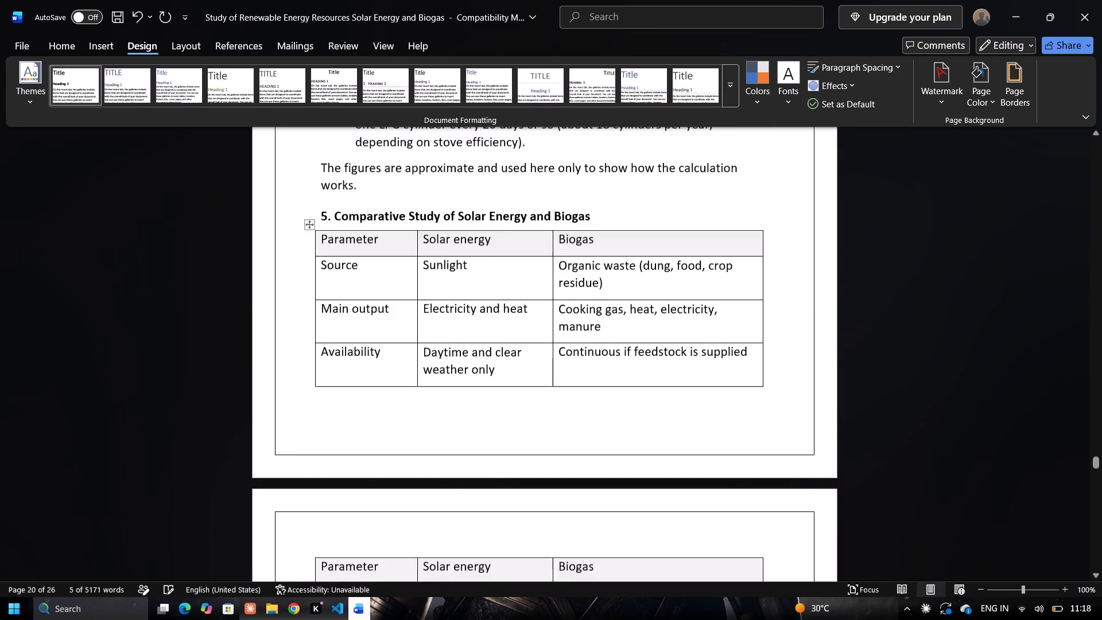
pyautogui.scroll(20, 449, 381)
pyautogui.scroll(14, 449, 381)
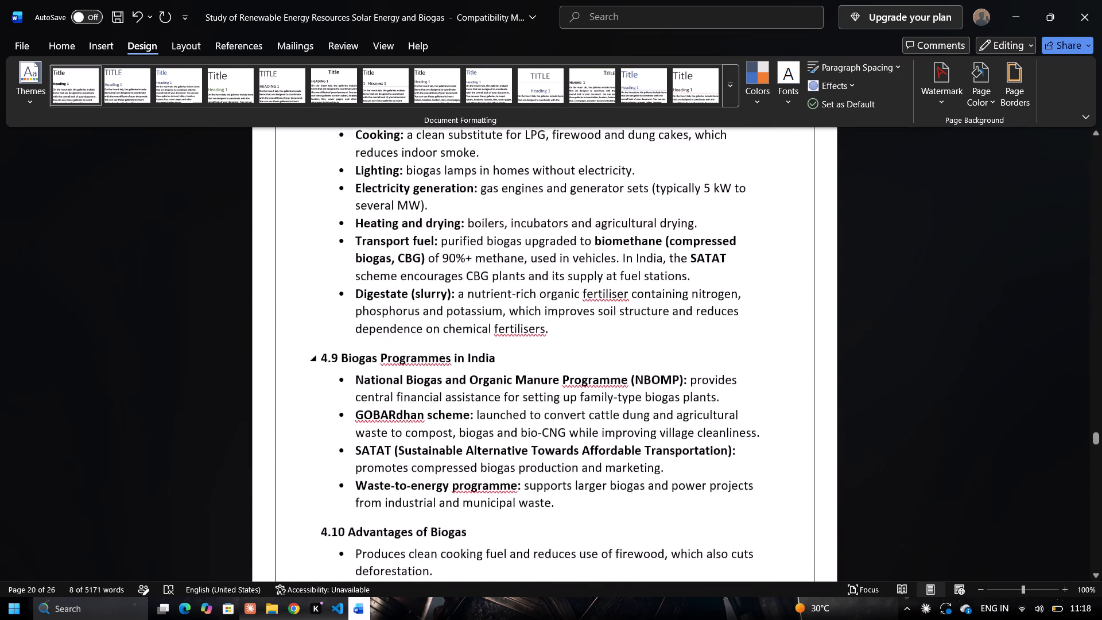
pyautogui.scroll(6, 523, 370)
pyautogui.scroll(-1, 523, 370)
pyautogui.scroll(20, 523, 370)
pyautogui.scroll(3, 523, 370)
pyautogui.scroll(-1, 523, 370)
pyautogui.scroll(10, 523, 370)
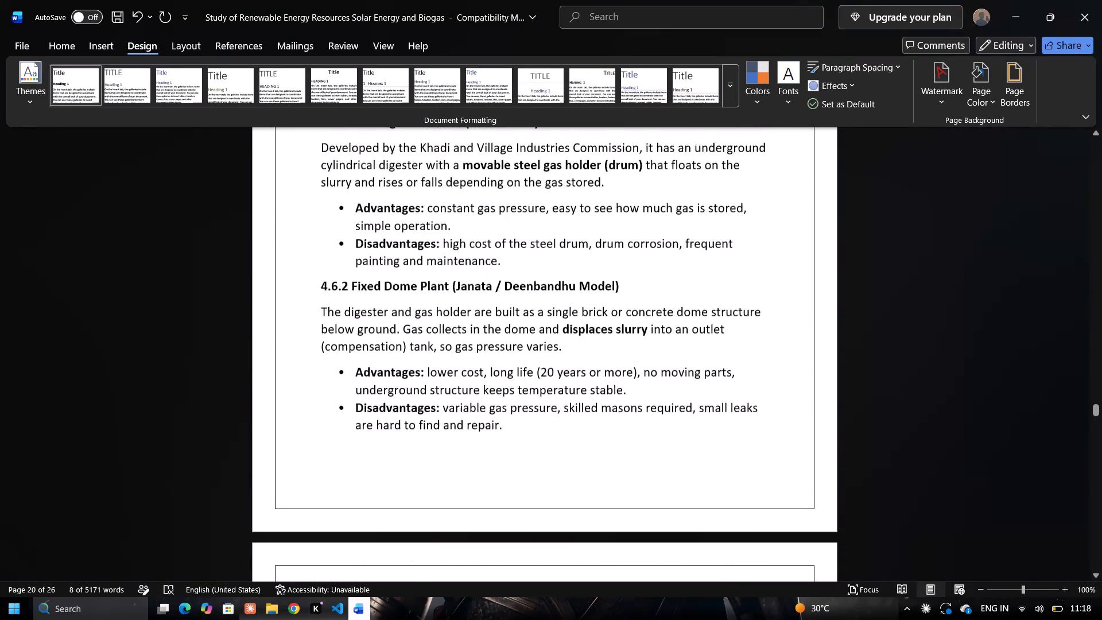
pyautogui.scroll(13, 523, 370)
pyautogui.scroll(-1, 523, 370)
pyautogui.scroll(20, 523, 370)
pyautogui.scroll(11, 523, 370)
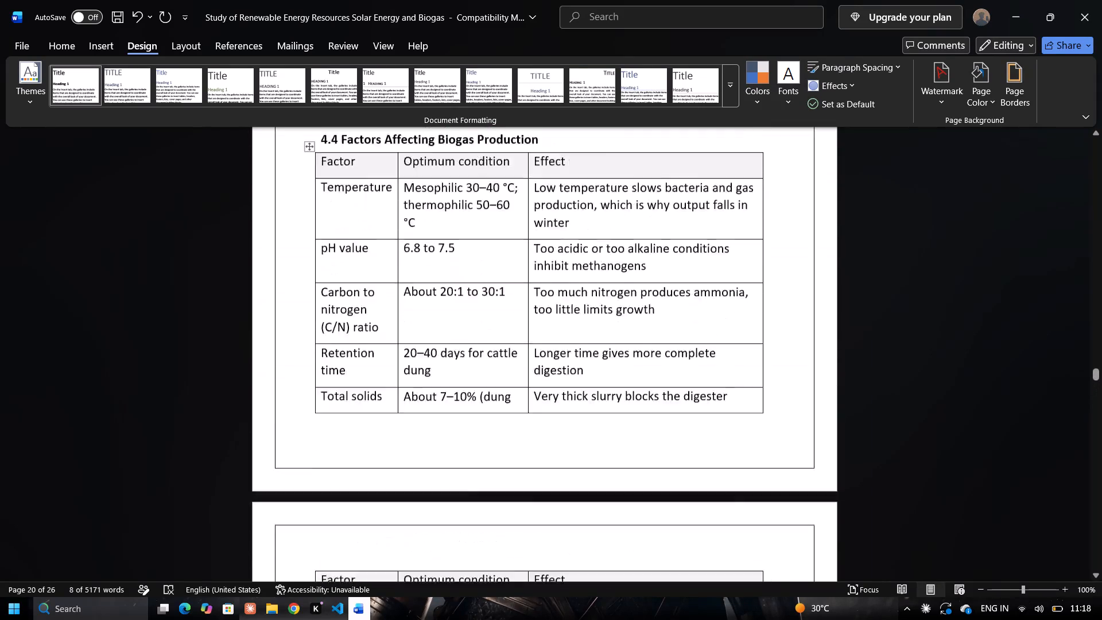
pyautogui.scroll(14, 523, 370)
pyautogui.scroll(-1, 523, 370)
pyautogui.scroll(16, 523, 370)
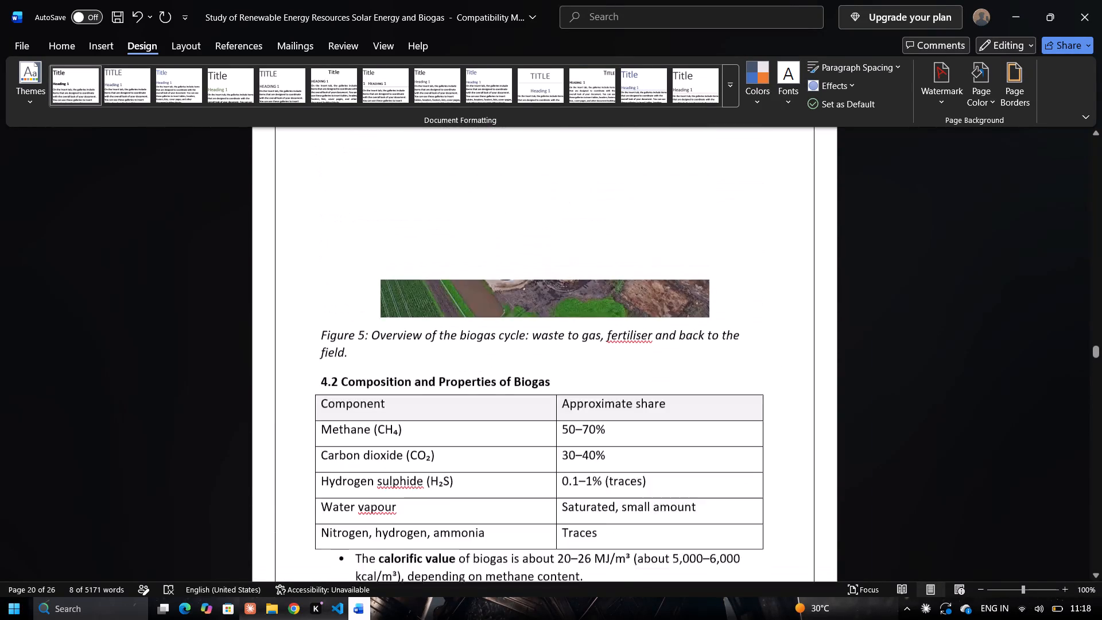
pyautogui.scroll(7, 523, 370)
pyautogui.scroll(-1, 523, 370)
pyautogui.scroll(12, 523, 370)
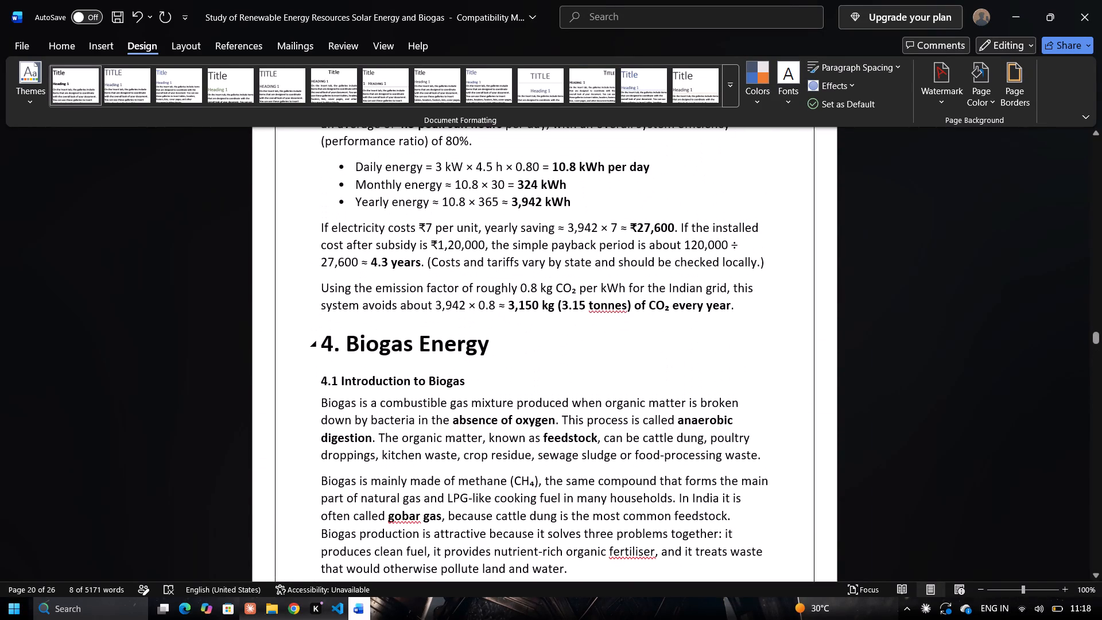
pyautogui.moveTo(490, 345); pyautogui.dragTo(272, 339)
pyautogui.click(382, 295)
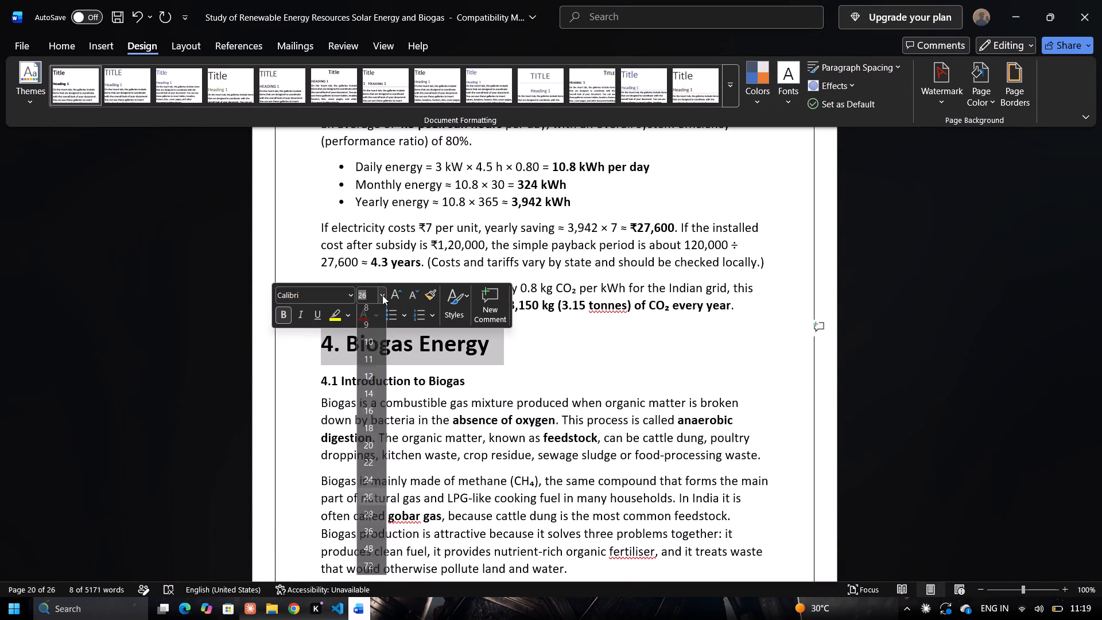
pyautogui.click(367, 447)
# Go back to the "3. Solar Energy" heading above section 3.1 and reduce it to font size 20.
pyautogui.scroll(11, 389, 432)
pyautogui.scroll(-1, 391, 429)
pyautogui.scroll(2, 391, 429)
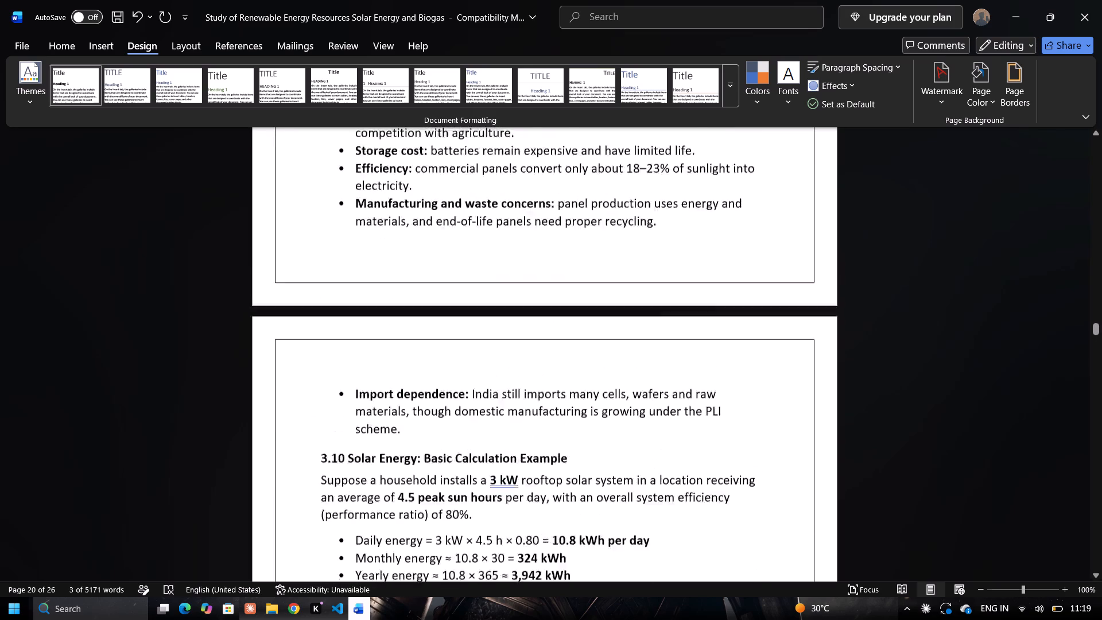
pyautogui.scroll(20, 391, 429)
pyautogui.scroll(1, 391, 429)
pyautogui.scroll(-1, 391, 429)
pyautogui.scroll(20, 391, 429)
pyautogui.scroll(4, 391, 429)
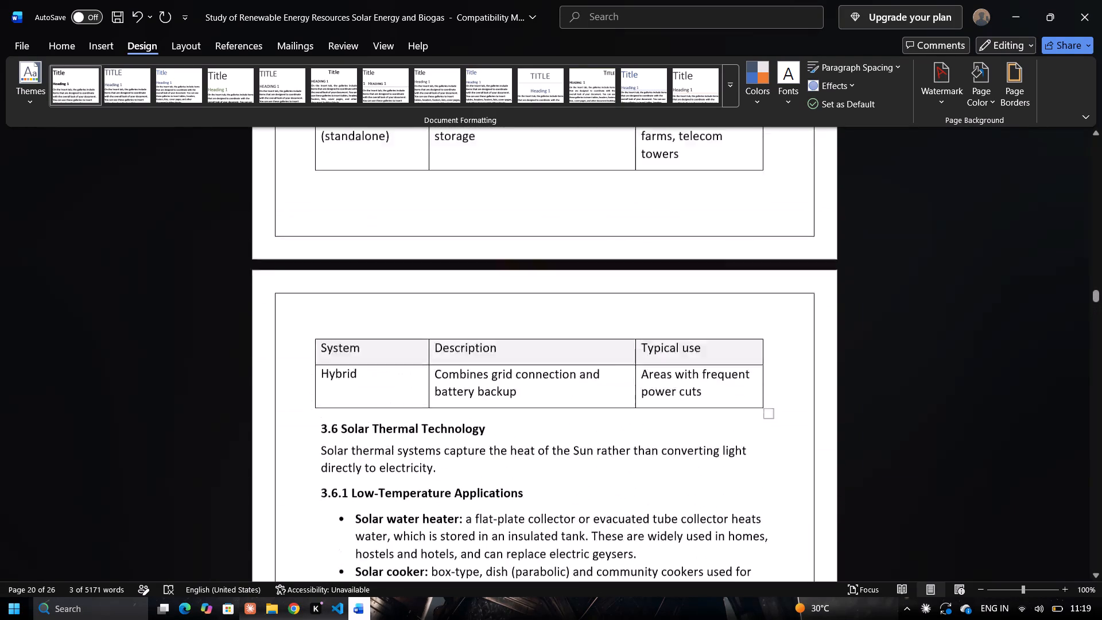
pyautogui.scroll(20, 391, 429)
pyautogui.scroll(2, 391, 429)
pyautogui.scroll(-1, 391, 429)
pyautogui.scroll(20, 391, 429)
pyautogui.scroll(1, 391, 429)
pyautogui.scroll(-1, 391, 429)
pyautogui.scroll(4, 391, 429)
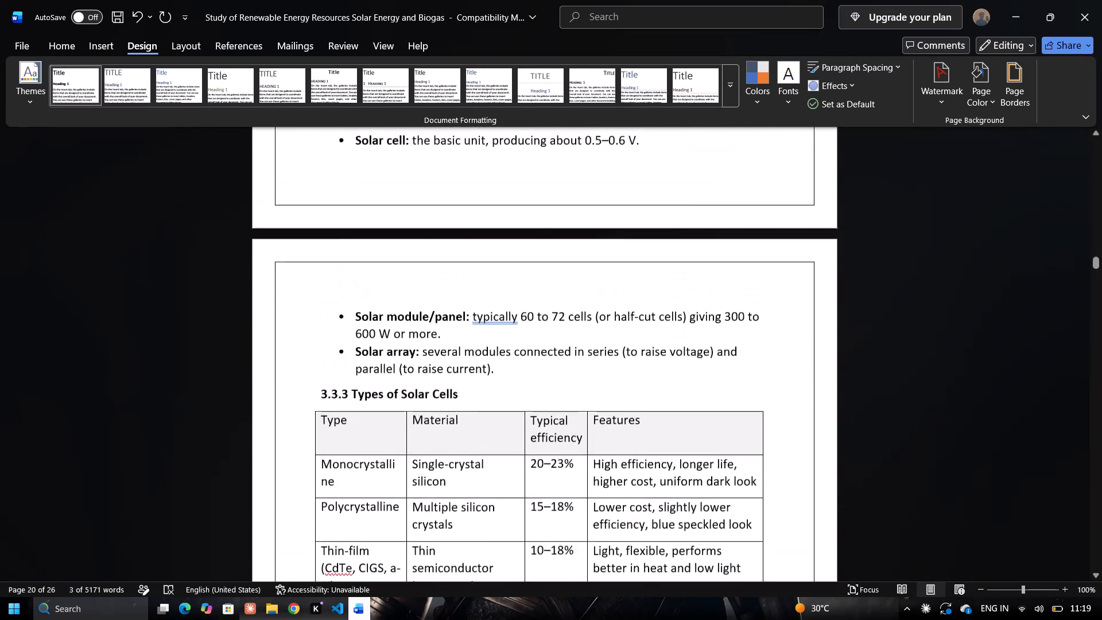
pyautogui.scroll(17, 391, 429)
pyautogui.scroll(-1, 391, 429)
pyautogui.scroll(20, 391, 429)
pyautogui.scroll(1, 391, 429)
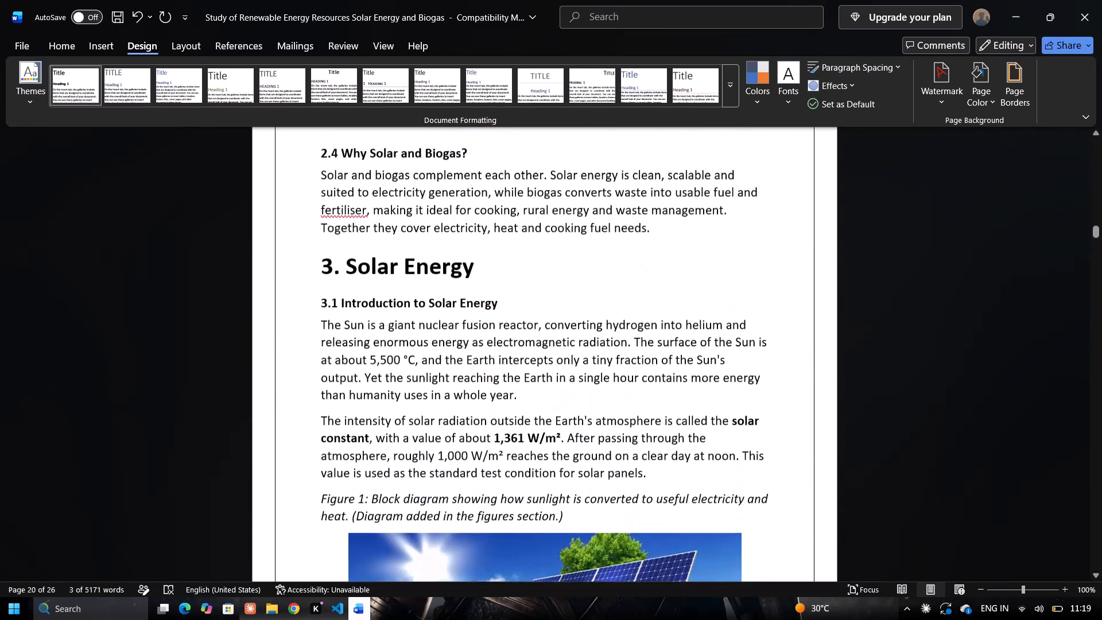
pyautogui.scroll(2, 391, 429)
pyautogui.scroll(-1, 391, 429)
pyautogui.scroll(2, 391, 429)
pyautogui.moveTo(483, 387); pyautogui.dragTo(265, 371)
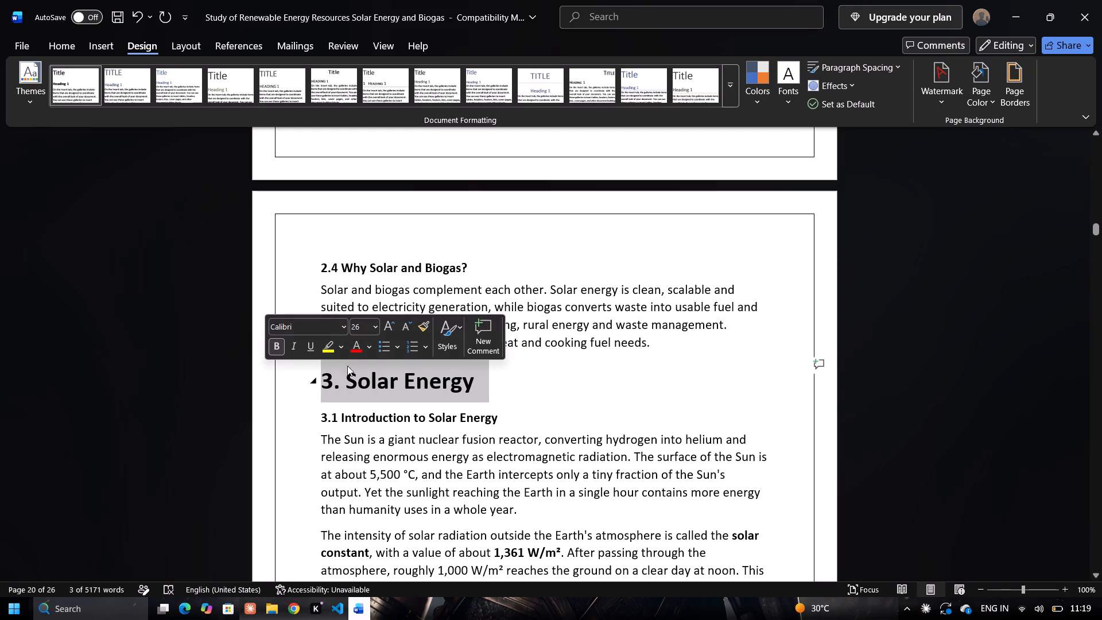
pyautogui.click(374, 321)
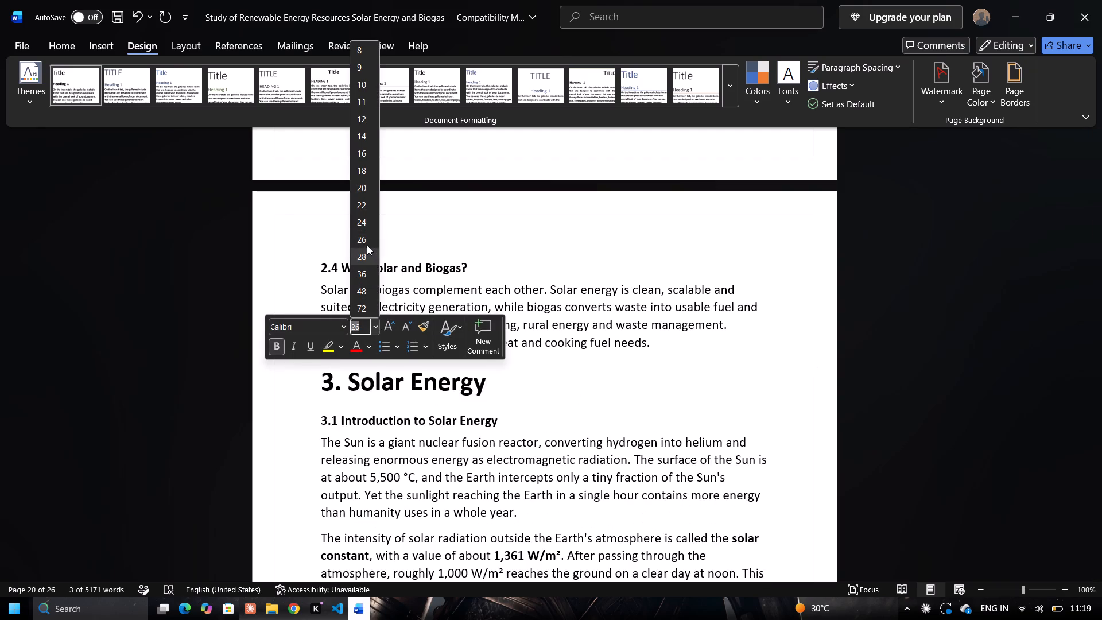
pyautogui.click(371, 185)
# Reduce the two-line "2. Overview of Renewable Energy Resources" heading to font size 20.
pyautogui.scroll(8, 439, 327)
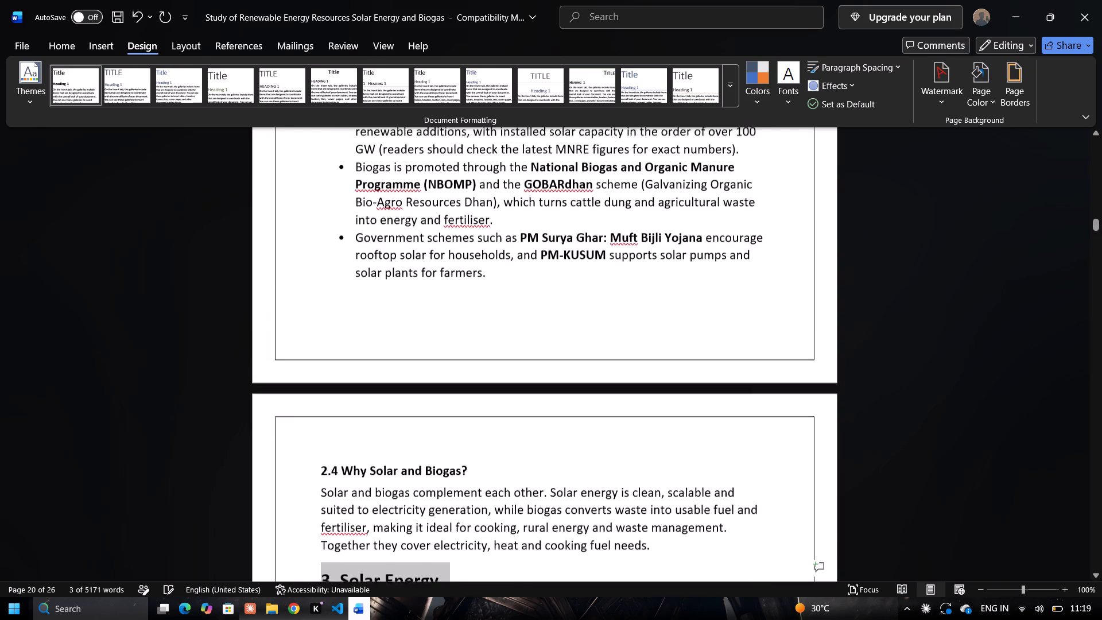
pyautogui.scroll(20, 469, 374)
pyautogui.scroll(12, 469, 374)
pyautogui.scroll(-1, 469, 374)
pyautogui.scroll(8, 469, 374)
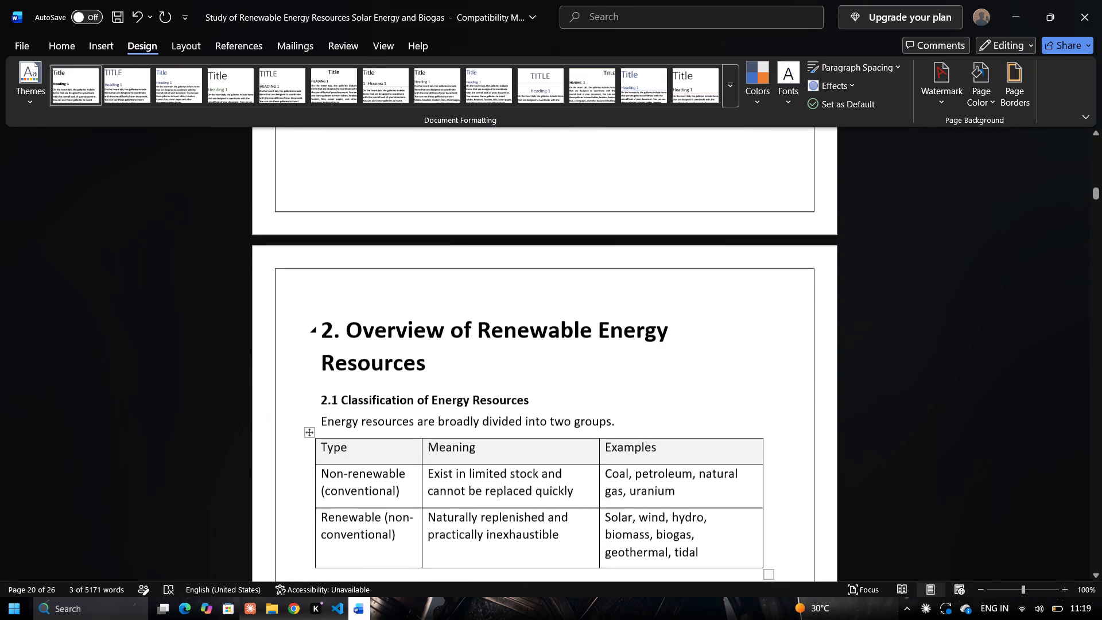
pyautogui.moveTo(700, 365); pyautogui.dragTo(396, 340)
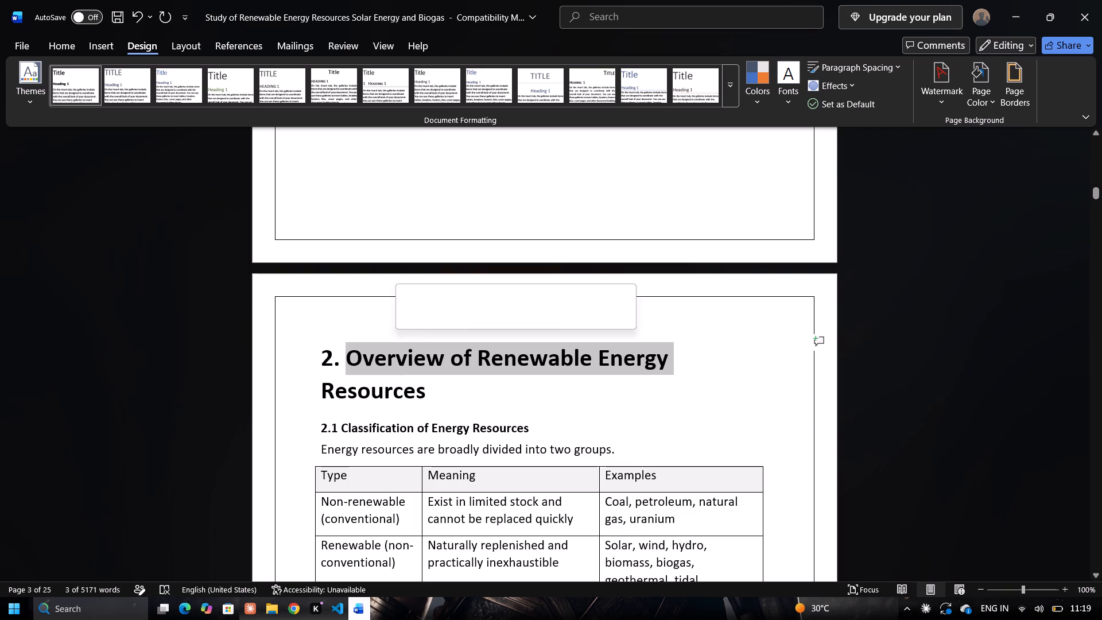
pyautogui.moveTo(436, 395); pyautogui.dragTo(296, 328)
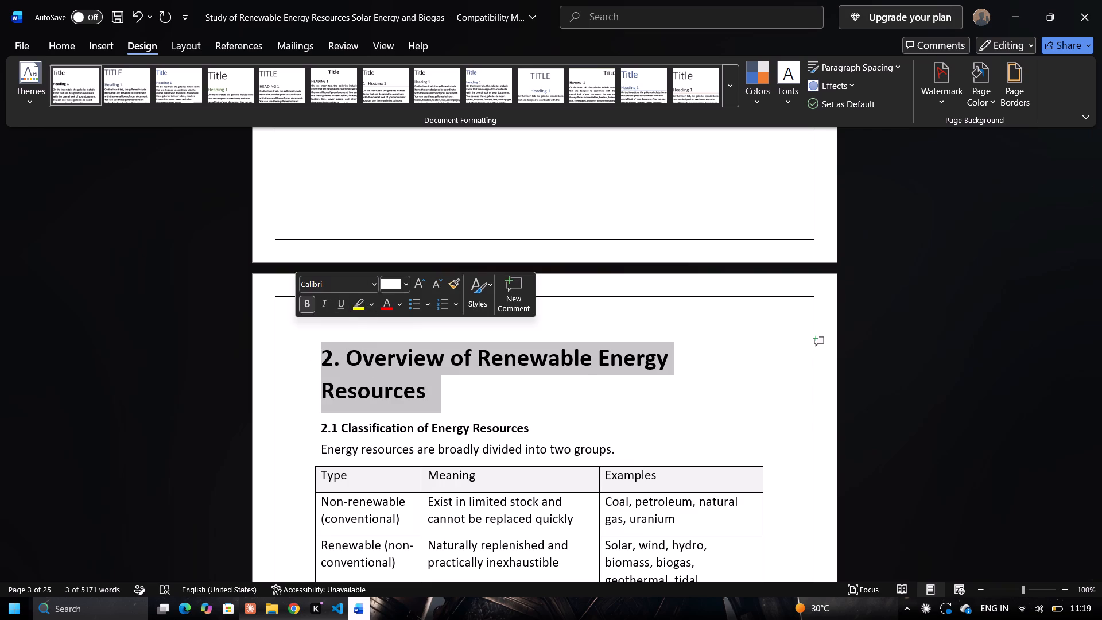
pyautogui.click(409, 285)
pyautogui.click(387, 436)
# Review the "1. Introduction" heading and its section, and go to the end of the reference list on the last page.
pyautogui.scroll(3, 391, 428)
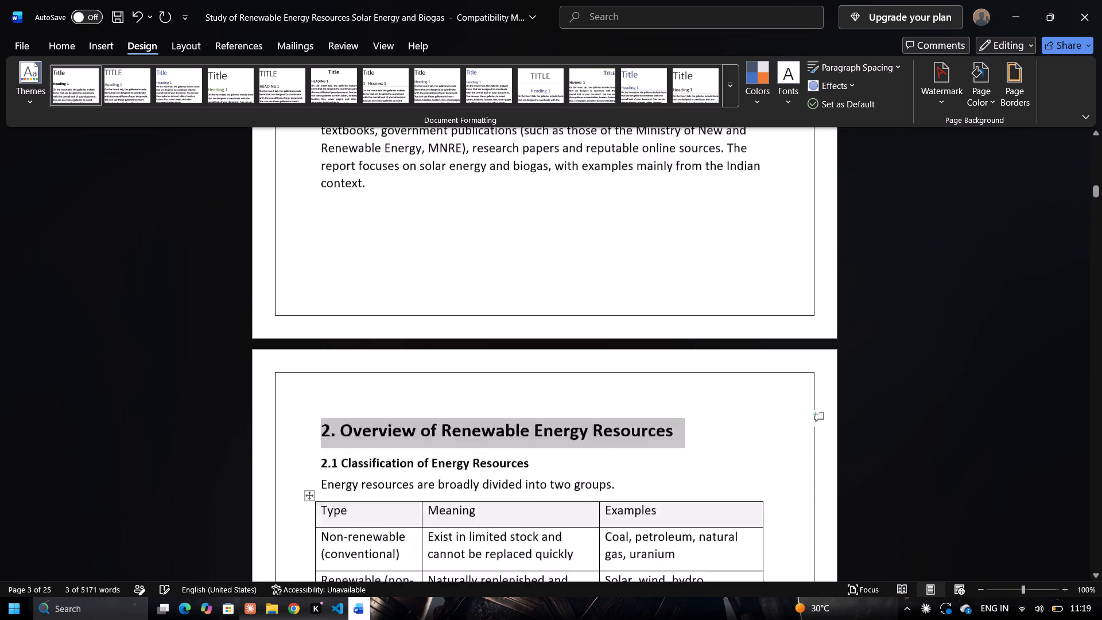
pyautogui.scroll(12, 391, 428)
pyautogui.scroll(-1, 429, 433)
pyautogui.scroll(20, 429, 433)
pyautogui.scroll(9, 429, 433)
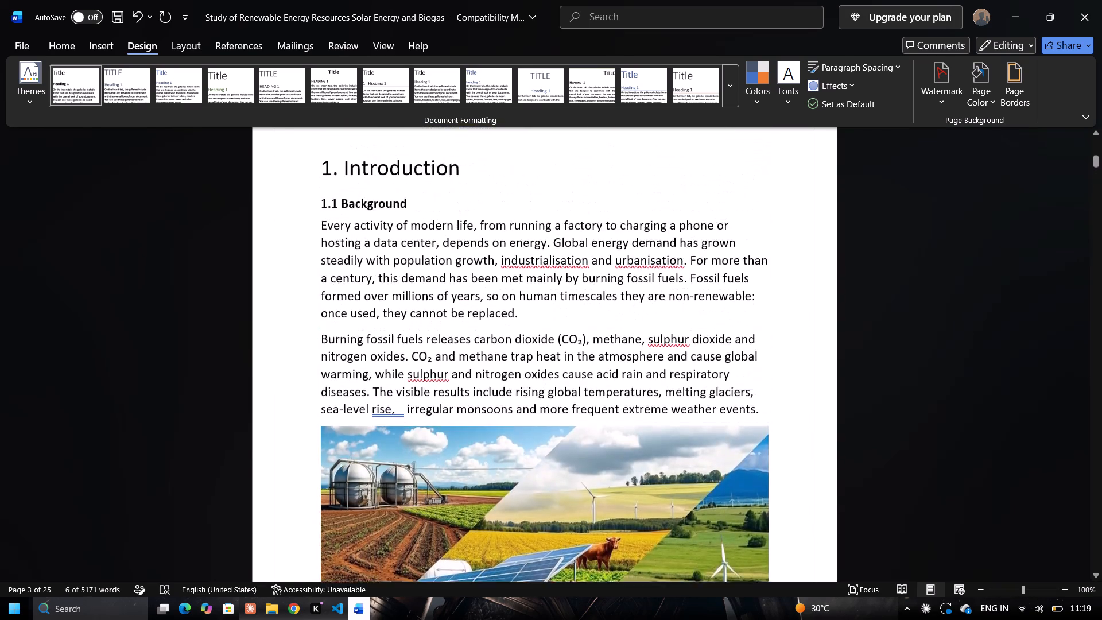
pyautogui.scroll(6, 429, 433)
pyautogui.click(775, 495)
pyautogui.scroll(-7, 775, 495)
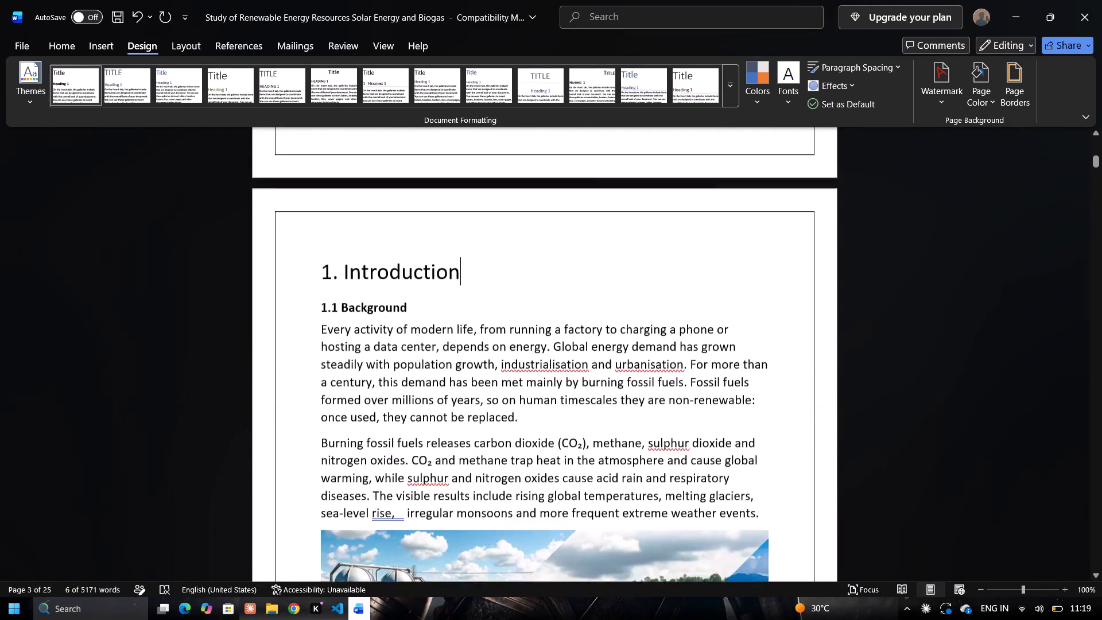
pyautogui.scroll(-13, 775, 495)
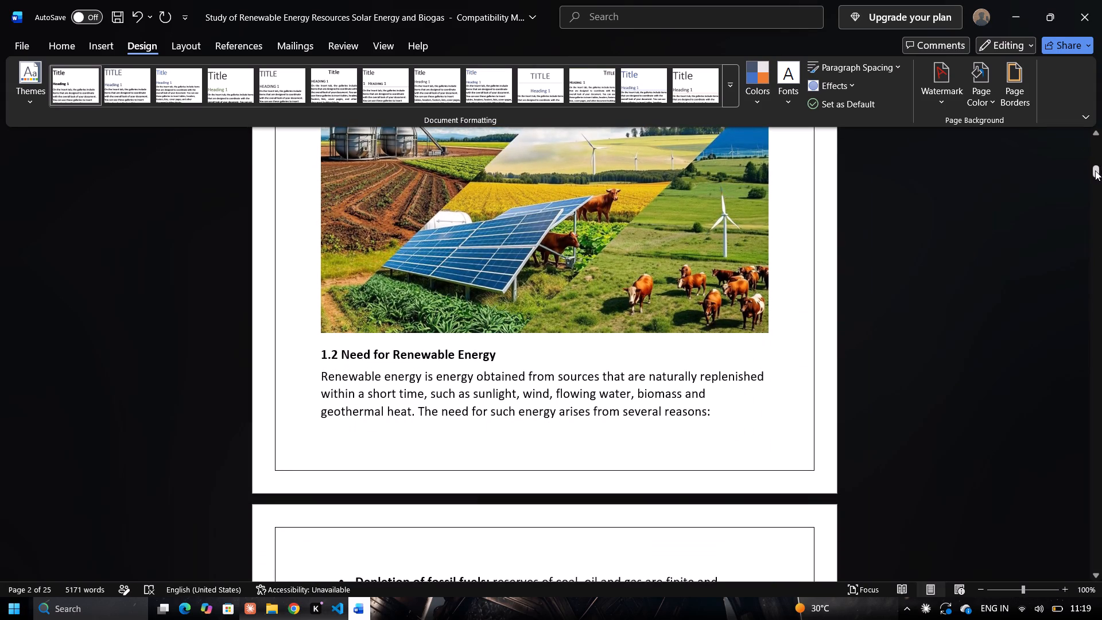
pyautogui.moveTo(1095, 170); pyautogui.dragTo(1042, 619)
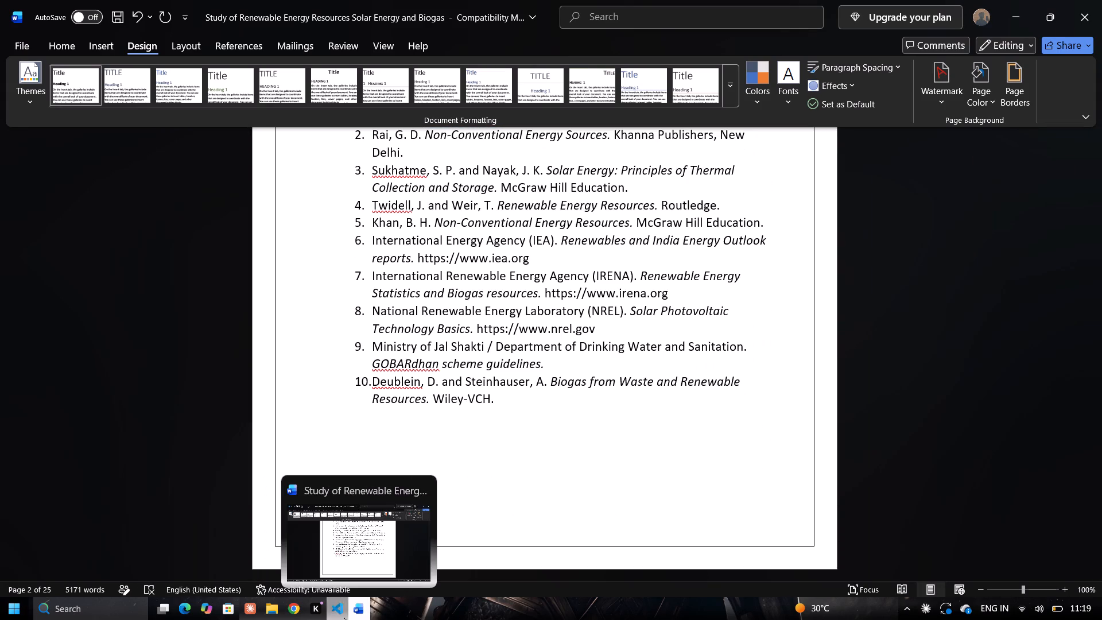
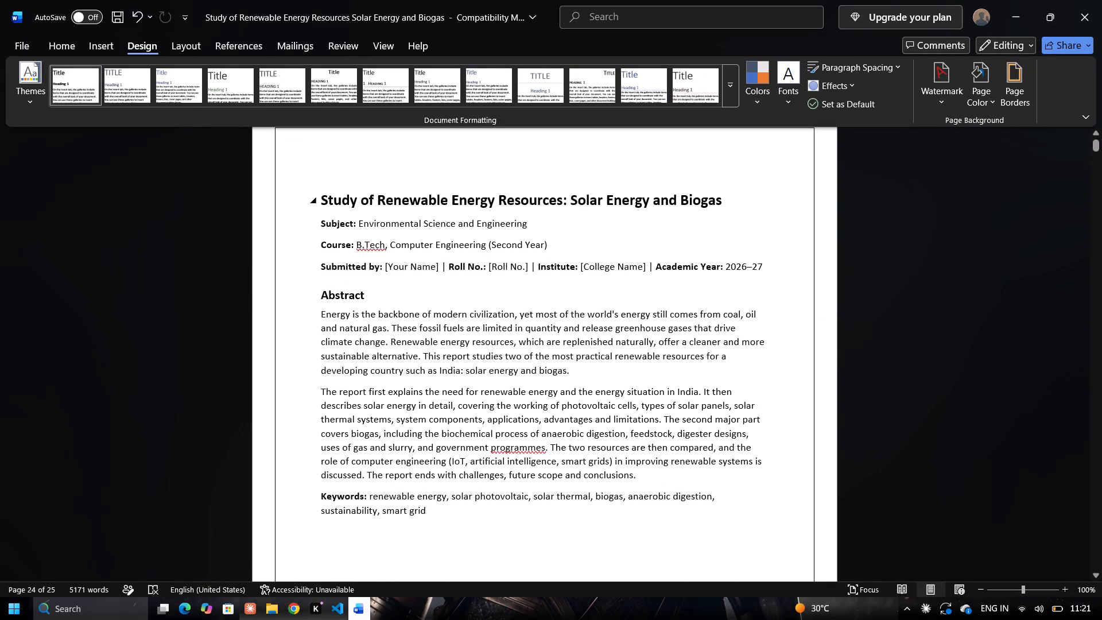
# Insert a blank page after the Course line on the report's first page.
pyautogui.moveTo(321, 195); pyautogui.dragTo(783, 269)
pyautogui.click(755, 258)
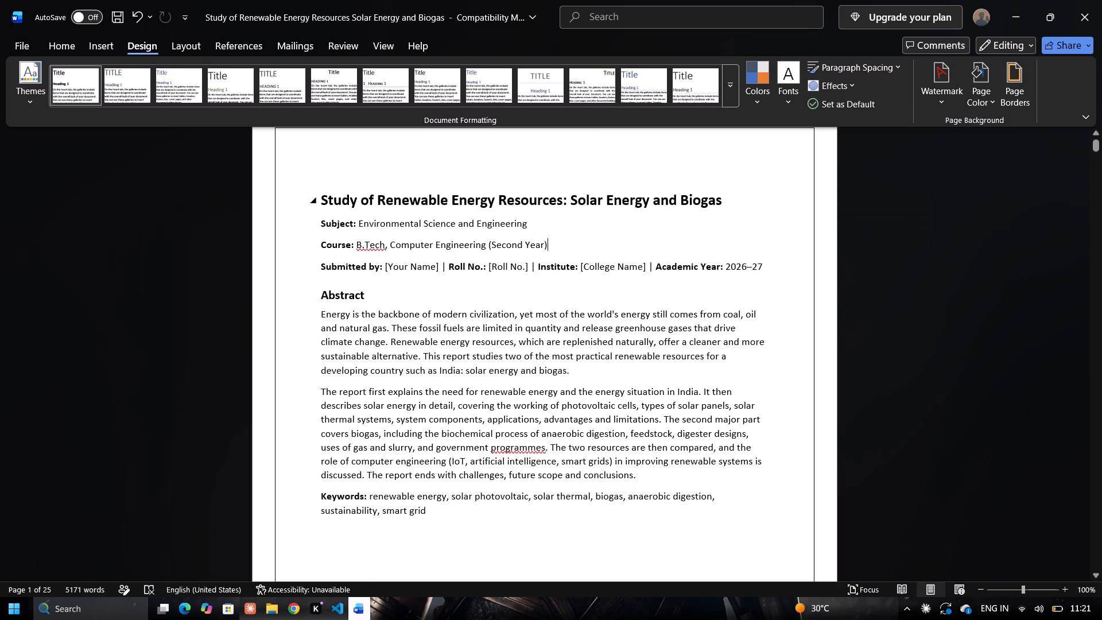
pyautogui.scroll(4, 655, 293)
pyautogui.scroll(-1, 655, 293)
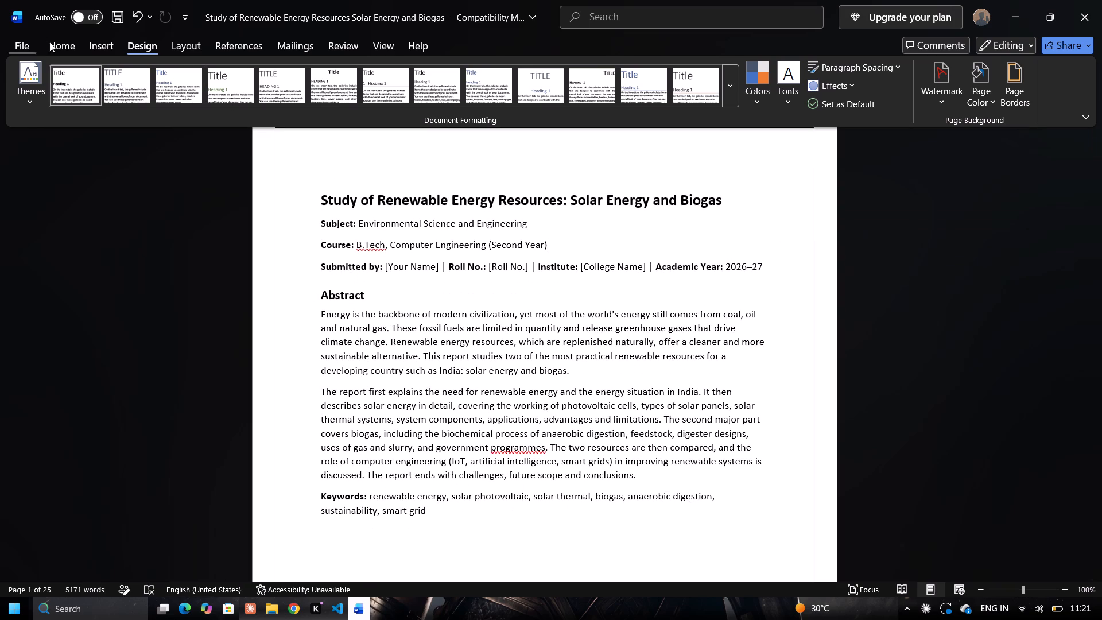
pyautogui.click(61, 45)
pyautogui.click(96, 41)
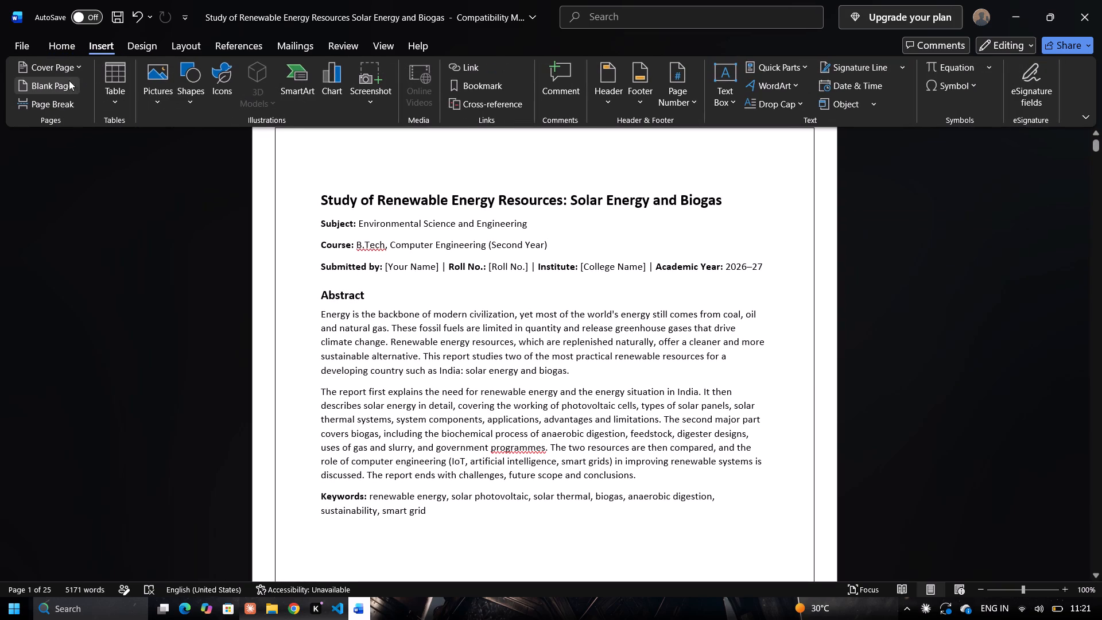
pyautogui.click(63, 84)
pyautogui.scroll(5, 294, 322)
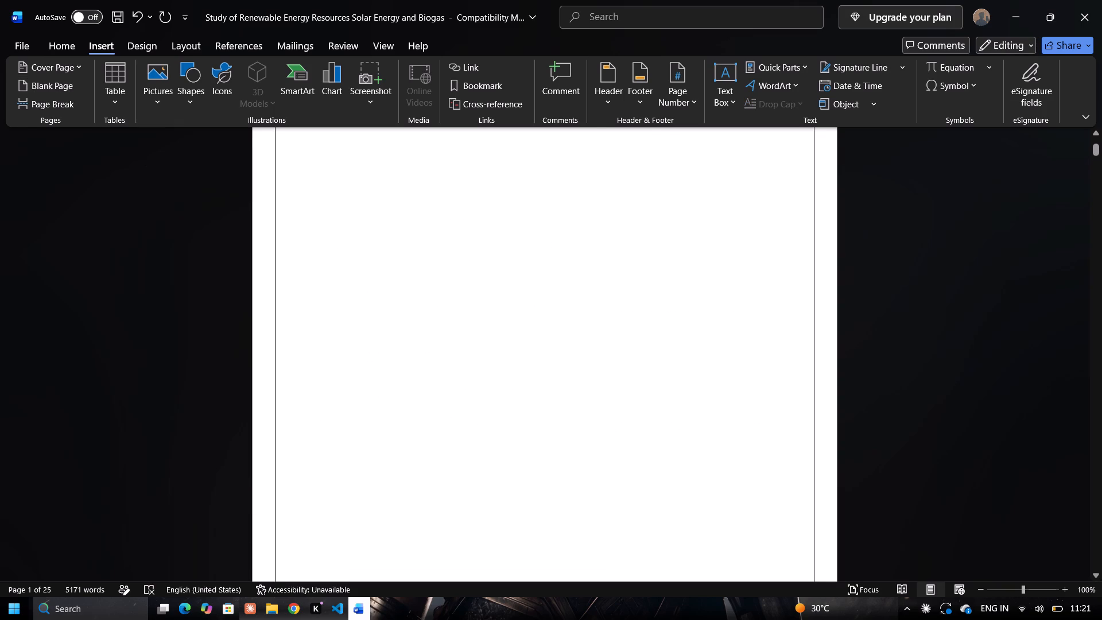
pyautogui.scroll(18, 296, 322)
pyautogui.scroll(-1, 544, 340)
pyautogui.scroll(1, 544, 340)
pyautogui.scroll(-20, 544, 340)
pyautogui.scroll(-1, 544, 340)
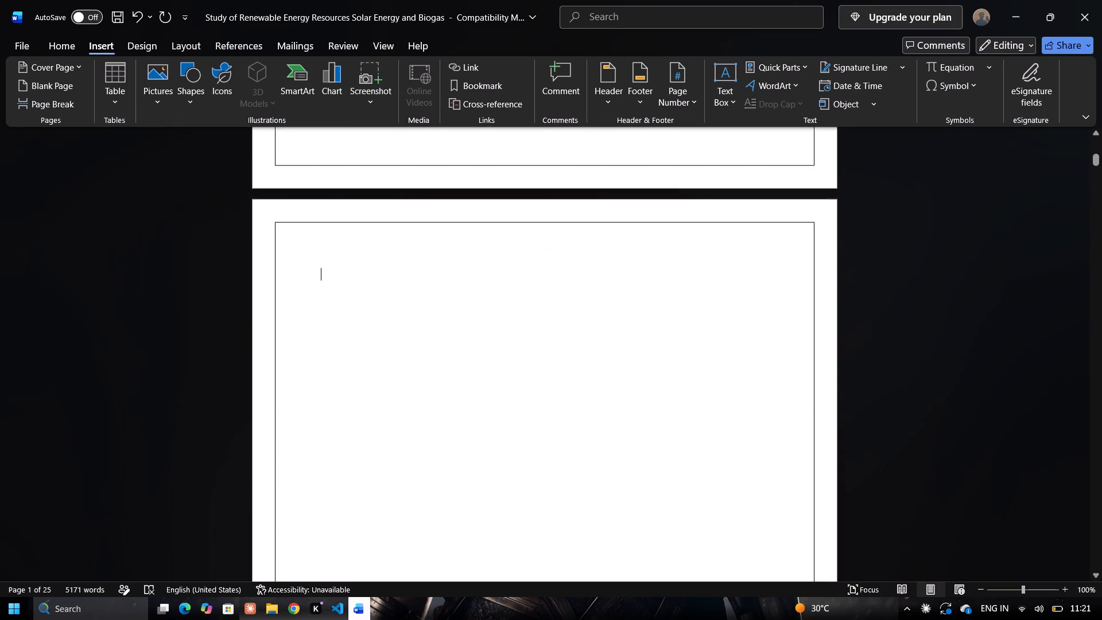
pyautogui.scroll(1, 544, 340)
pyautogui.scroll(-13, 544, 340)
pyautogui.scroll(7, 544, 340)
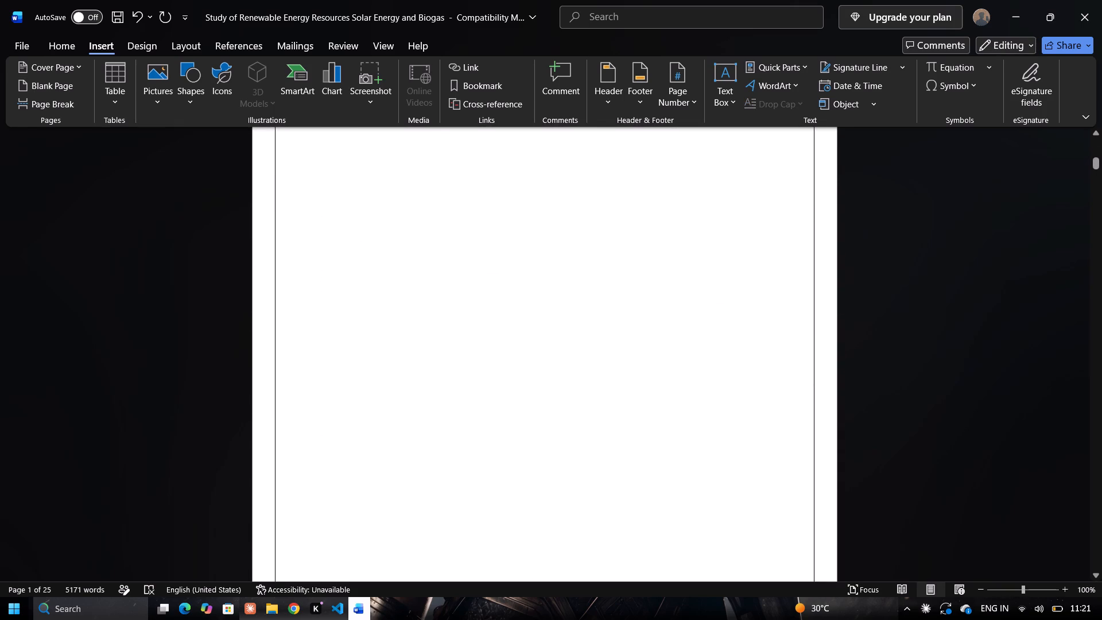
pyautogui.scroll(1, 529, 320)
# Look through the recent documents and this PC's Downloads folder for the existing report file to open.
pyautogui.click(27, 43)
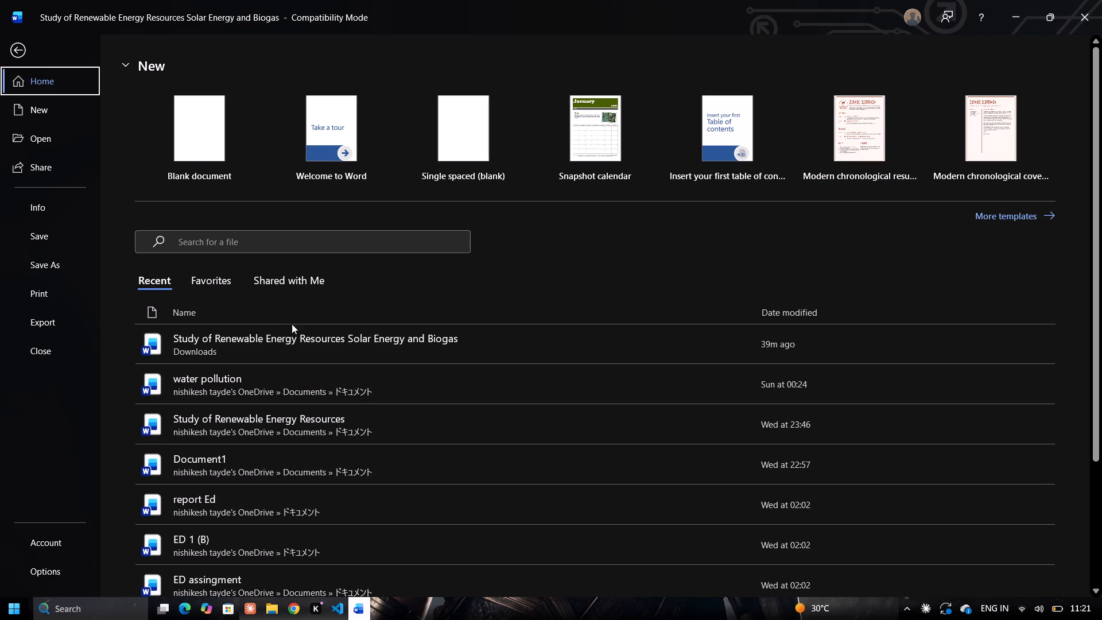
pyautogui.click(229, 335)
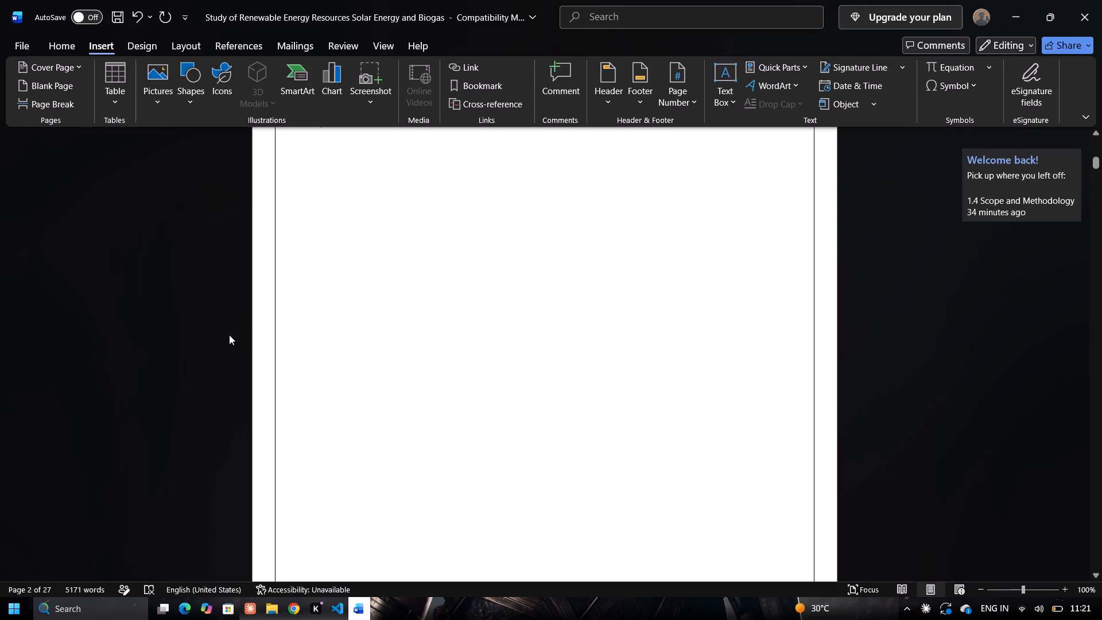
pyautogui.click(20, 48)
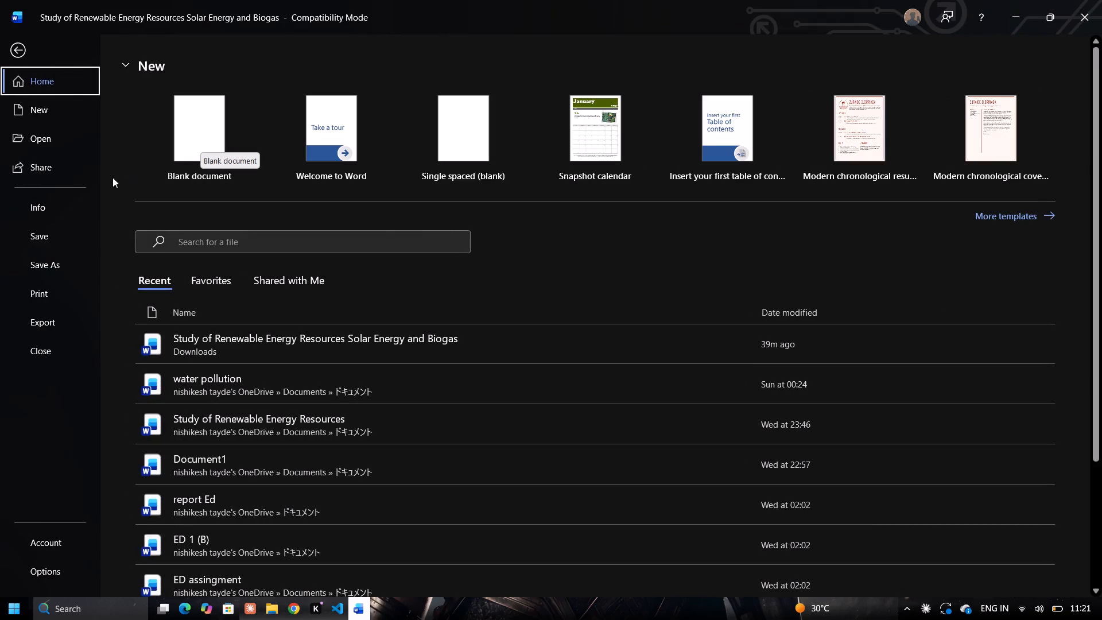
pyautogui.click(48, 144)
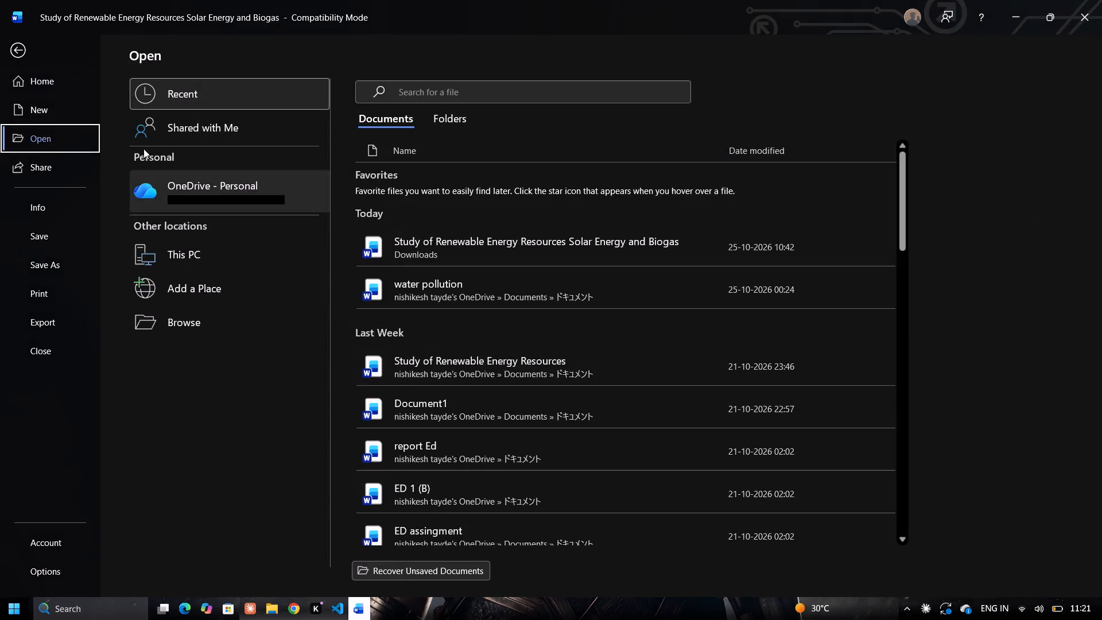
pyautogui.click(162, 248)
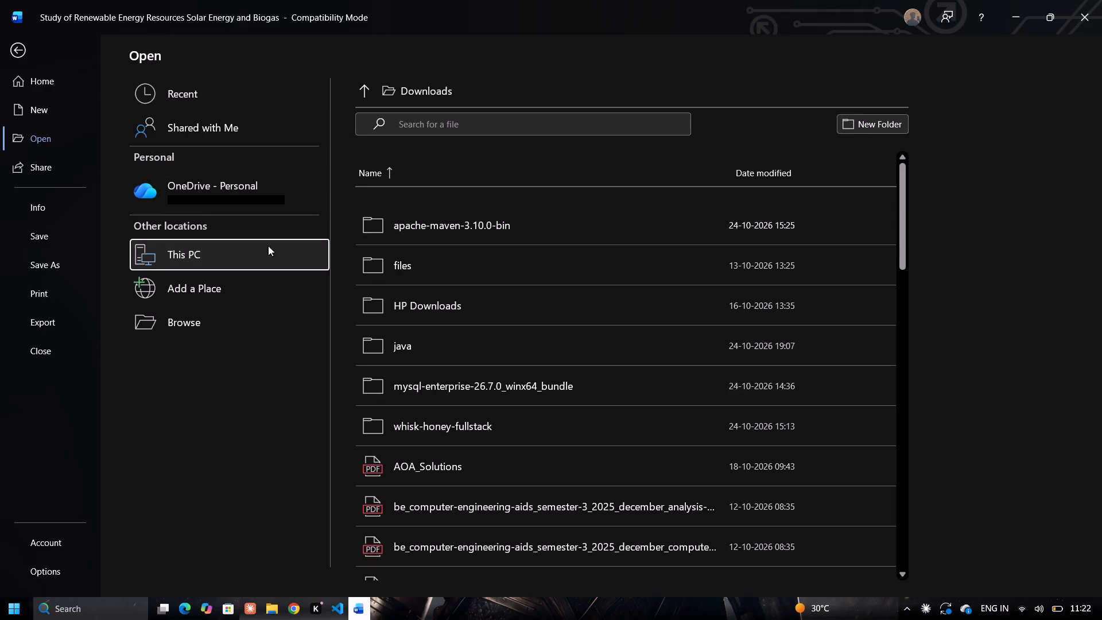
pyautogui.click(223, 257)
pyautogui.scroll(-16, 449, 253)
pyautogui.scroll(1, 465, 247)
pyautogui.scroll(-2, 467, 247)
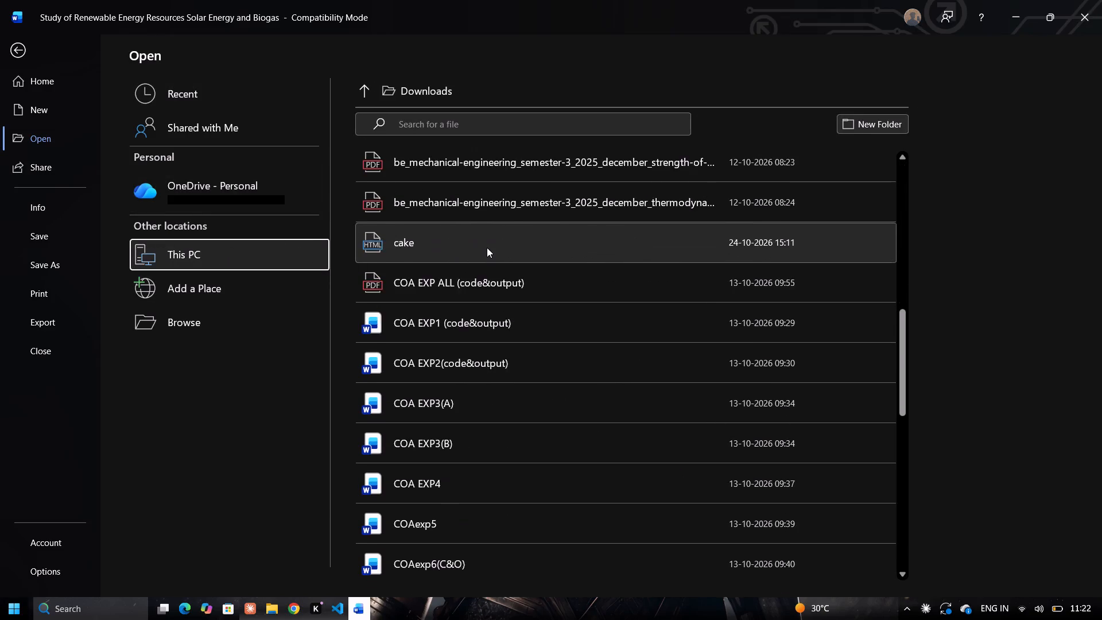
pyautogui.scroll(2, 487, 247)
pyautogui.scroll(-1, 487, 247)
pyautogui.scroll(5, 487, 247)
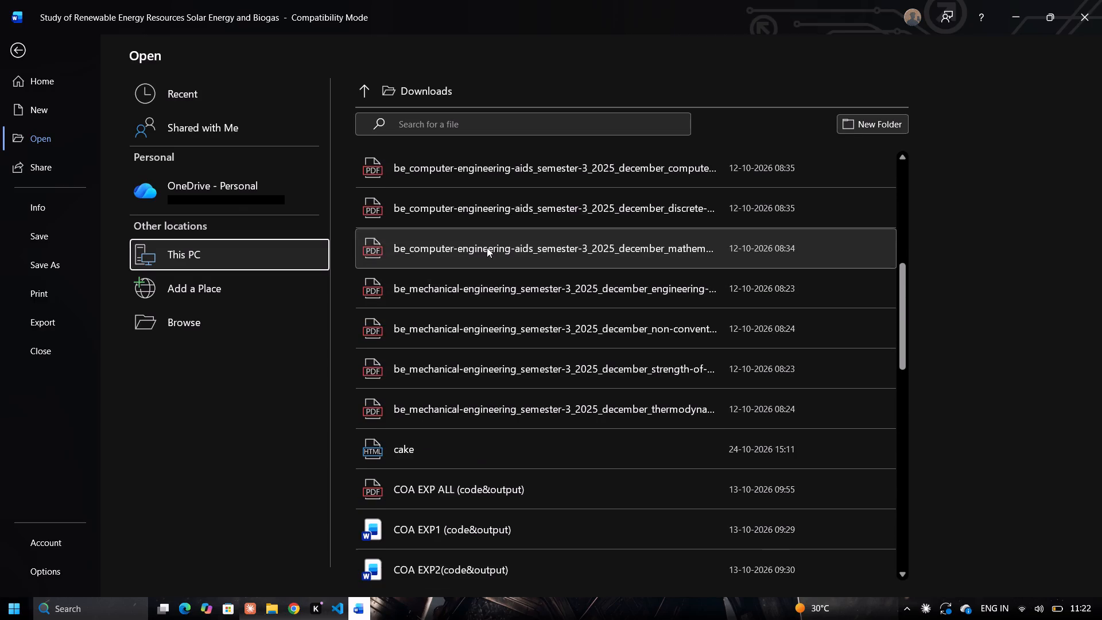
pyautogui.click(250, 251)
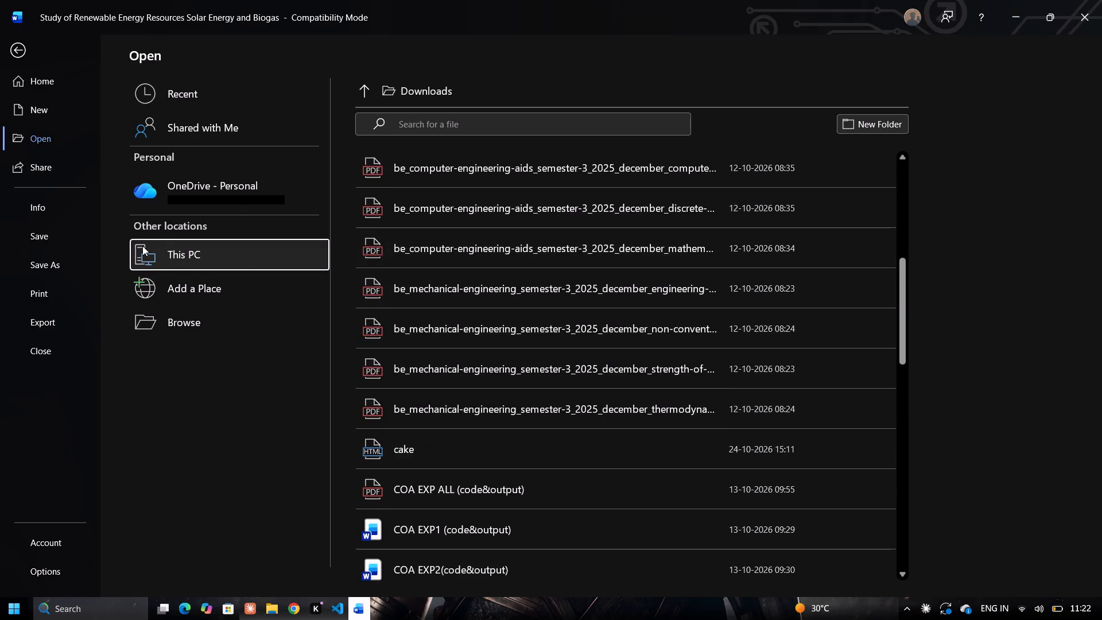
pyautogui.click(222, 262)
pyautogui.scroll(9, 374, 211)
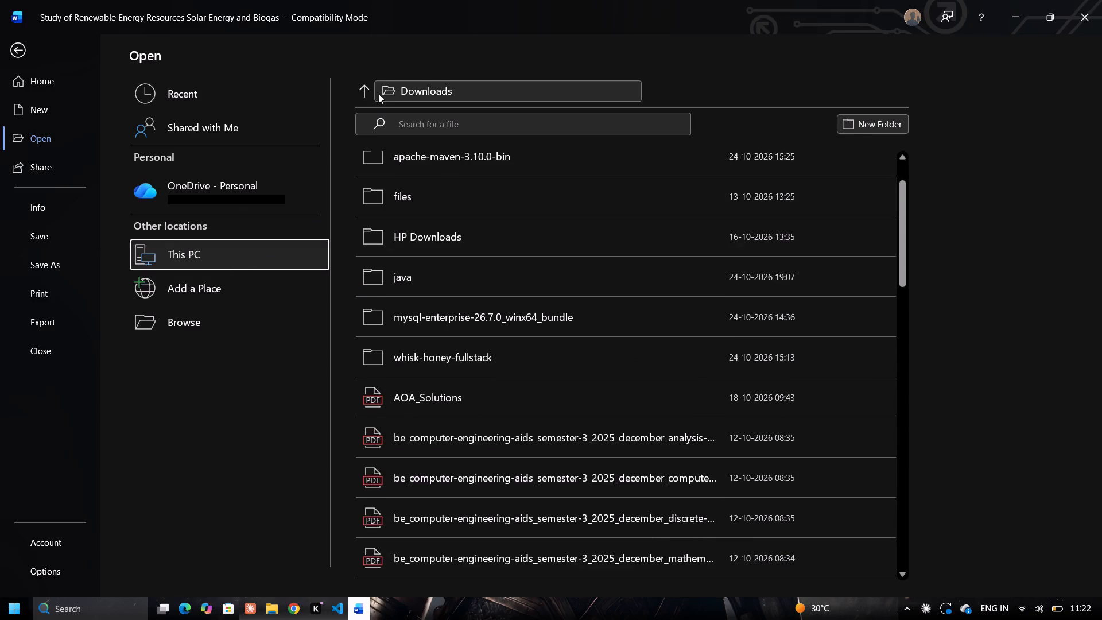
pyautogui.click(359, 88)
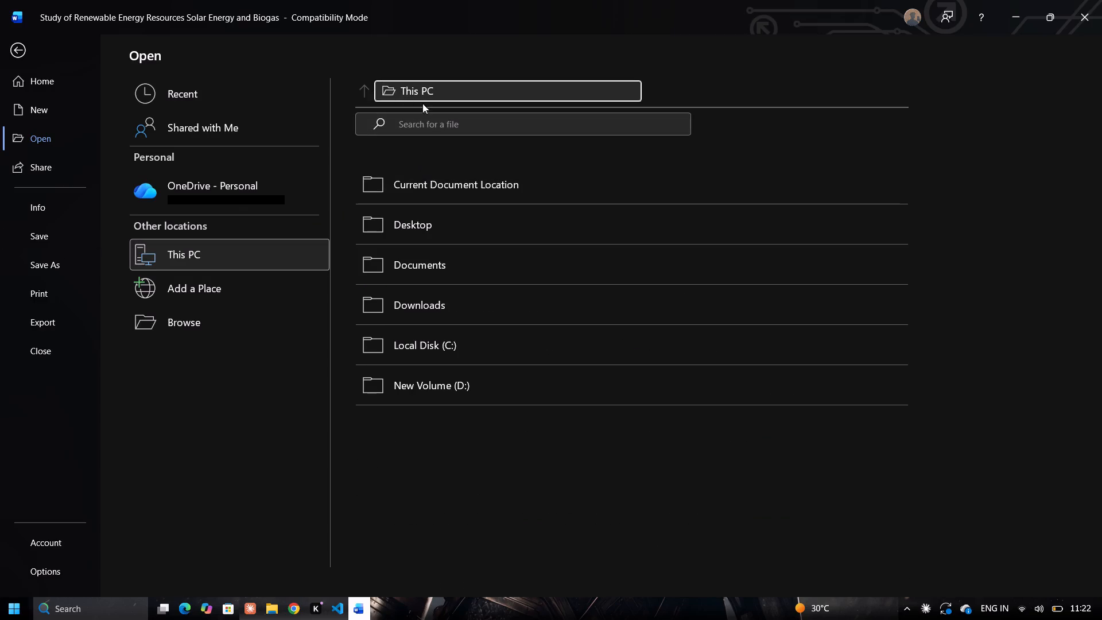
pyautogui.click(404, 308)
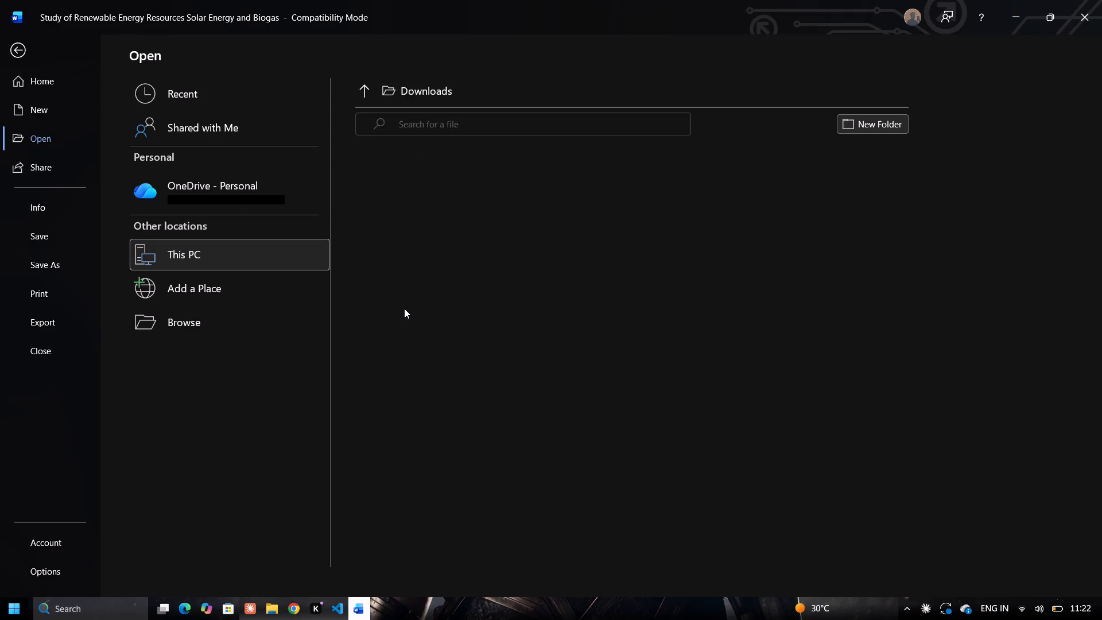
pyautogui.scroll(-12, 489, 289)
pyautogui.scroll(5, 494, 285)
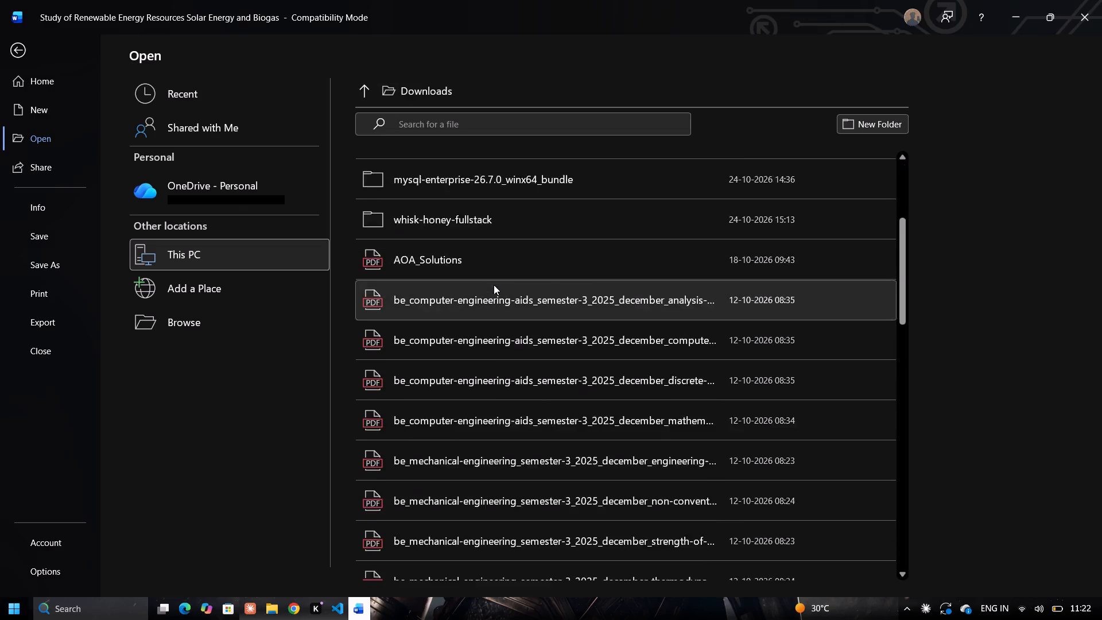
pyautogui.scroll(9, 494, 285)
pyautogui.scroll(-1, 536, 278)
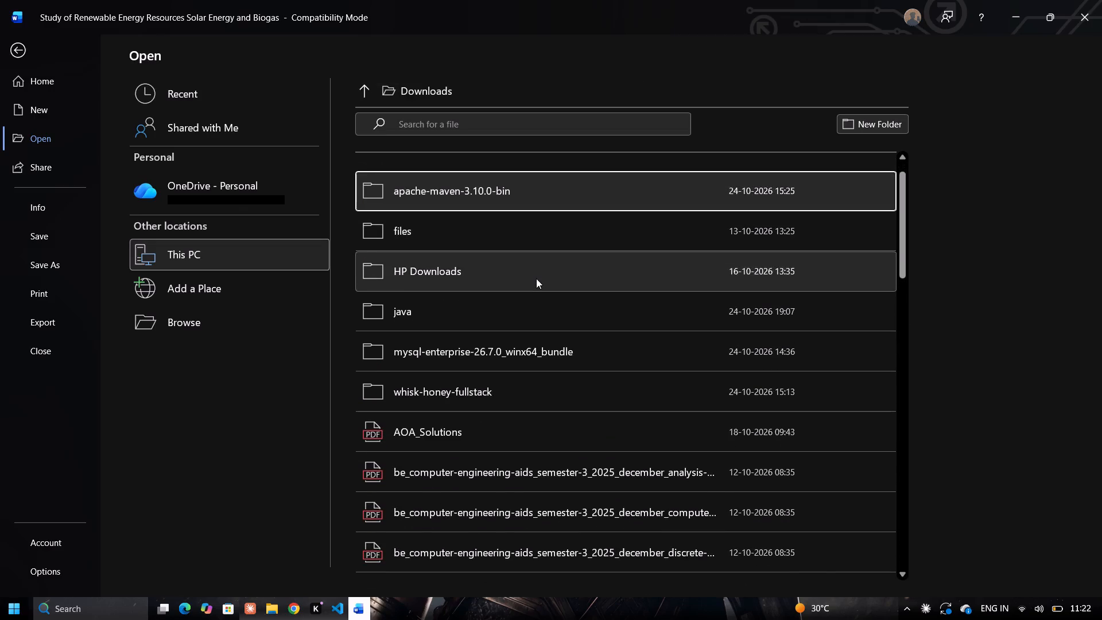
pyautogui.scroll(-9, 536, 278)
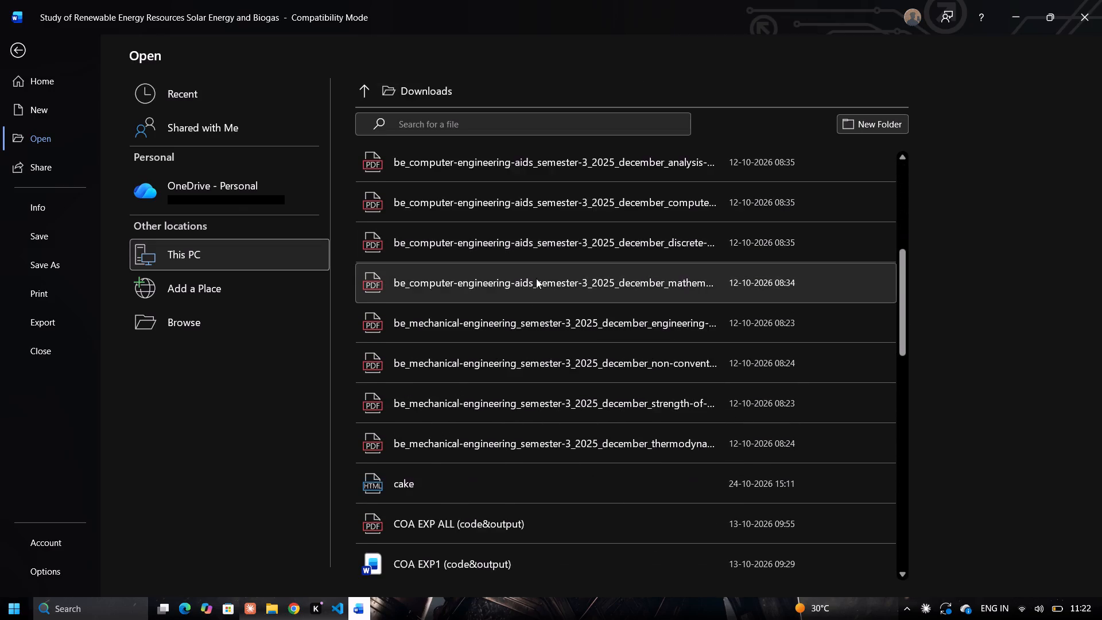
pyautogui.scroll(-4, 536, 278)
pyautogui.scroll(1, 536, 278)
# Browse to the "ESE REPORT 6" PDF in Downloads, open it in Word and enable editing.
pyautogui.click(153, 311)
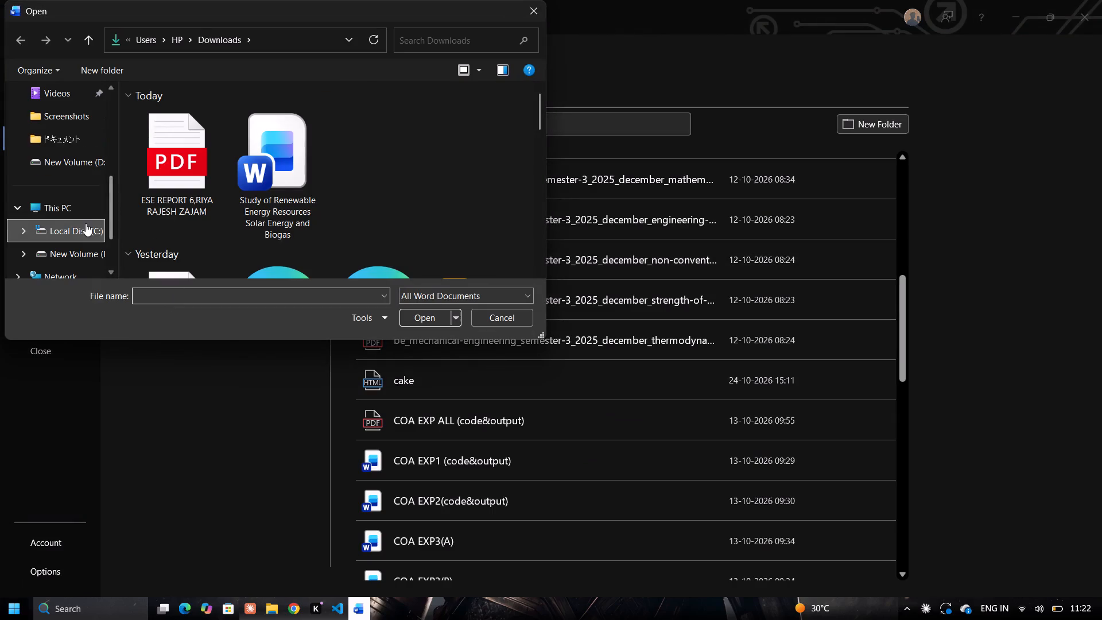
pyautogui.click(168, 192)
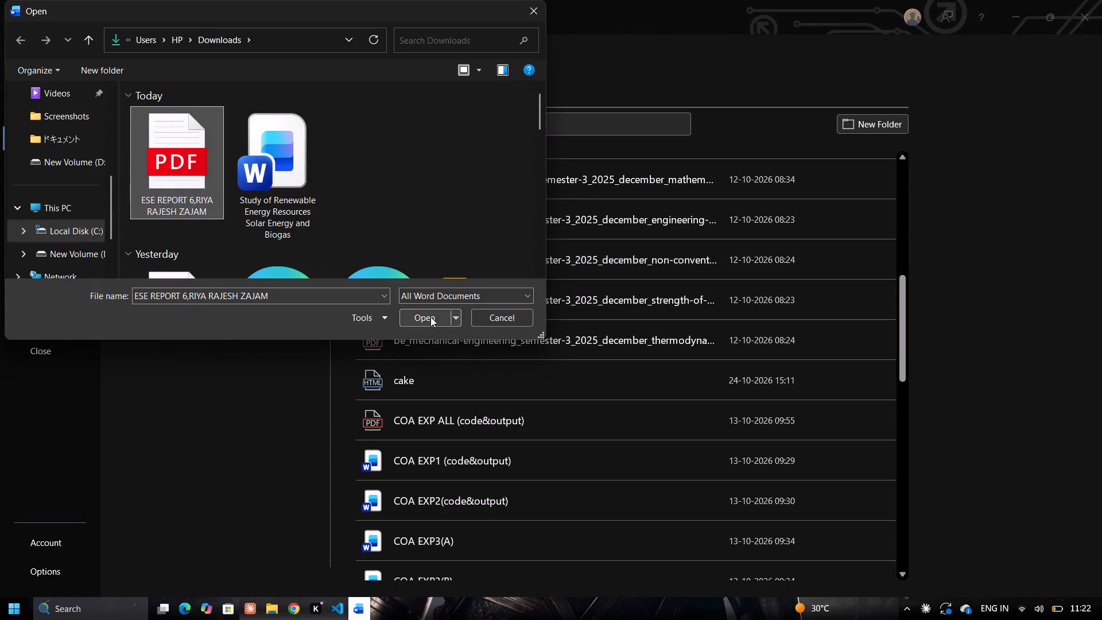
pyautogui.click(430, 317)
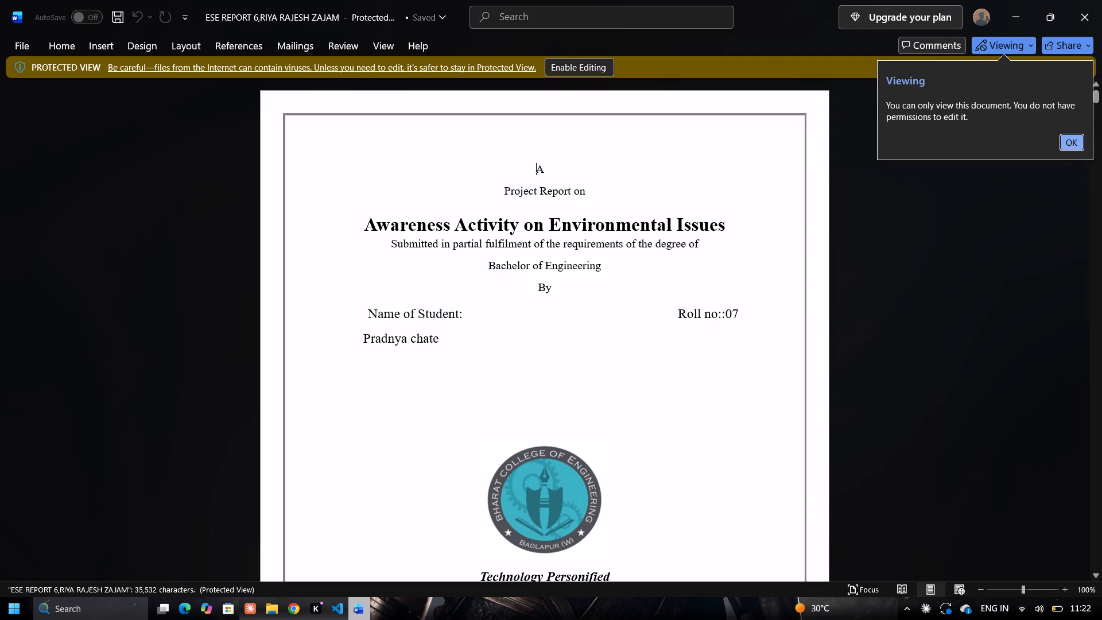
pyautogui.click(578, 73)
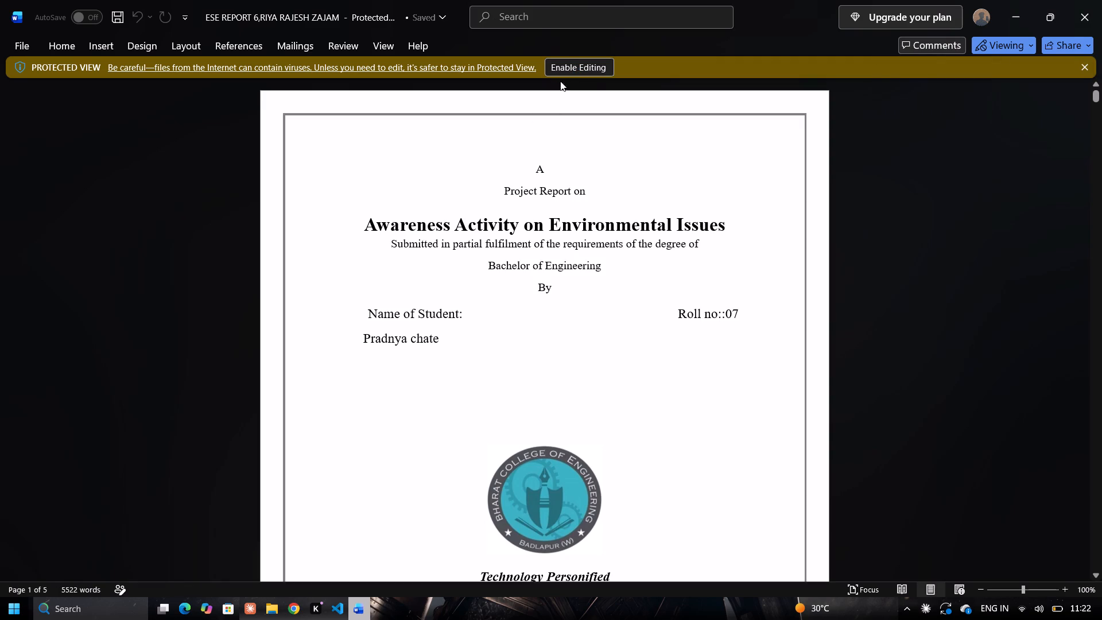
pyautogui.click(568, 69)
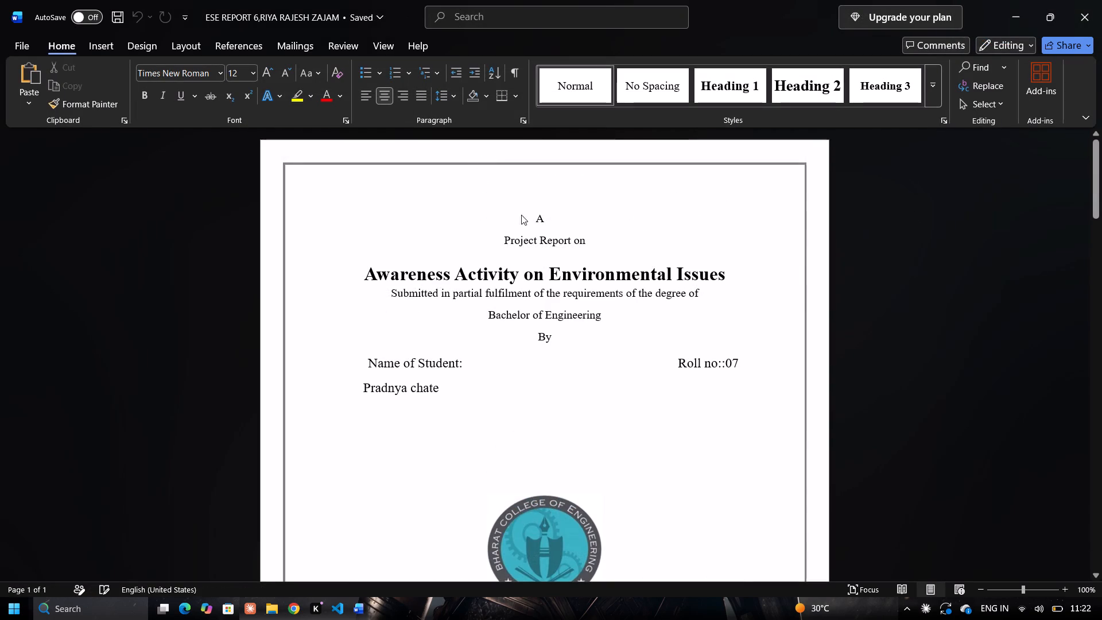
# Copy the cover page content, including the college logo, from the opening "A" above "Project Report on" down to "(2026-27)".
pyautogui.moveTo(532, 218); pyautogui.dragTo(699, 579)
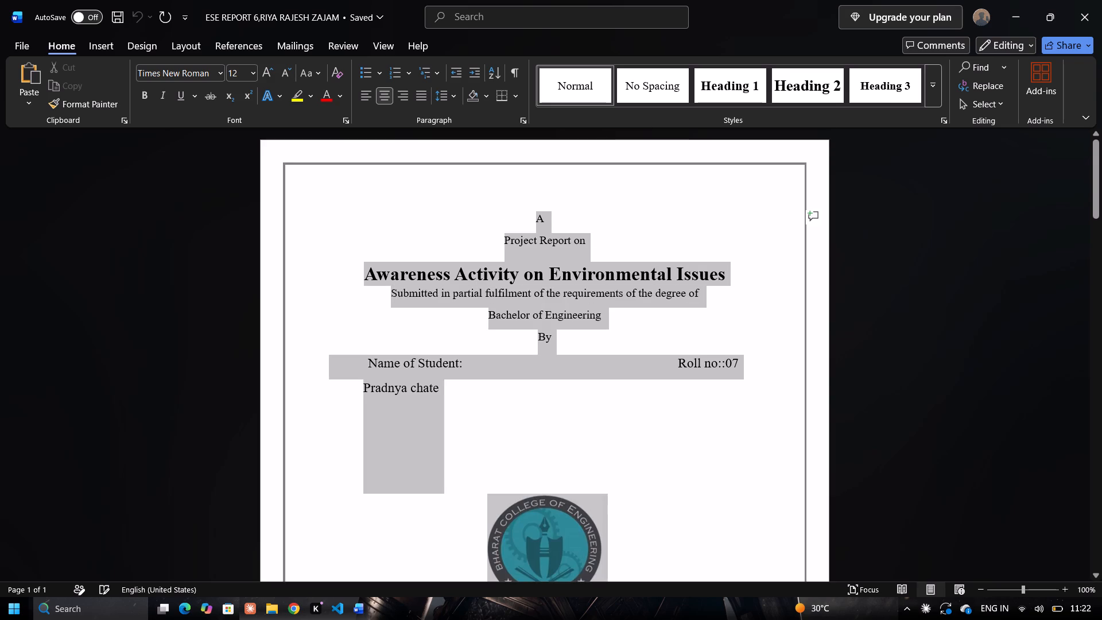
pyautogui.moveTo(699, 579); pyautogui.dragTo(743, 484)
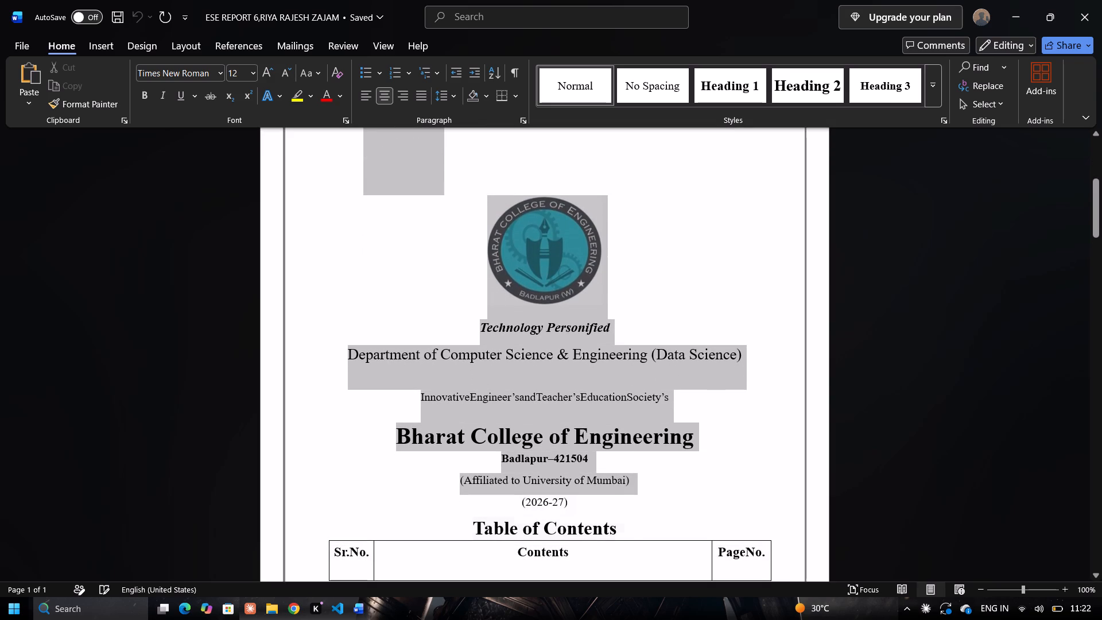
pyautogui.moveTo(743, 484); pyautogui.dragTo(748, 499)
pyautogui.hotkey('ctrl', 'c')
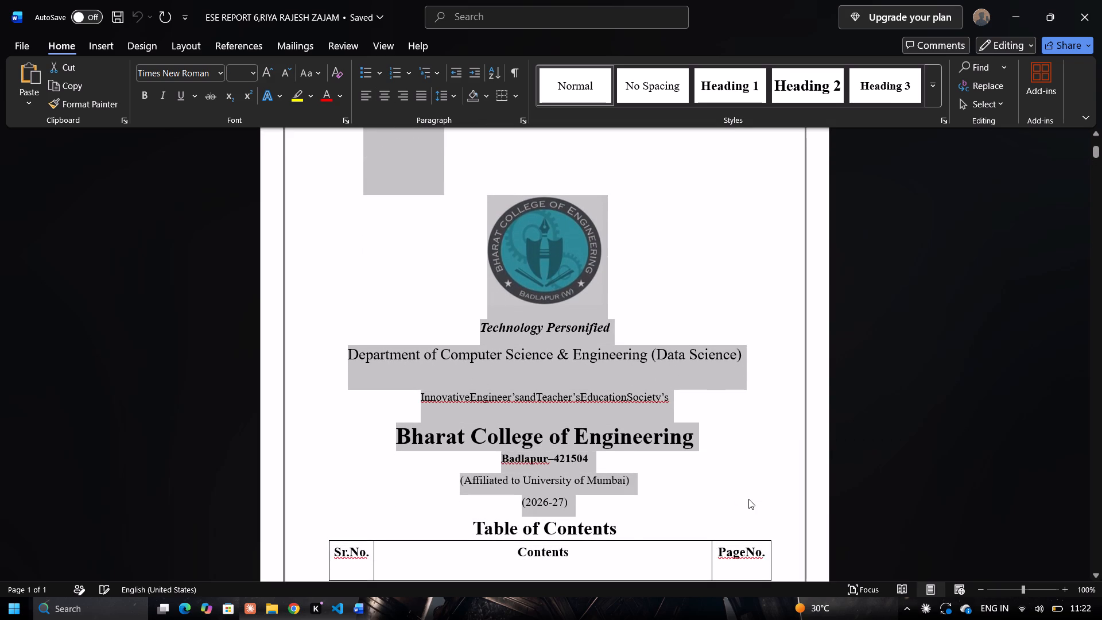
# Switch back to the renewable energy report and paste the copied cover content on the inserted blank page.
pyautogui.scroll(-9, 720, 495)
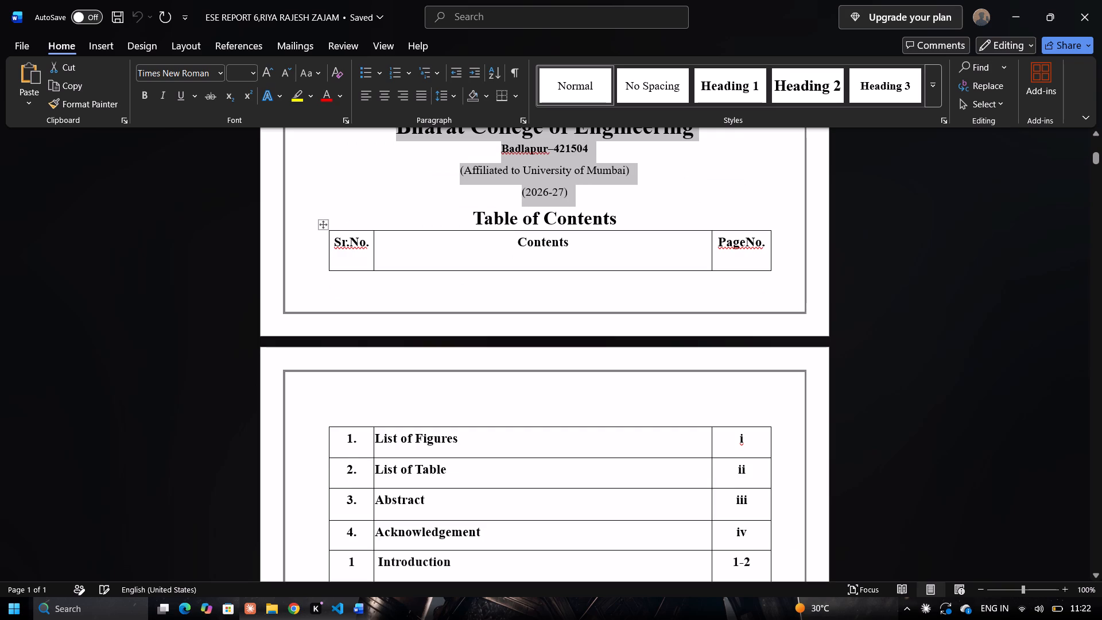
pyautogui.scroll(-3, 505, 462)
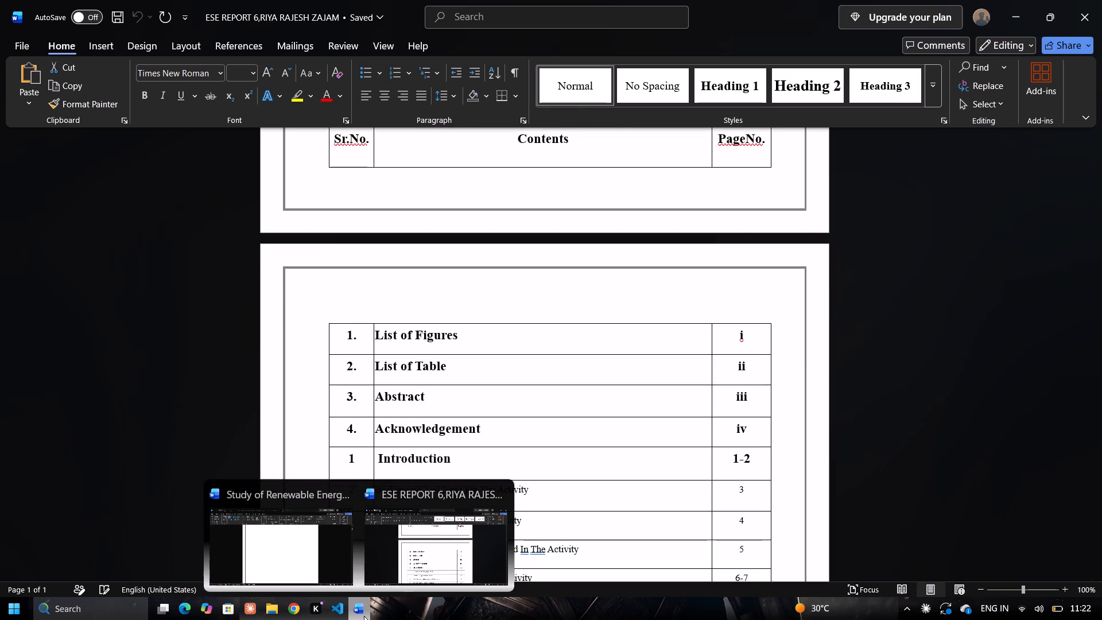
pyautogui.click(315, 556)
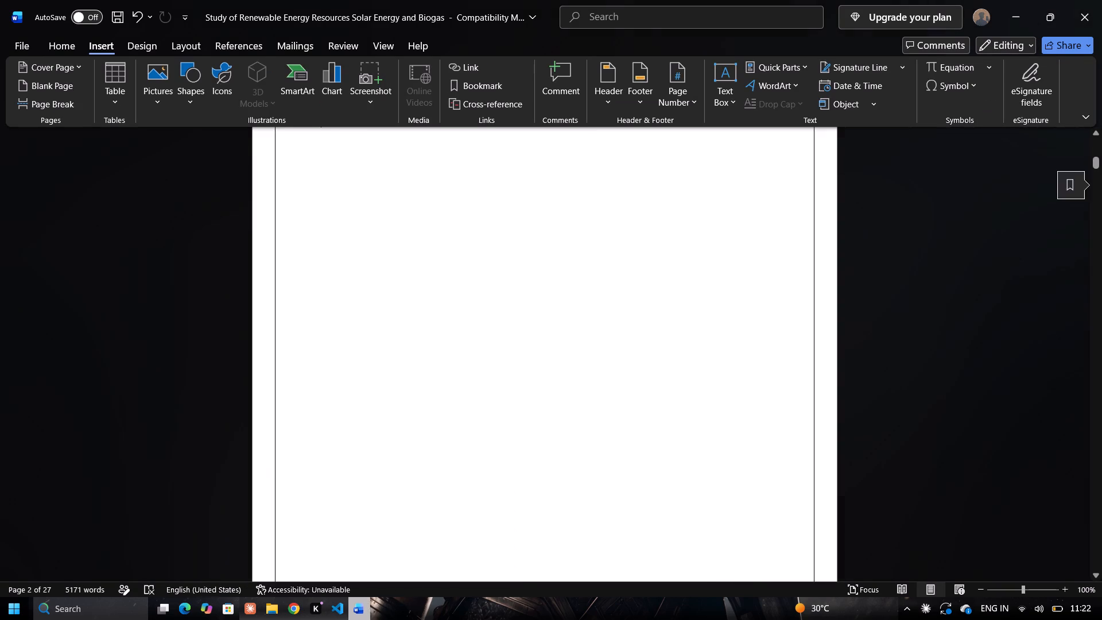
pyautogui.scroll(12, 568, 276)
pyautogui.scroll(-1, 568, 276)
pyautogui.scroll(15, 568, 276)
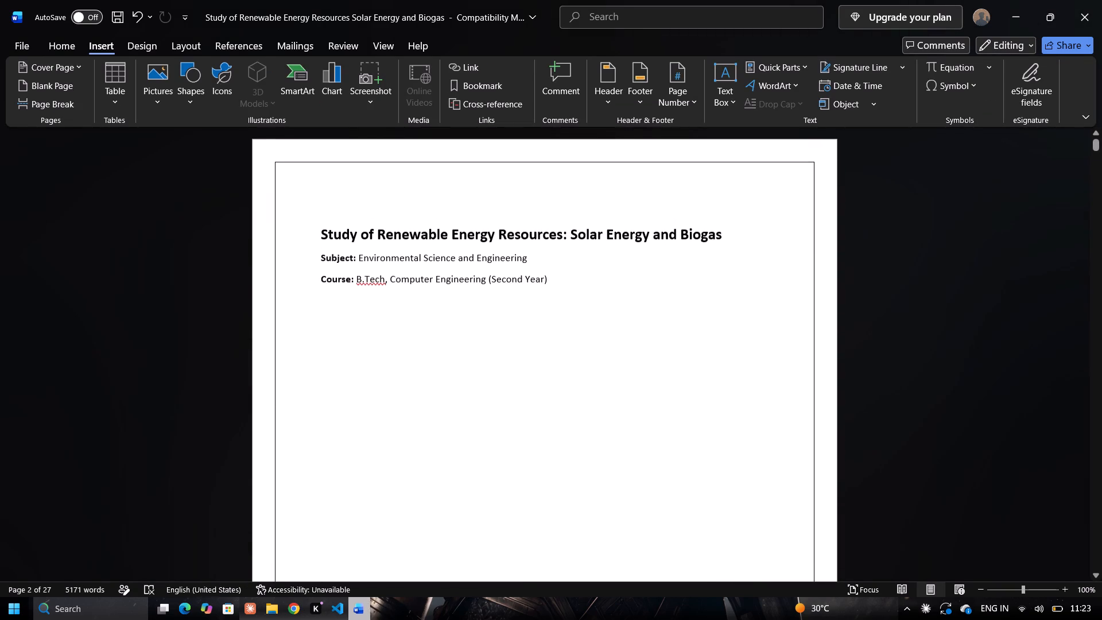
pyautogui.scroll(-13, 568, 276)
pyautogui.scroll(1, 588, 286)
pyautogui.scroll(-8, 588, 286)
pyautogui.hotkey('ctrl', 'v')
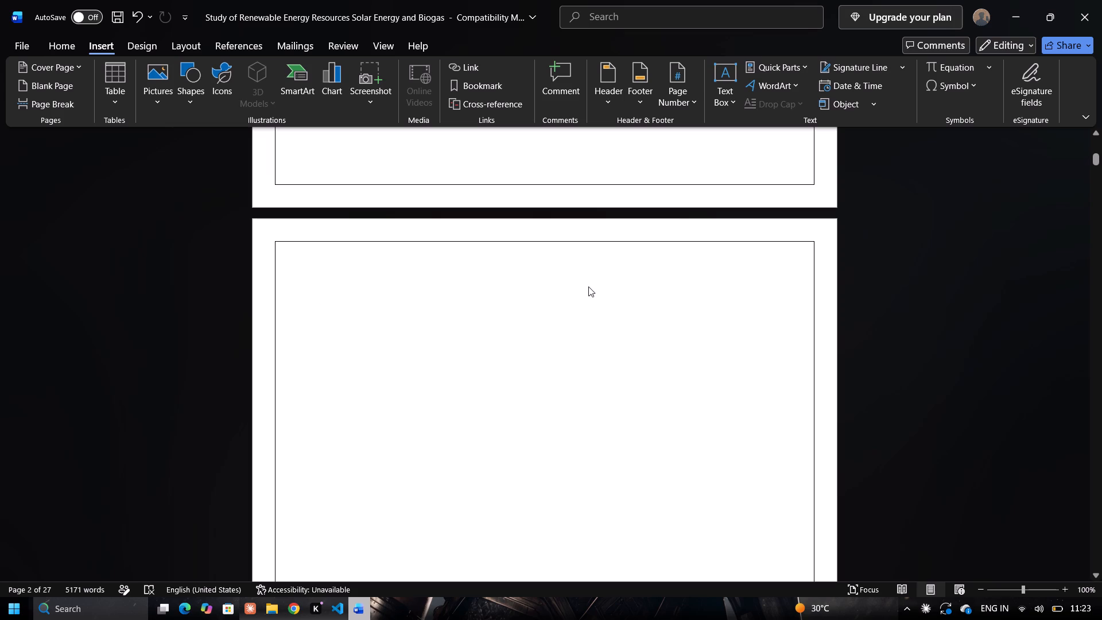
# Check the pasted cover page from its opening lines through the college logo to the year at the bottom.
pyautogui.scroll(-4, 588, 286)
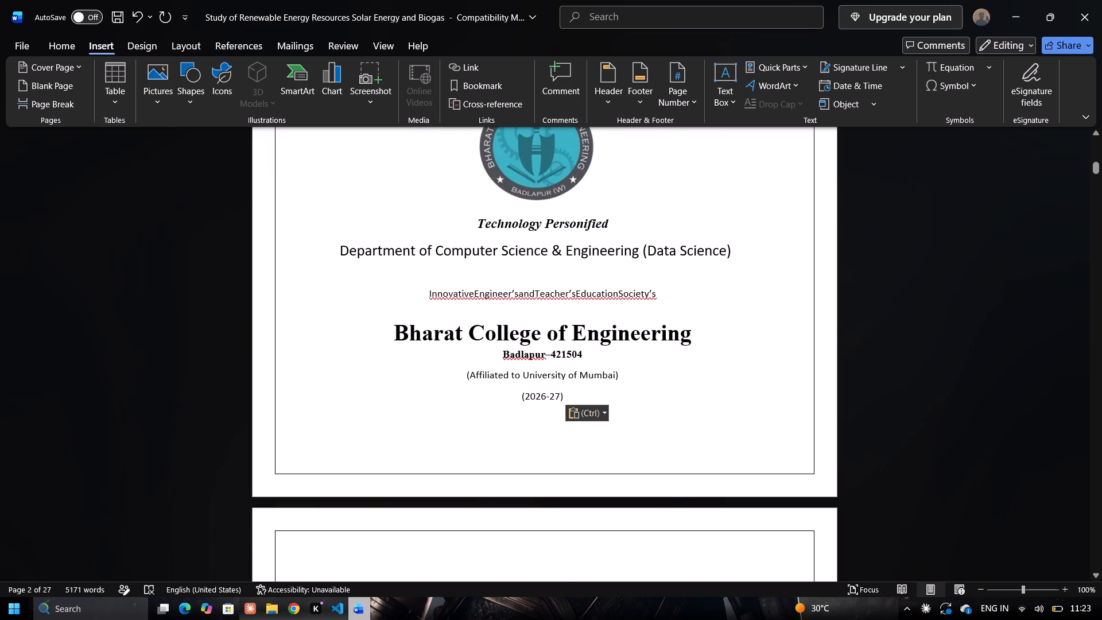
pyautogui.scroll(10, 705, 337)
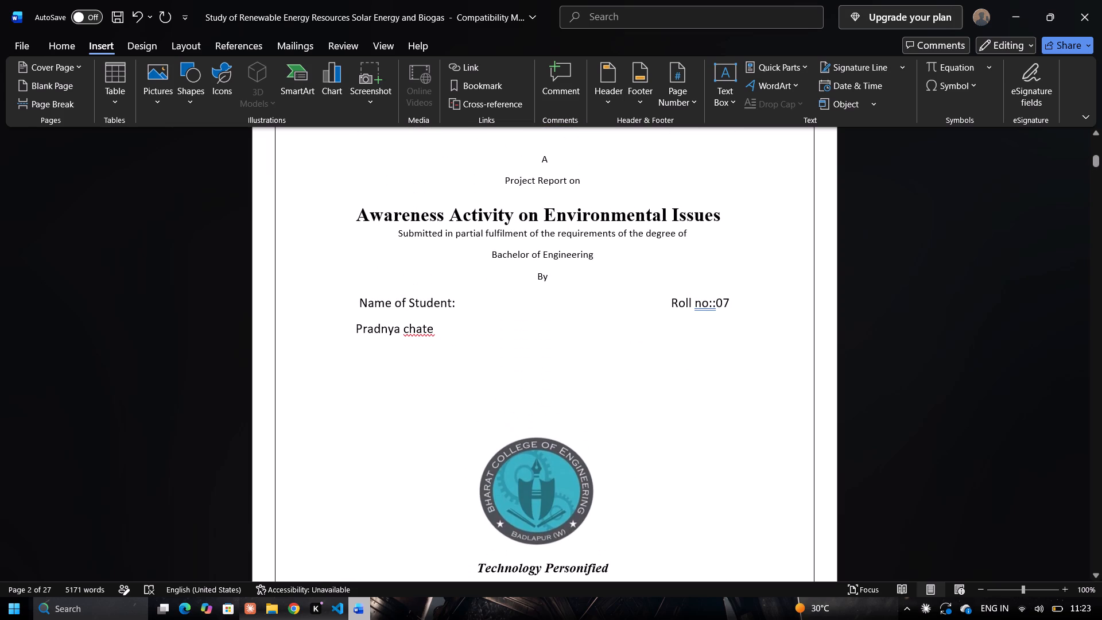
pyautogui.scroll(-8, 688, 333)
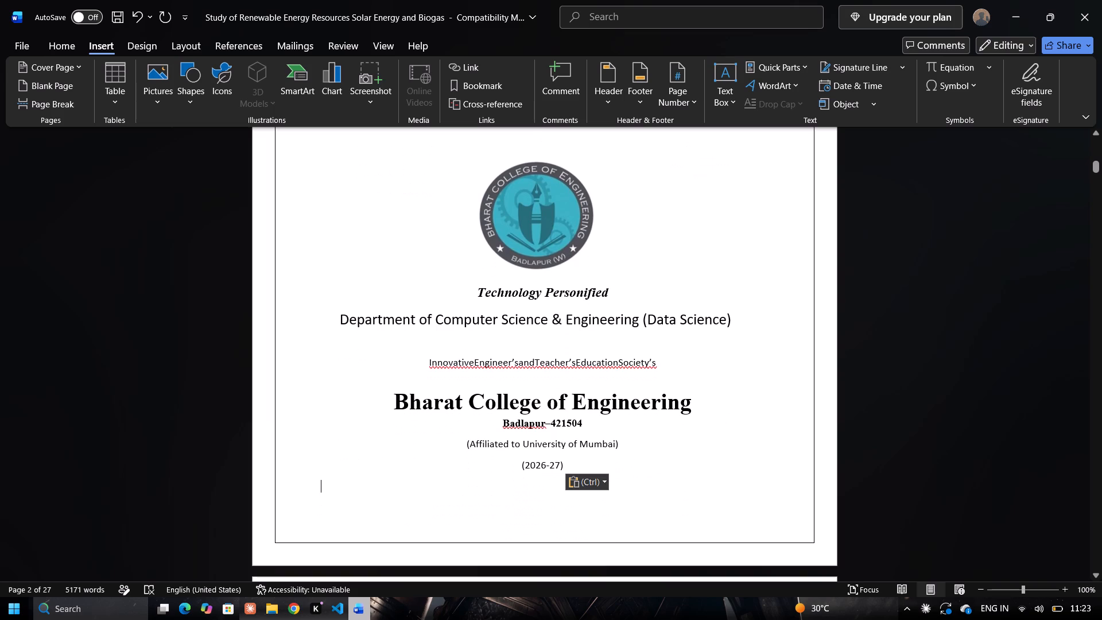
pyautogui.scroll(9, 688, 333)
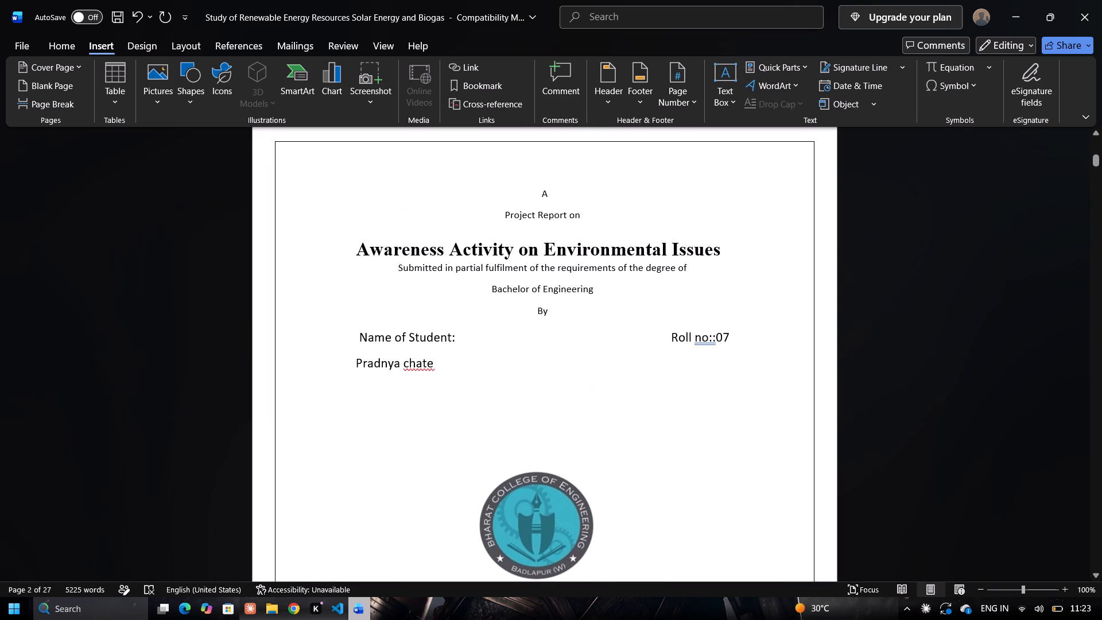
pyautogui.scroll(1, 688, 333)
pyautogui.scroll(-1, 688, 333)
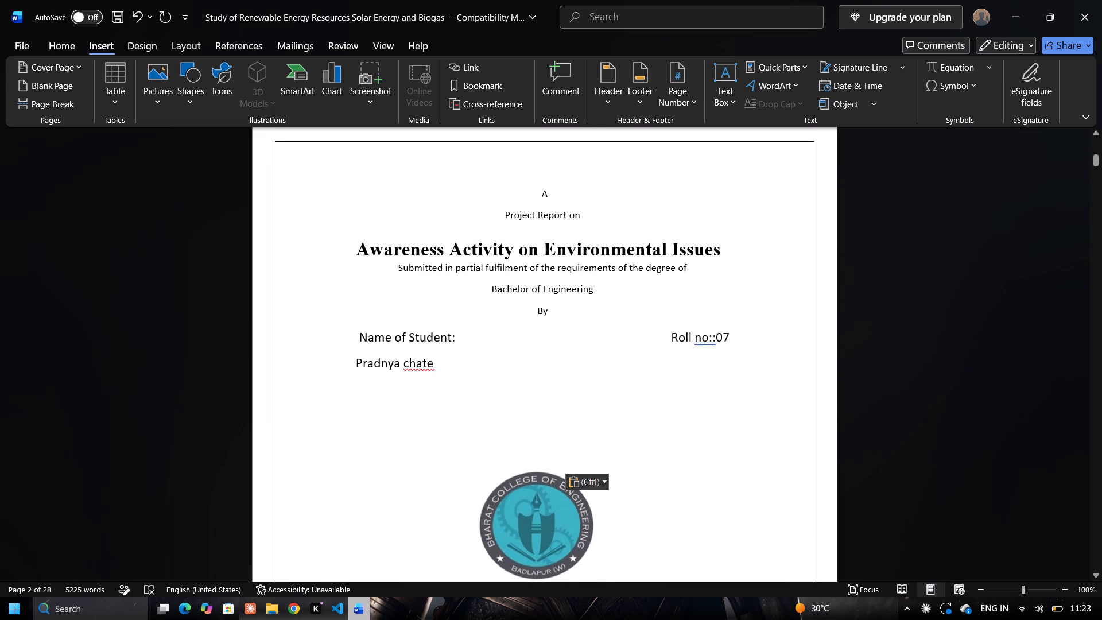
# Replace the cover title "Awareness Activity on Environmental Issues" with "Study of Renewable Energy Resources: Solar Energy and Biogas" copied from page 1.
pyautogui.scroll(20, 744, 255)
pyautogui.scroll(3, 744, 255)
pyautogui.moveTo(736, 242); pyautogui.dragTo(733, 240)
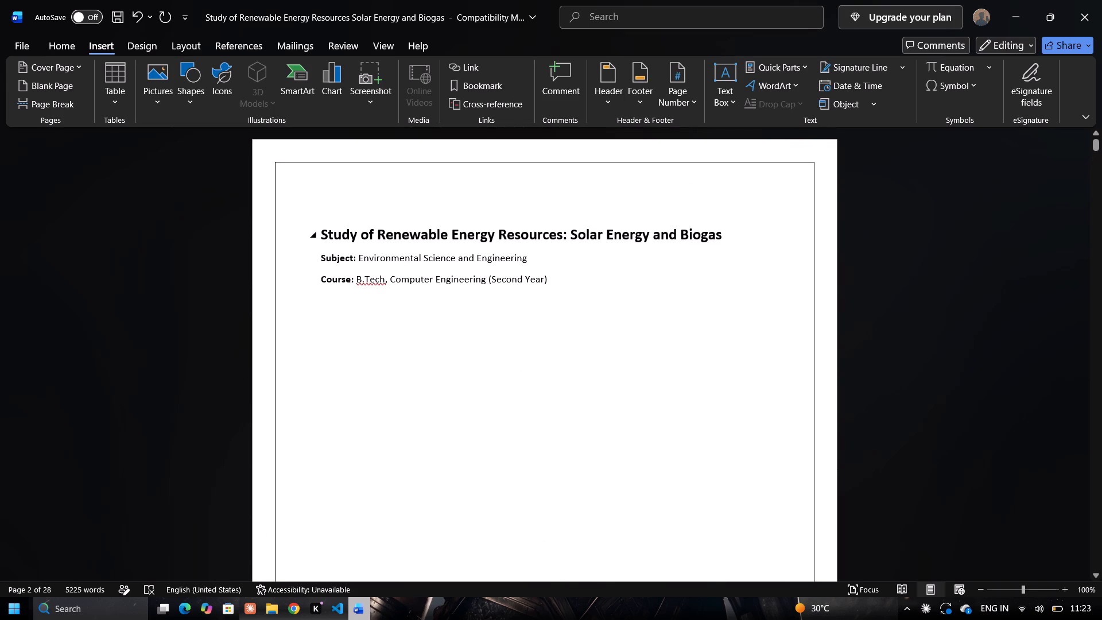
pyautogui.moveTo(733, 240); pyautogui.dragTo(346, 221)
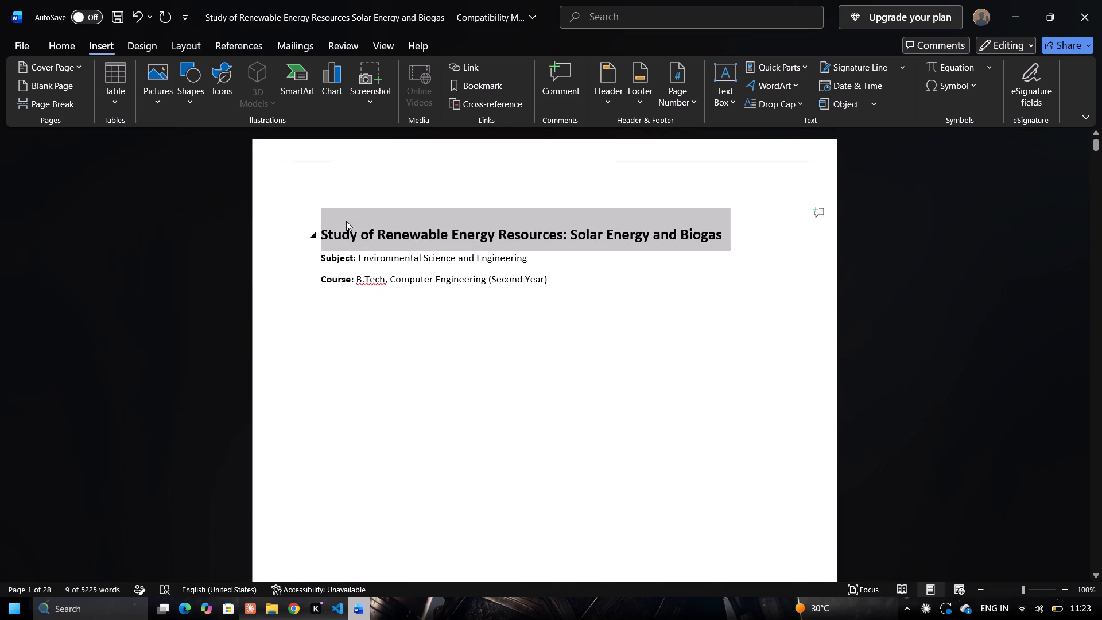
pyautogui.hotkey('ctrl', 'c')
pyautogui.scroll(-20, 360, 252)
pyautogui.scroll(-1, 360, 252)
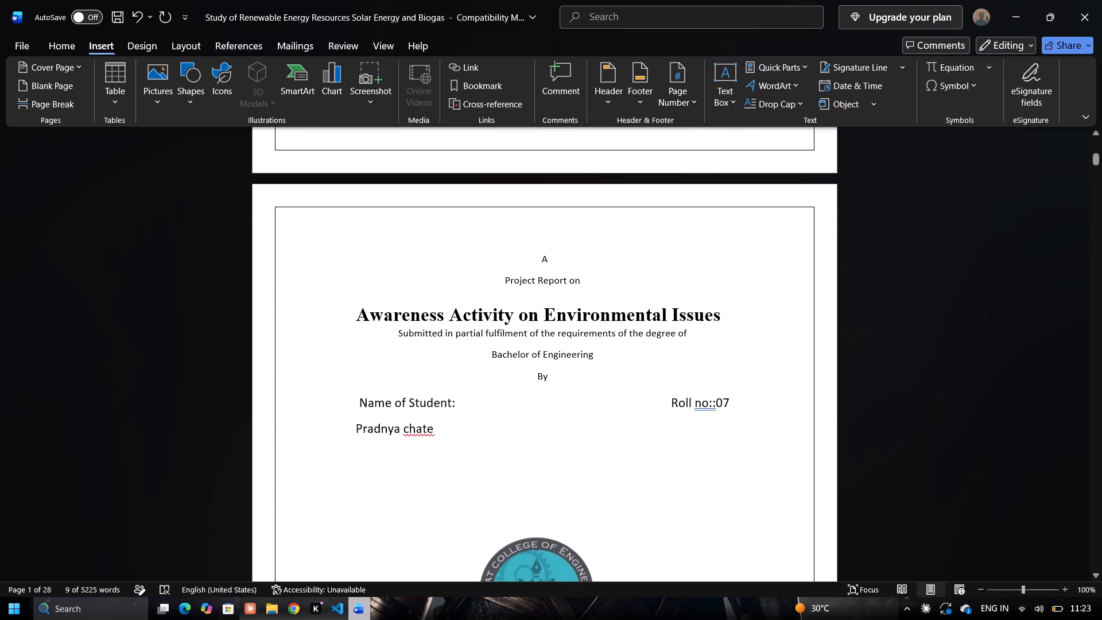
pyautogui.moveTo(723, 315); pyautogui.dragTo(363, 302)
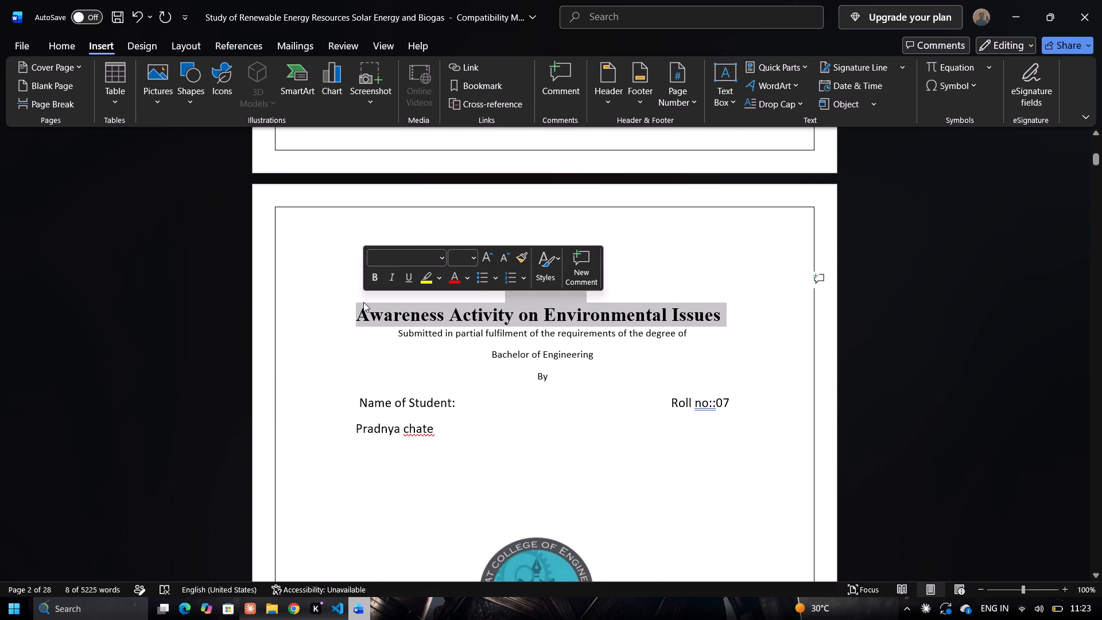
pyautogui.click(745, 292)
pyautogui.moveTo(734, 316); pyautogui.dragTo(432, 307)
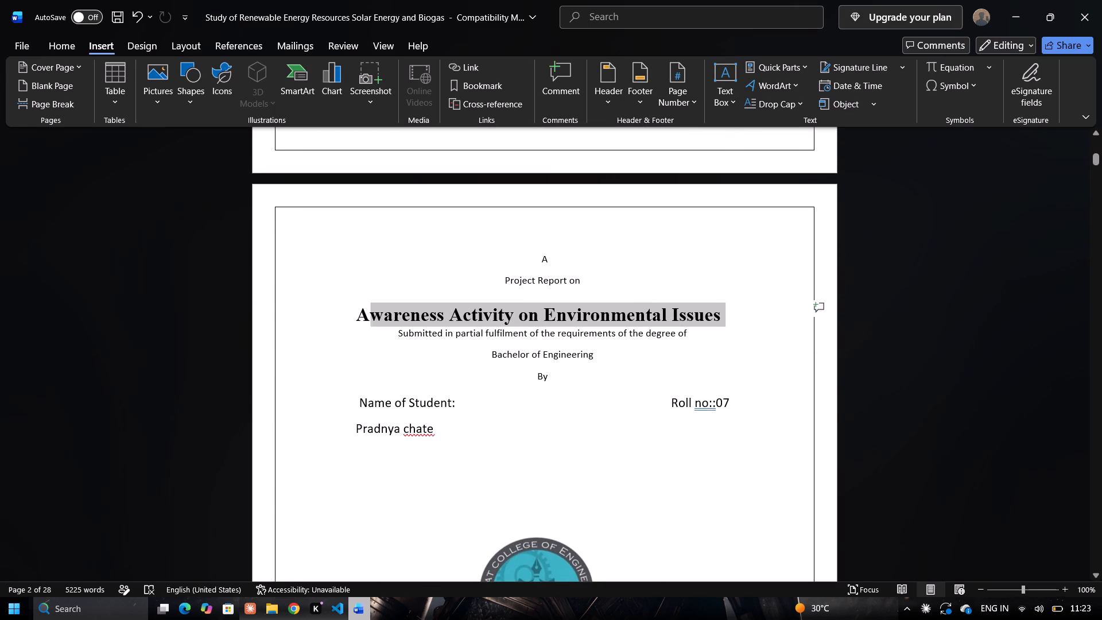
pyautogui.moveTo(432, 307); pyautogui.dragTo(405, 311)
pyautogui.press('BackSpace')
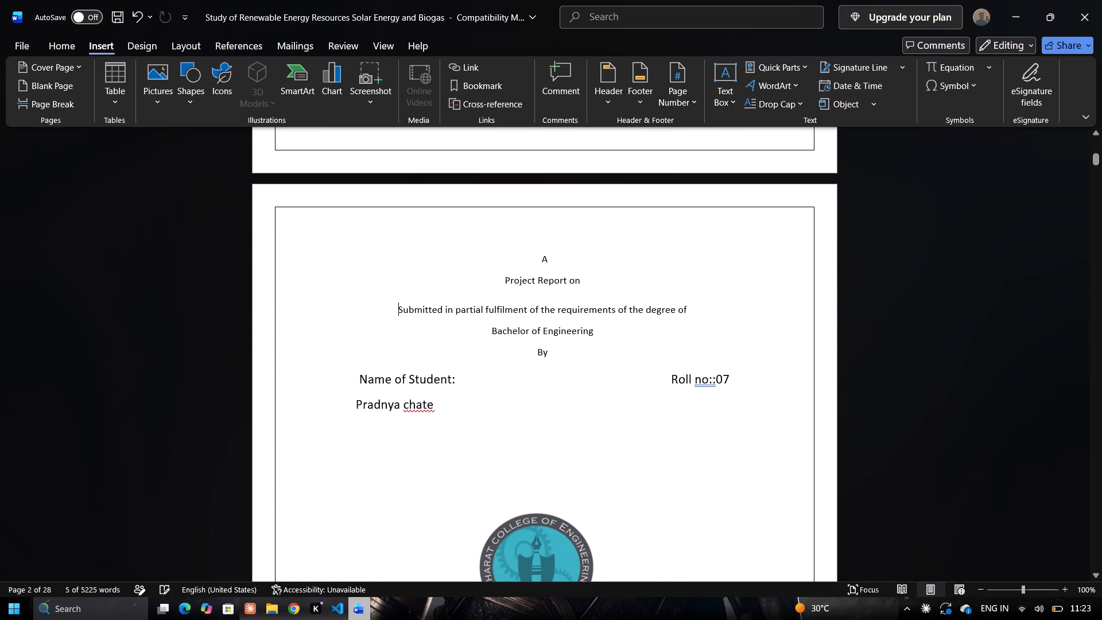
pyautogui.click(608, 285)
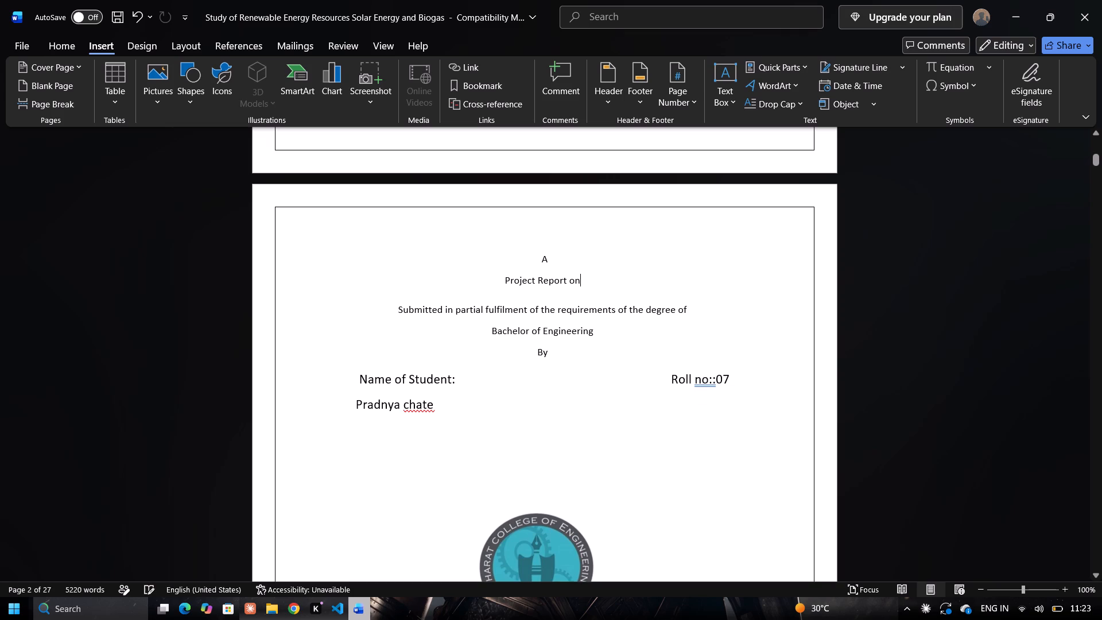
pyautogui.press('Return')
pyautogui.hotkey('ctrl', 'v')
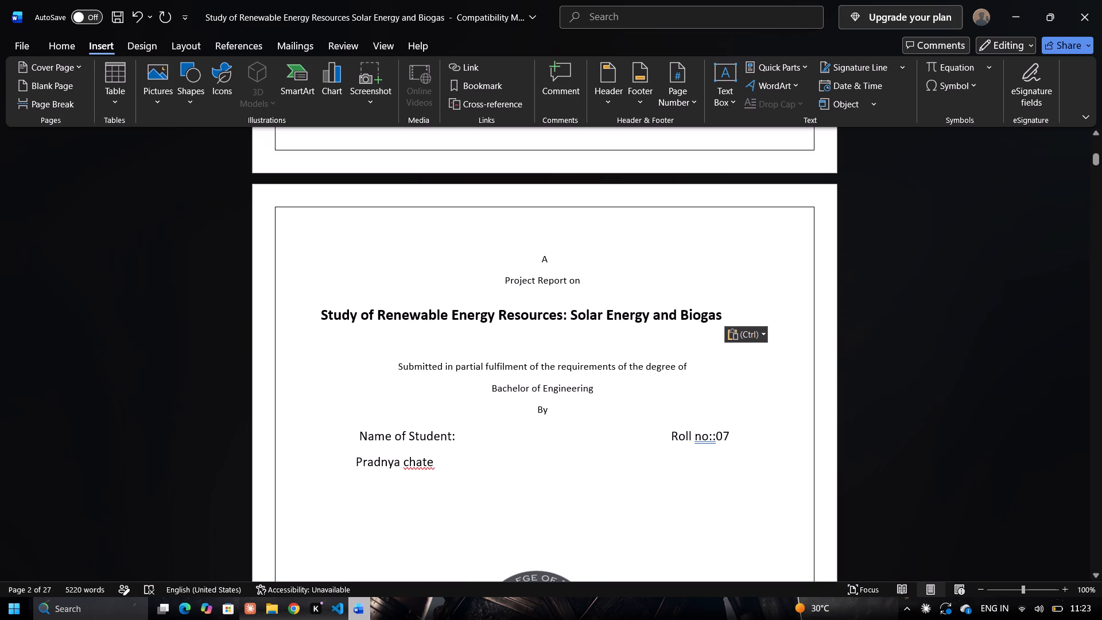
# Centre the new cover title beneath "Project Report on" and remove its bold formatting.
pyautogui.moveTo(323, 315); pyautogui.dragTo(661, 320)
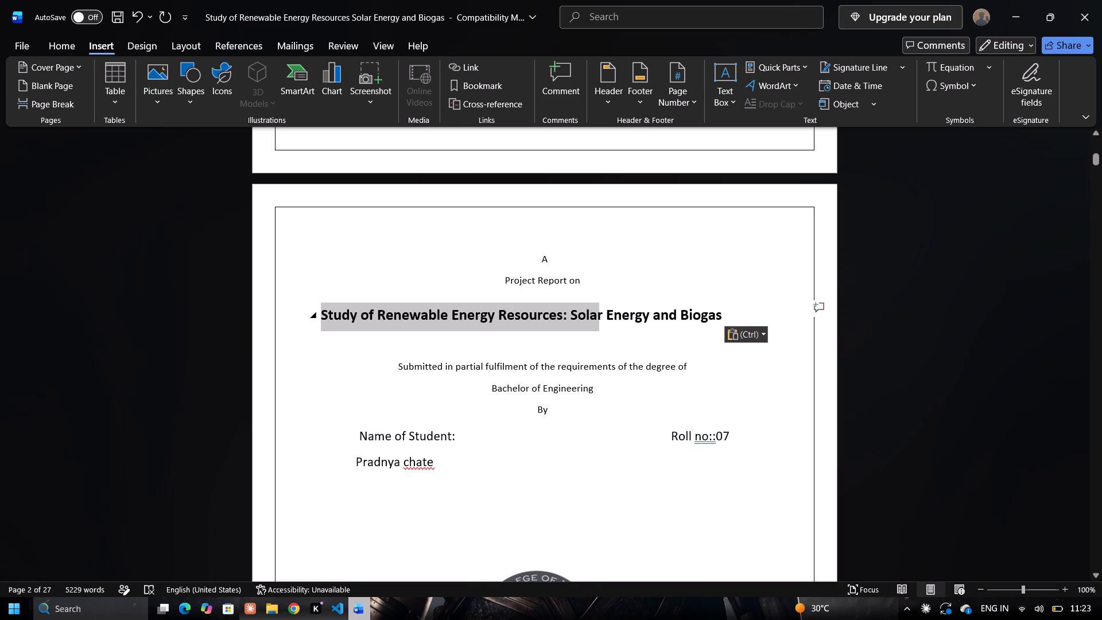
pyautogui.moveTo(661, 320); pyautogui.dragTo(728, 317)
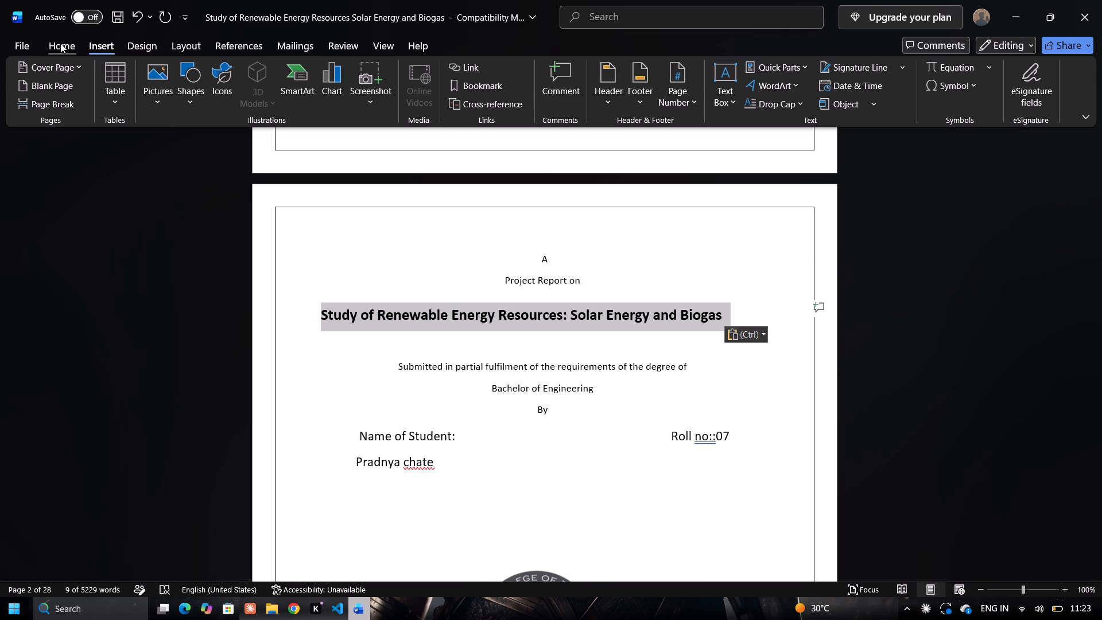
pyautogui.click(42, 44)
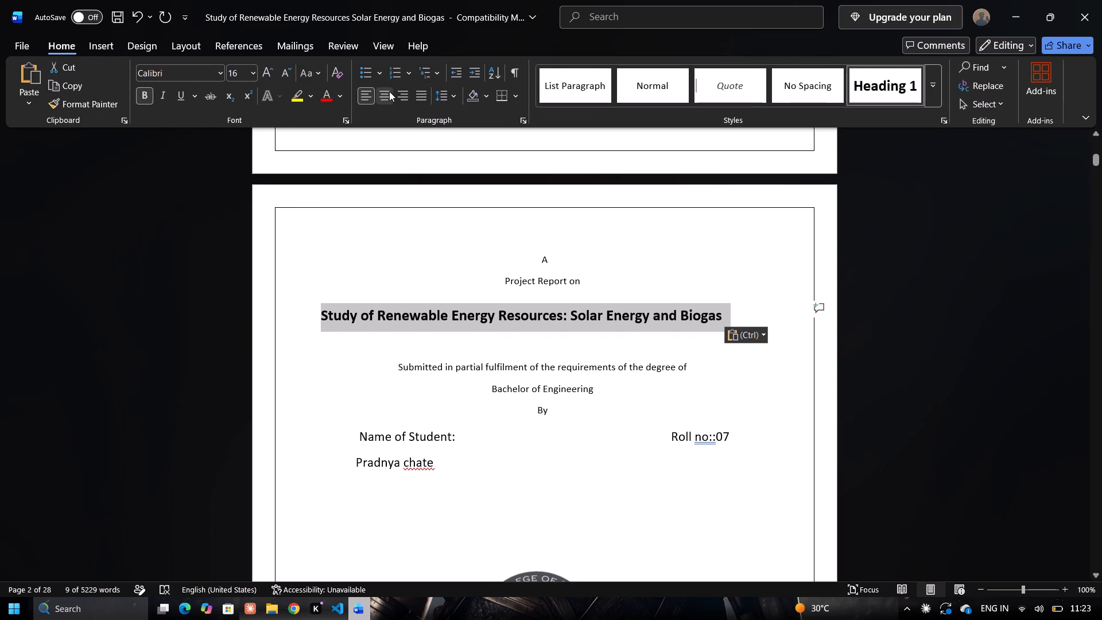
pyautogui.click(389, 91)
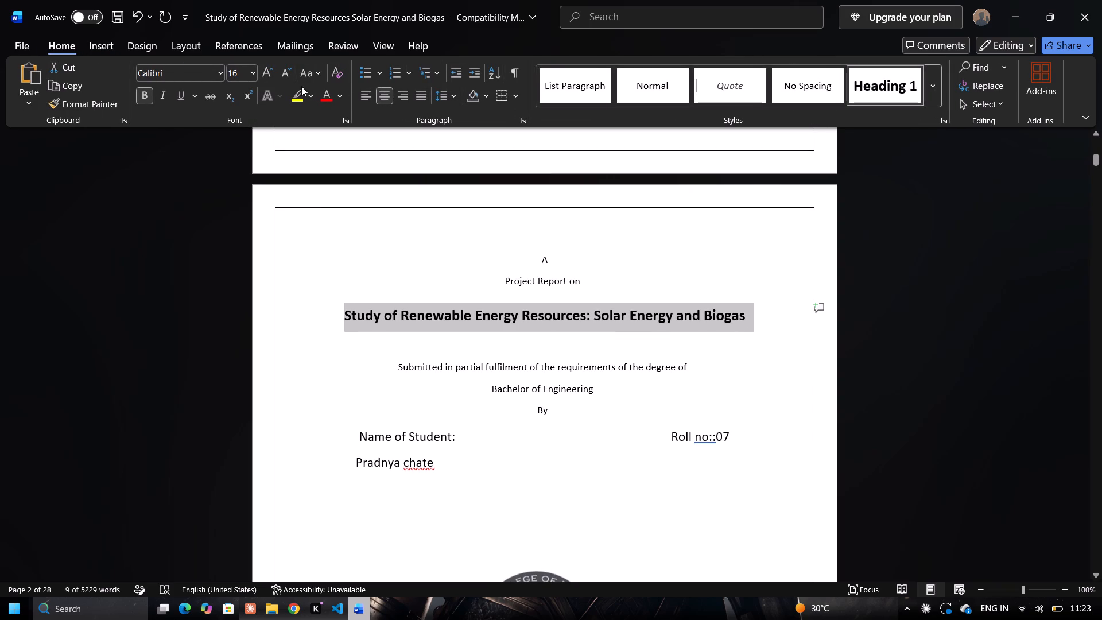
pyautogui.click(146, 91)
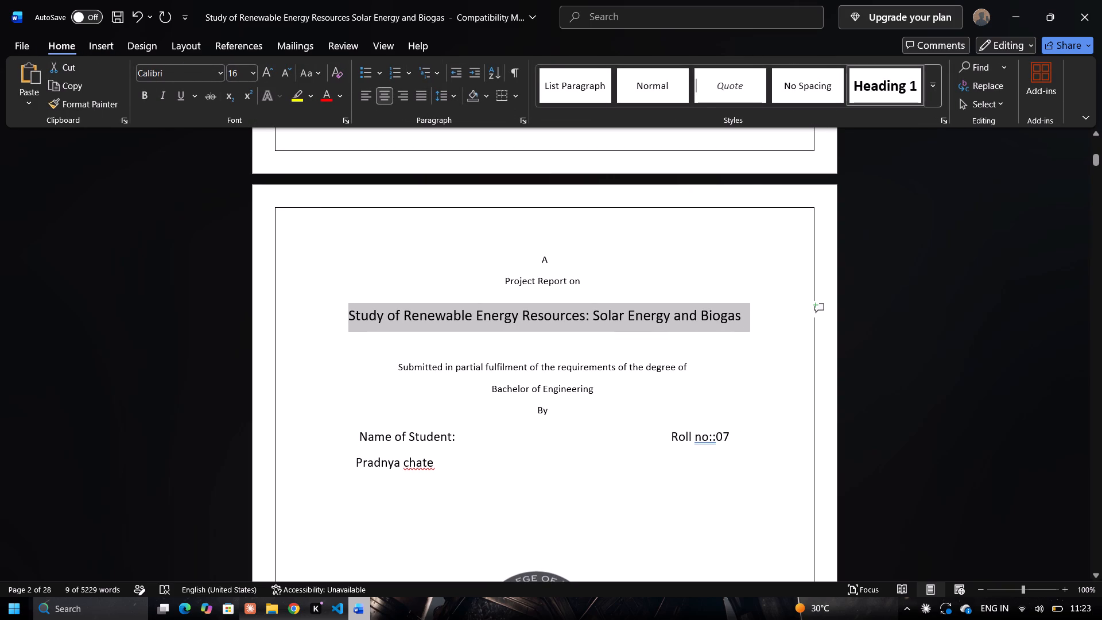
pyautogui.click(659, 250)
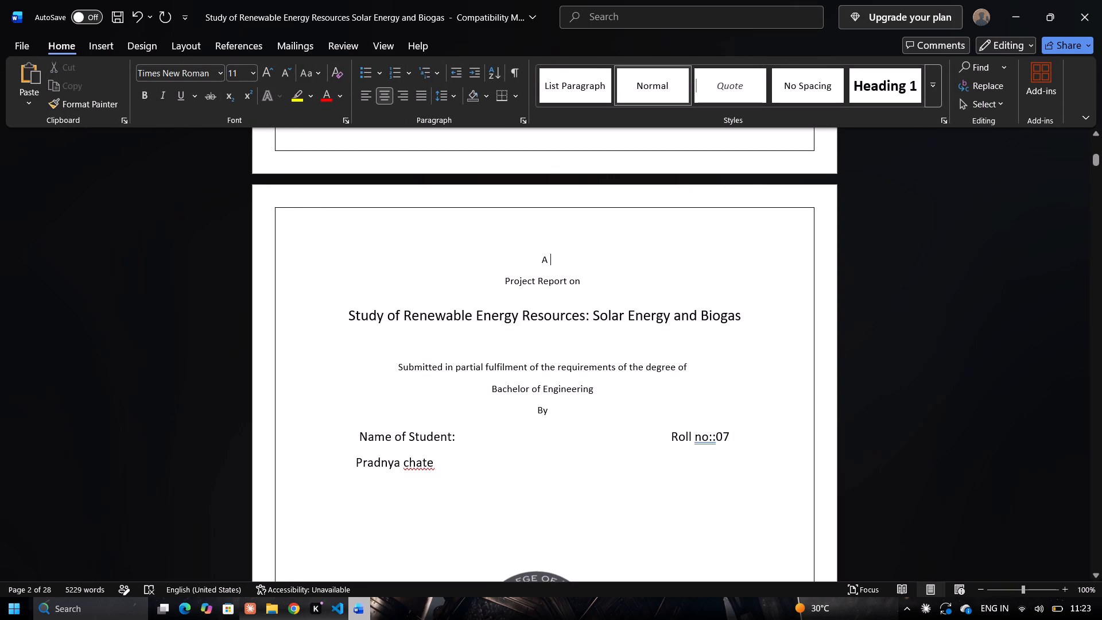
# Remove the blank line below the cover title and keep the "Submitted in partial fulfilment" line centred.
pyautogui.click(392, 369)
pyautogui.press('BackSpace')
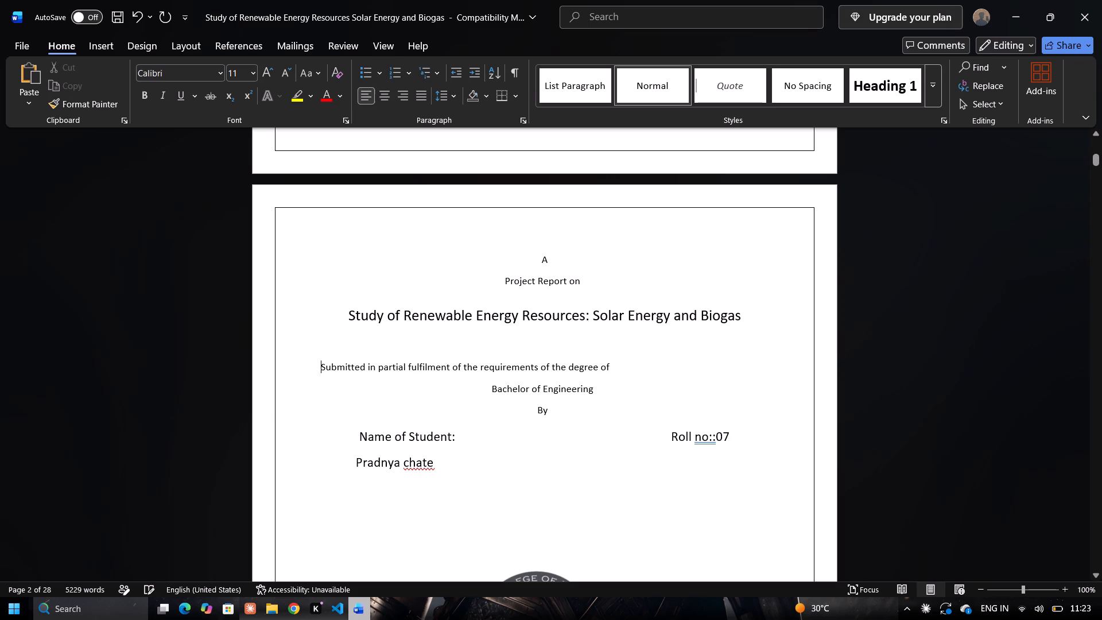
pyautogui.press('BackSpace')
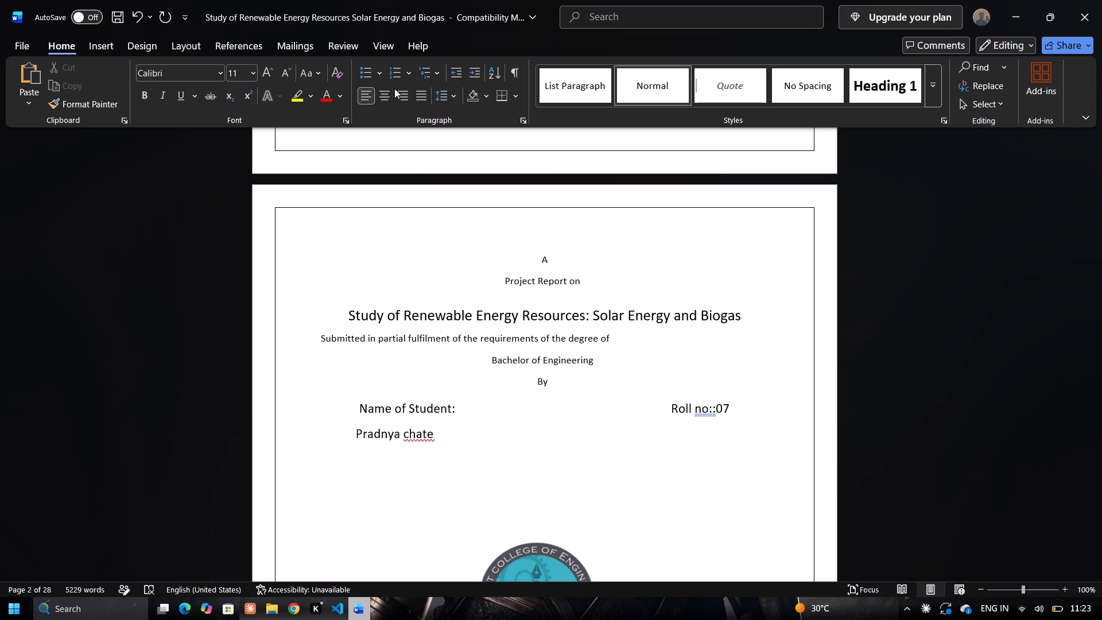
pyautogui.click(390, 91)
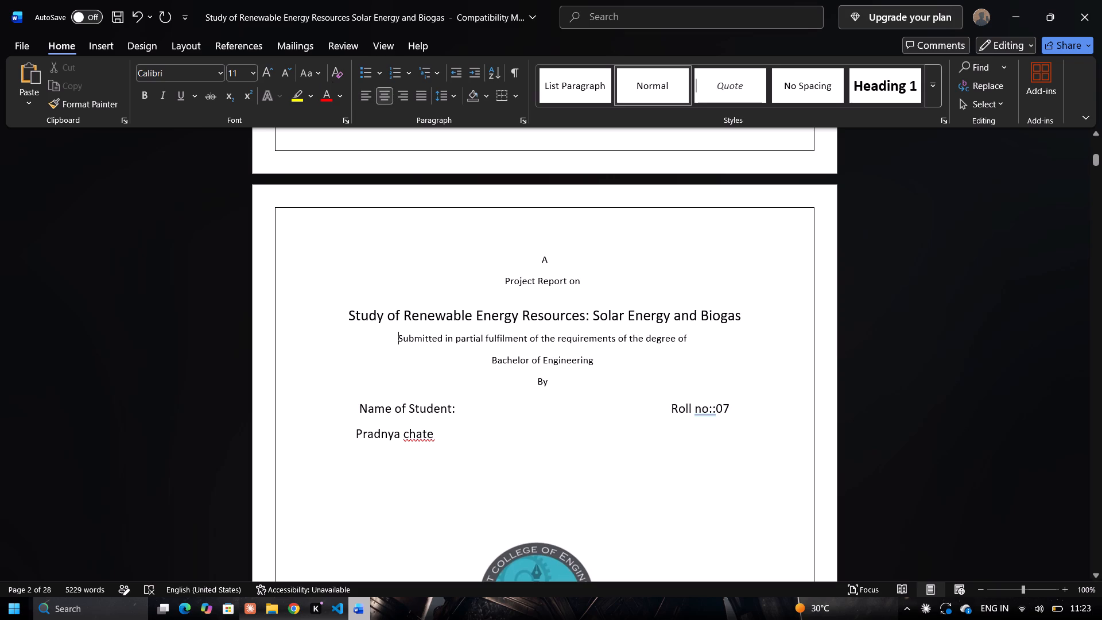
# Delete the word "By" below "Bachelor of Engineering" on the cover page.
pyautogui.click(488, 363)
pyautogui.click(566, 383)
pyautogui.press('BackSpace')
pyautogui.press('BackSpace')
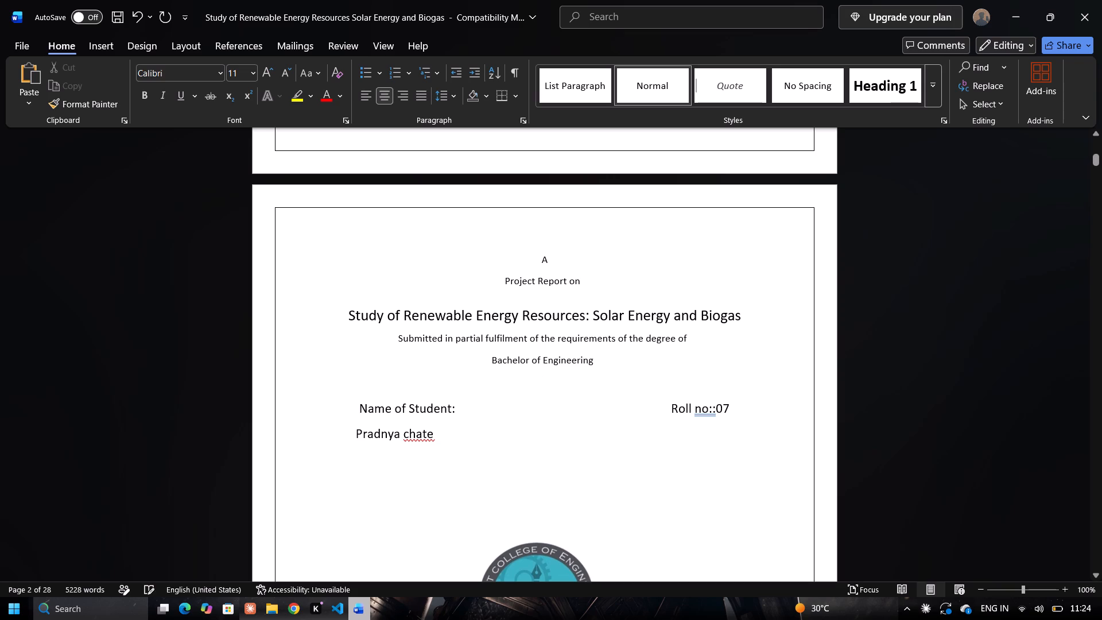
# Enter the student's full name after "Name of Student:", with each part capitalised and a space after the colon.
pyautogui.click(464, 404)
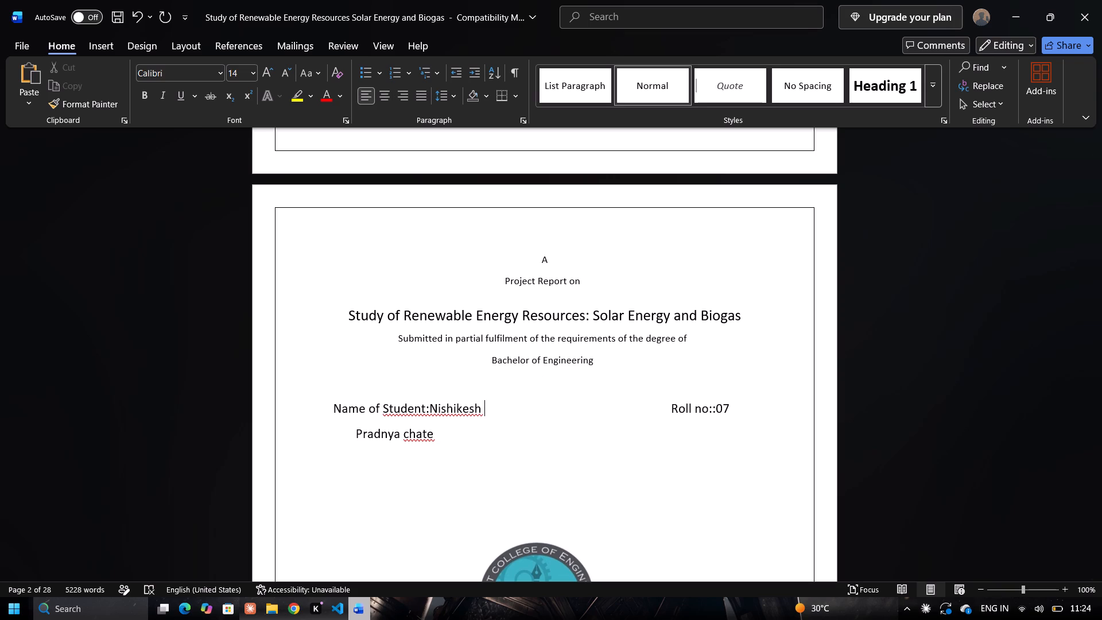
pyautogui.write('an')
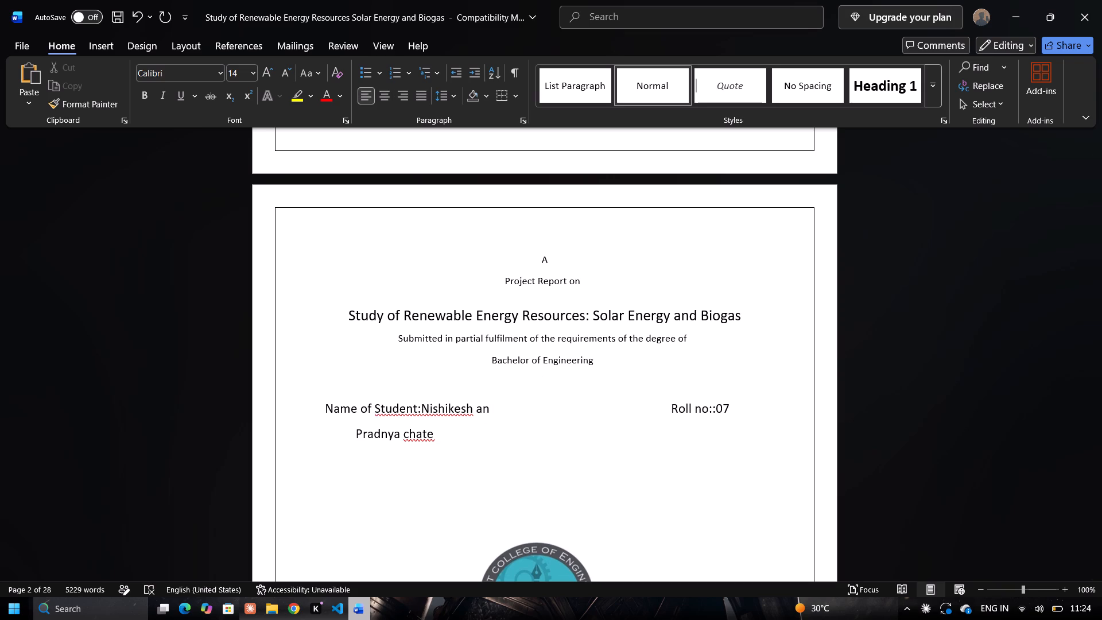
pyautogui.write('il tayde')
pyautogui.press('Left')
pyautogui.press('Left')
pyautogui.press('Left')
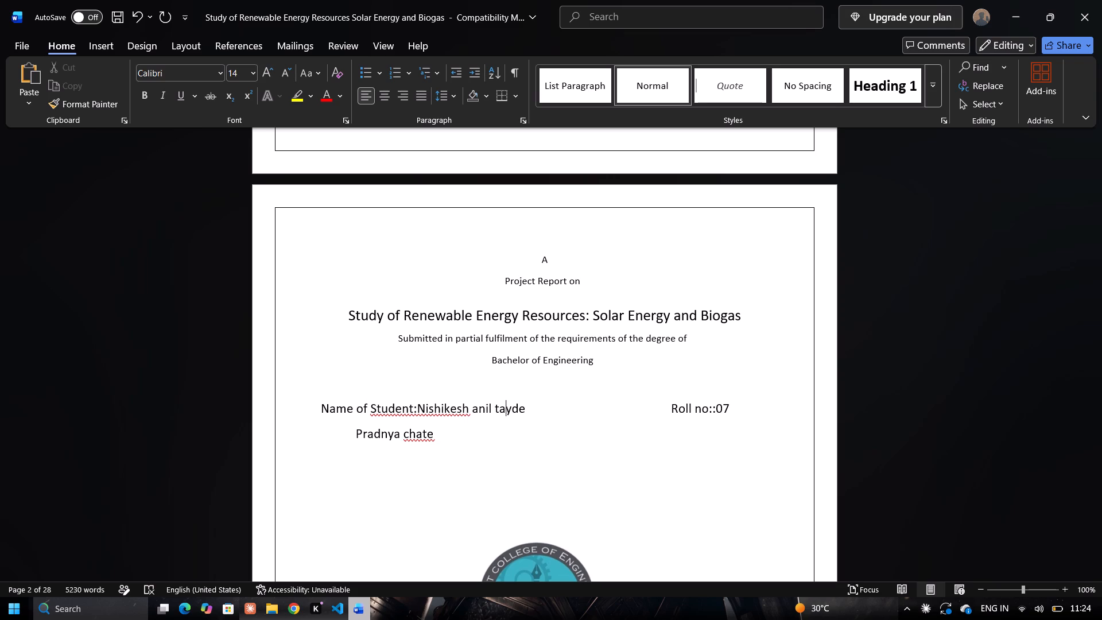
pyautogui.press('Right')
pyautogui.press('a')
pyautogui.click(479, 411)
pyautogui.press('BackSpace')
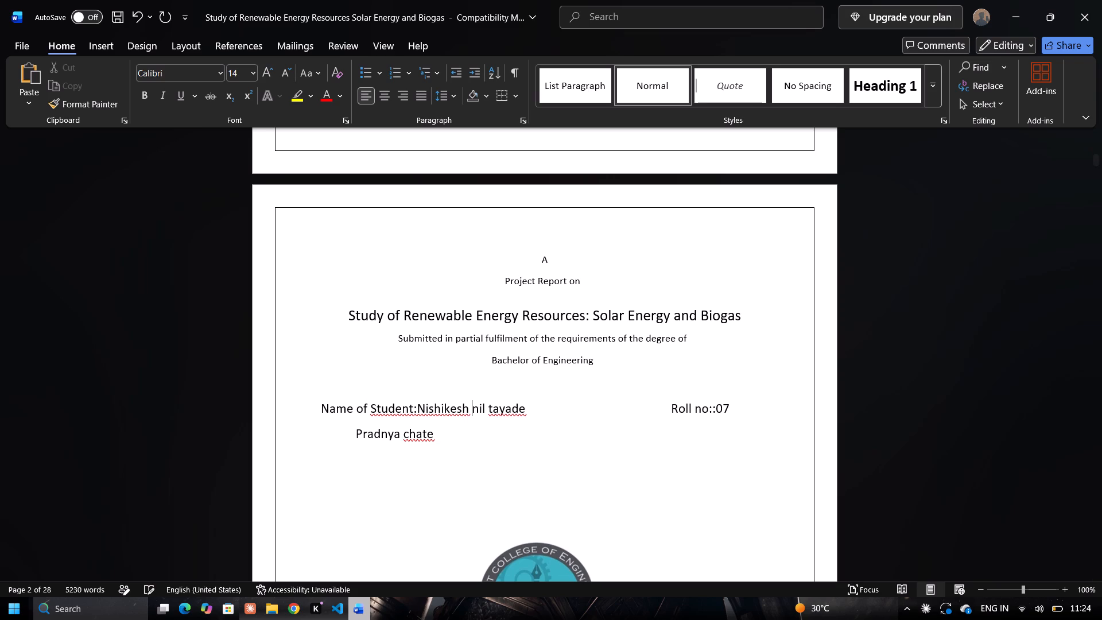
pyautogui.click(496, 409)
pyautogui.click(503, 410)
pyautogui.press('BackSpace')
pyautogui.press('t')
pyautogui.click(417, 409)
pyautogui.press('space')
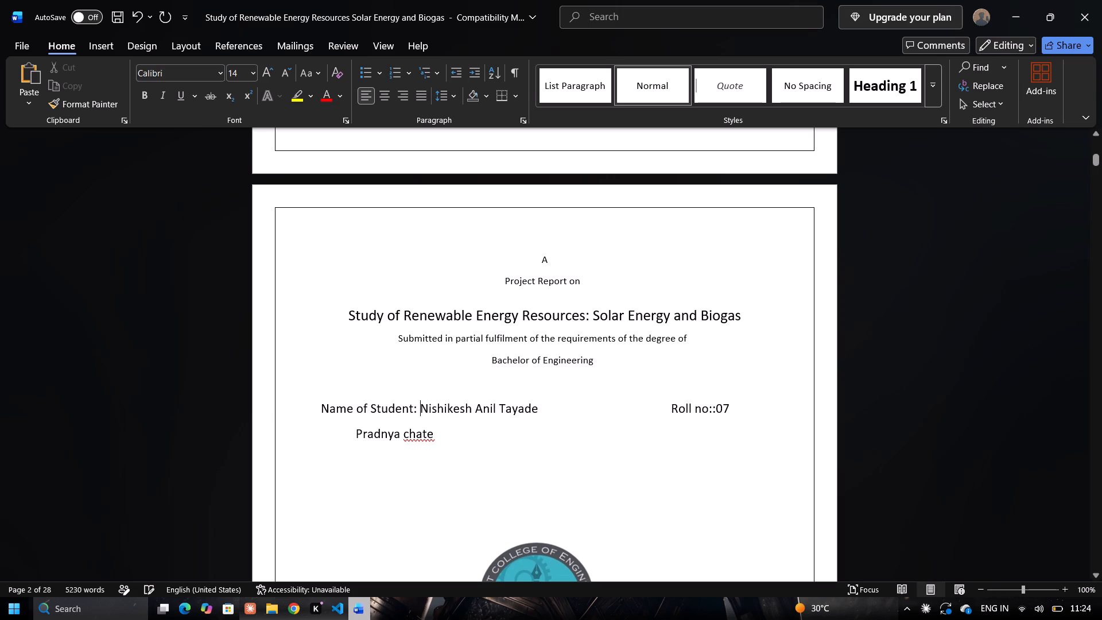
# Delete the previous student's name from the line below "Name of Student:" on the cover page.
pyautogui.click(436, 438)
pyautogui.moveTo(441, 436); pyautogui.dragTo(346, 430)
pyautogui.press('BackSpace')
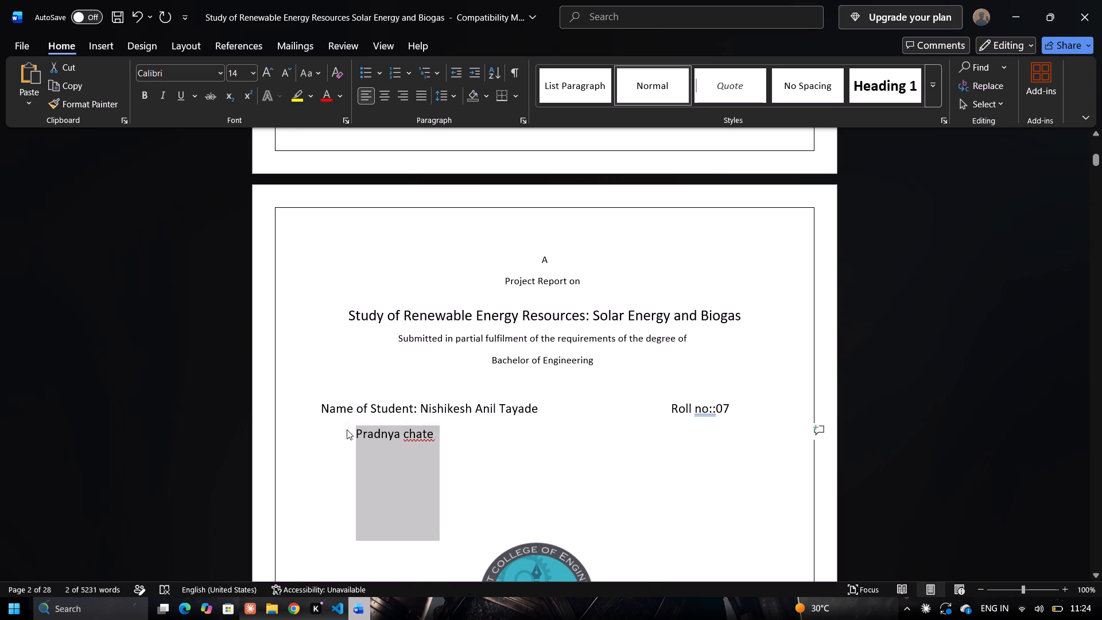
# Replace the wide gap between the student's name and "Roll no" with 13 spaces.
pyautogui.click(731, 410)
pyautogui.click(669, 413)
pyautogui.press('BackSpace')
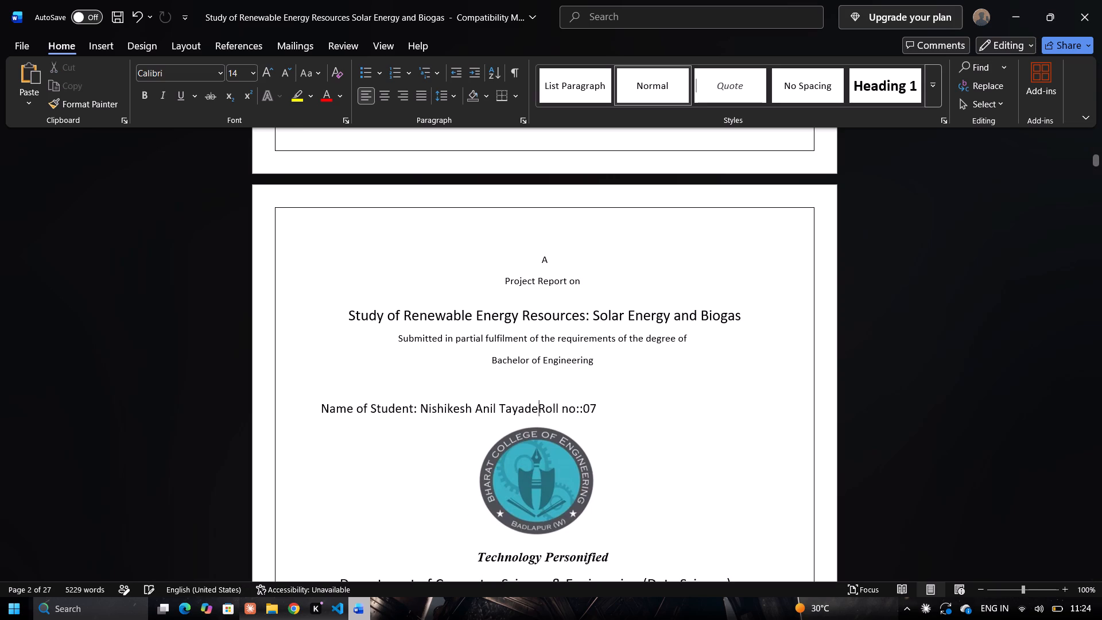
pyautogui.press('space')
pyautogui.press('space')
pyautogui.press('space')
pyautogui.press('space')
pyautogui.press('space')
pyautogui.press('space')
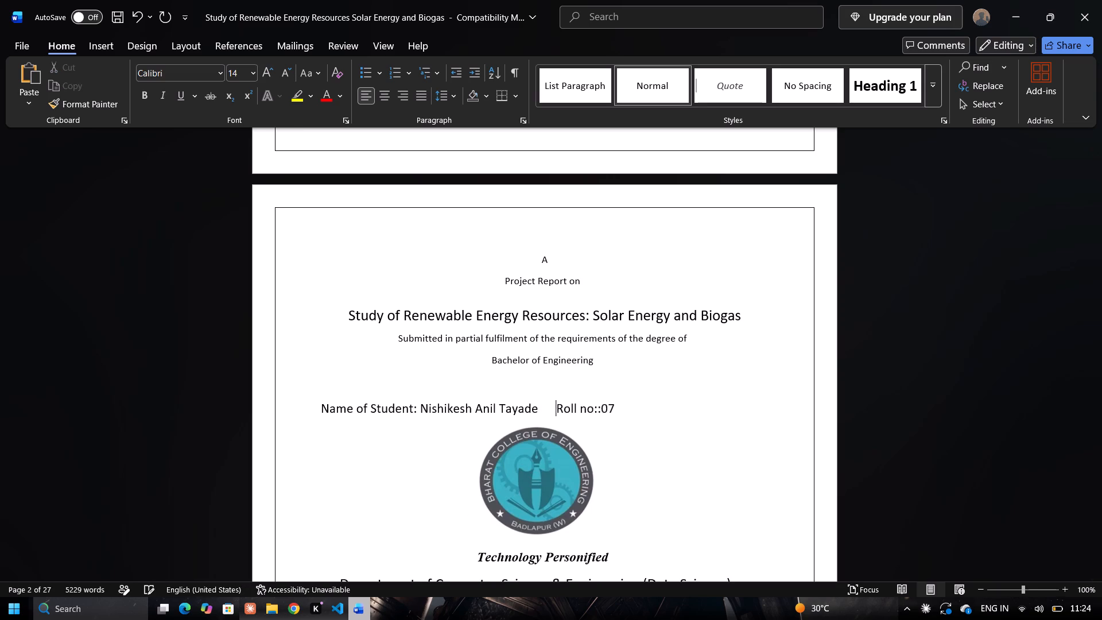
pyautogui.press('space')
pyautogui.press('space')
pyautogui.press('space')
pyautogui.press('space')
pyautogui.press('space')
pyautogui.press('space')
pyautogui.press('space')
# Replace the previous roll number after "Roll no::" with the current student's roll number.
pyautogui.moveTo(635, 406); pyautogui.dragTo(641, 408)
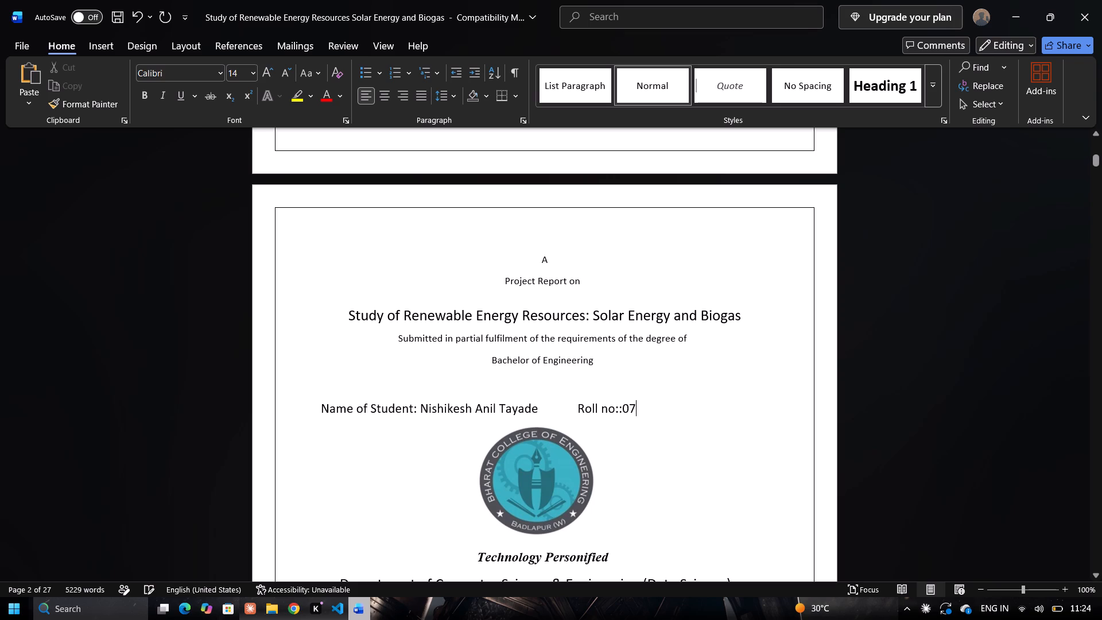
pyautogui.moveTo(647, 414); pyautogui.dragTo(629, 417)
pyautogui.press('BackSpace')
pyautogui.press('BackSpace')
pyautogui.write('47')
# Centre the line holding the student's name and roll number on the cover page.
pyautogui.moveTo(319, 408); pyautogui.dragTo(328, 409)
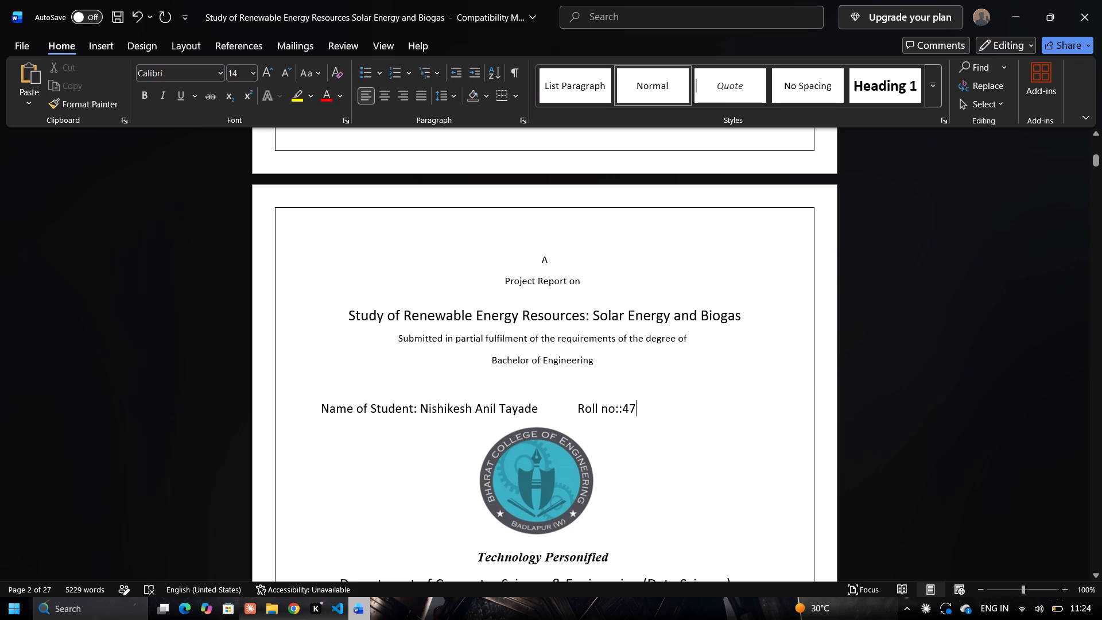
pyautogui.moveTo(328, 409); pyautogui.dragTo(653, 422)
pyautogui.click(655, 413)
pyautogui.moveTo(319, 410); pyautogui.dragTo(638, 406)
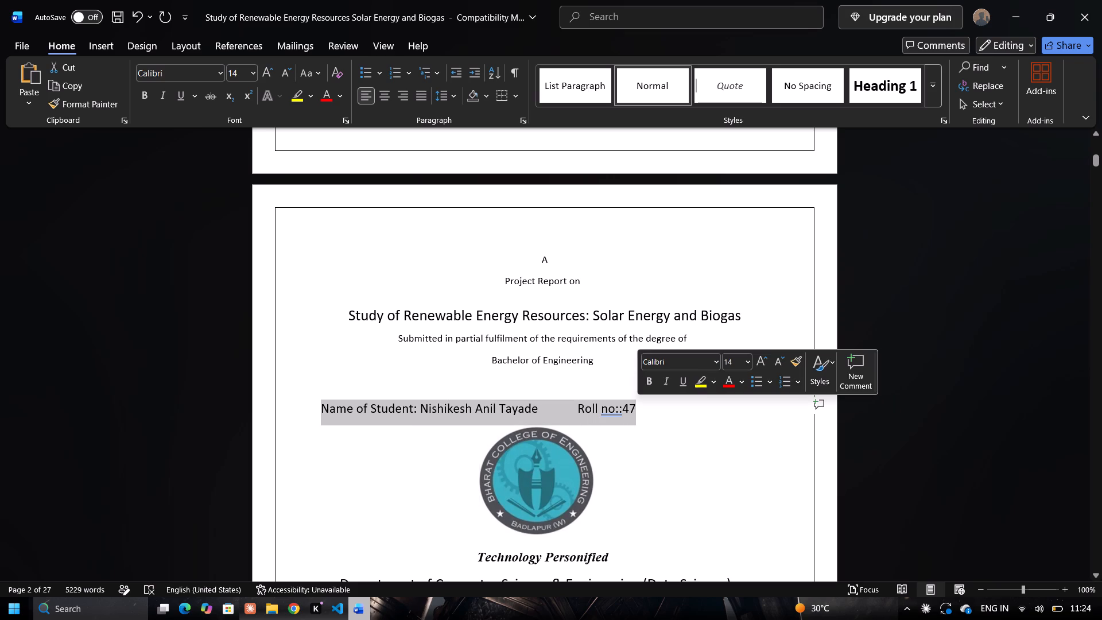
pyautogui.click(389, 96)
pyautogui.click(722, 386)
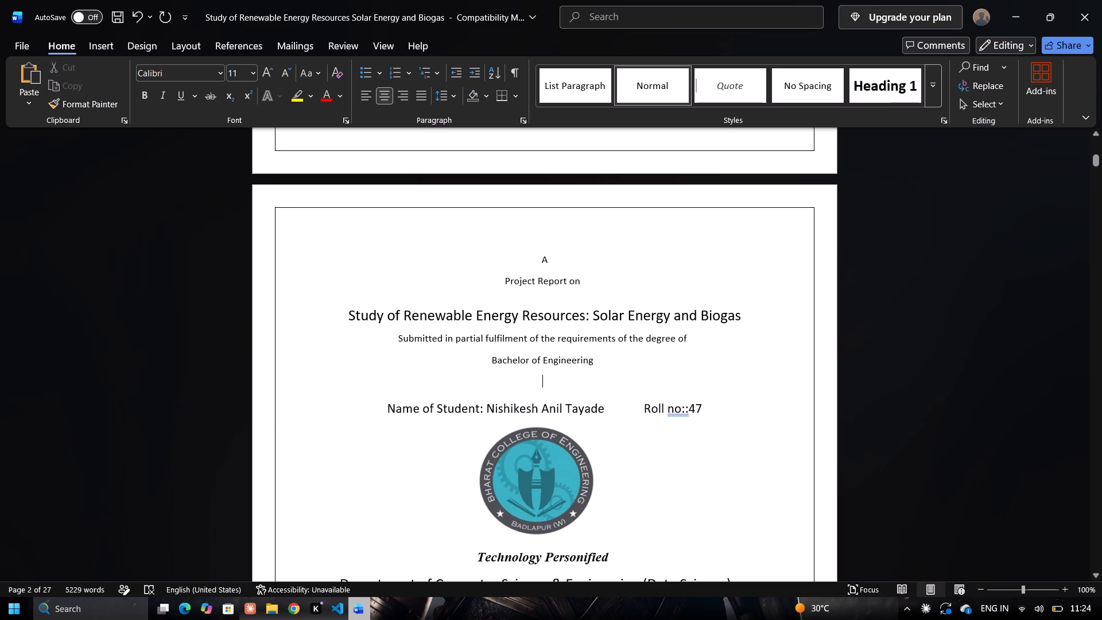
# Insert three blank lines between the student name line and the college logo.
pyautogui.scroll(-13, 588, 449)
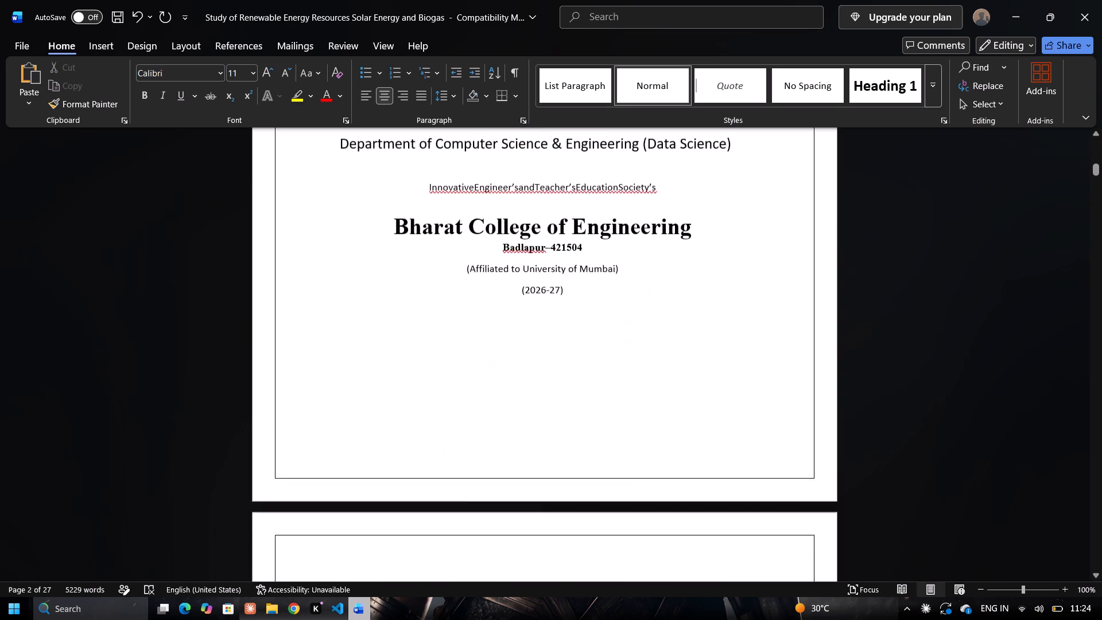
pyautogui.scroll(11, 593, 449)
pyautogui.click(467, 387)
pyautogui.click(470, 365)
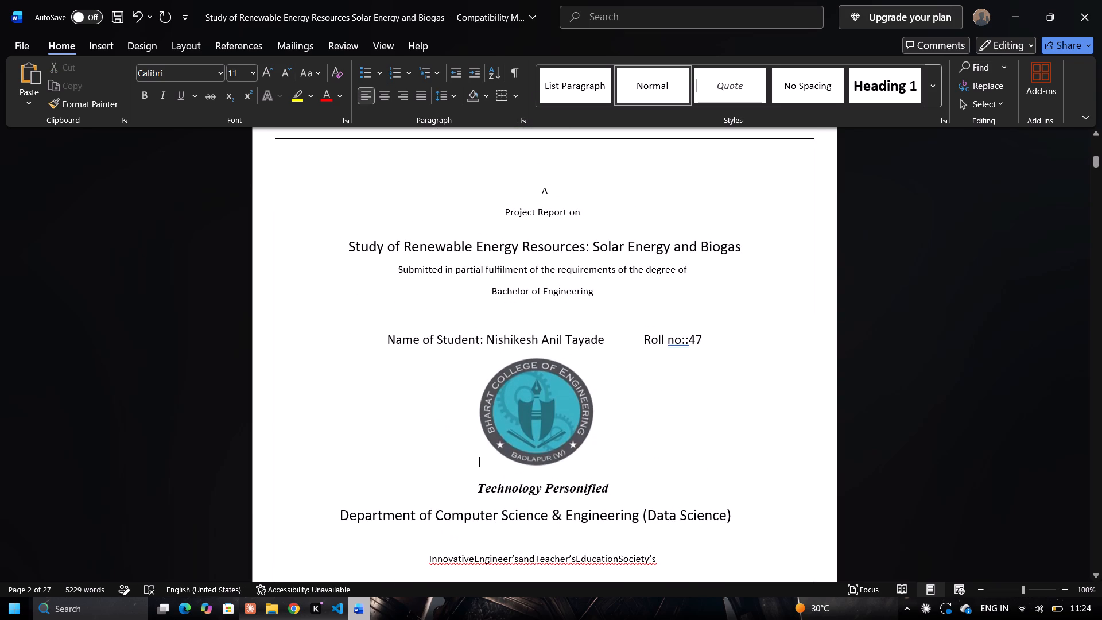
pyautogui.click(479, 362)
pyautogui.click(716, 340)
pyautogui.press('Return')
pyautogui.press('Return')
pyautogui.scroll(-8, 727, 439)
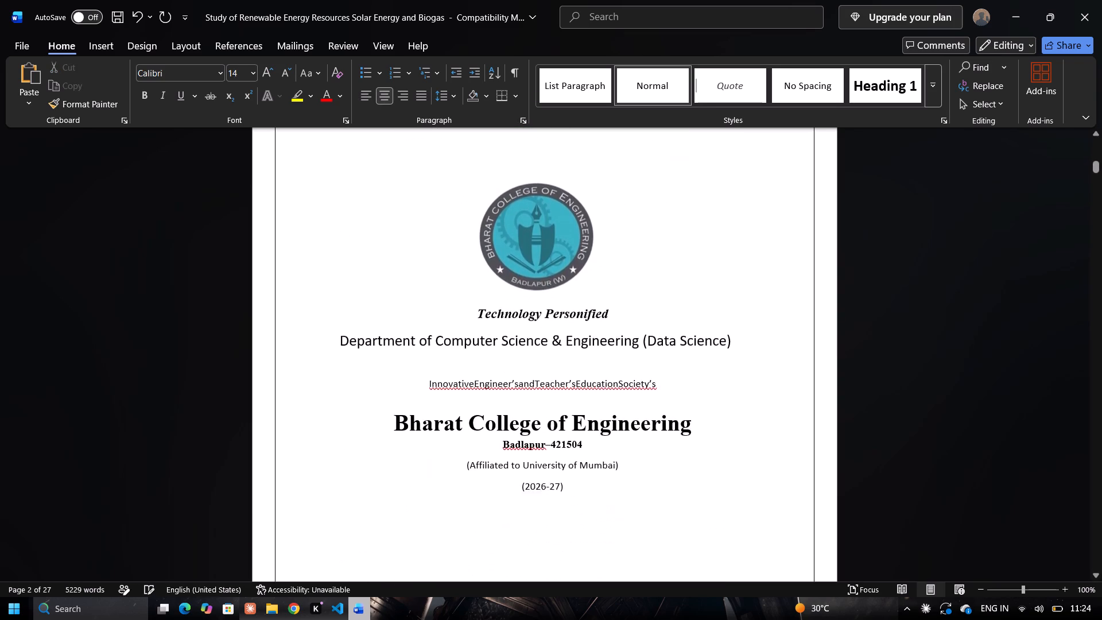
pyautogui.scroll(-2, 725, 441)
pyautogui.scroll(5, 725, 441)
pyautogui.press('Return')
pyautogui.scroll(-1, 725, 441)
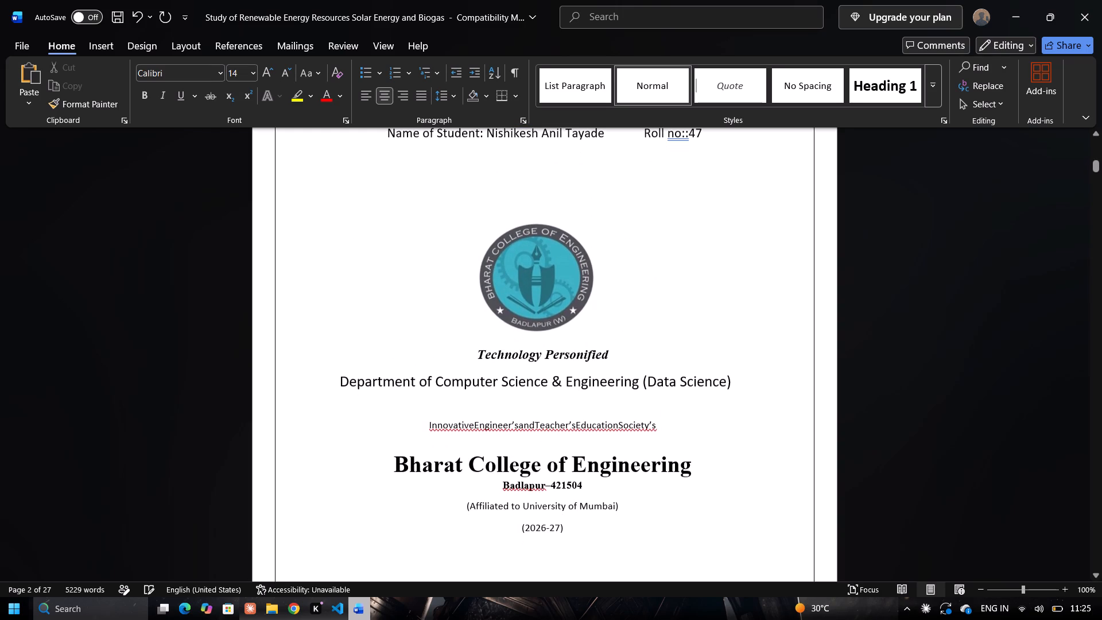
# Check the spacing and layout of the cover page from the report title down to the academic year.
pyautogui.click(752, 316)
pyautogui.scroll(-2, 752, 316)
pyautogui.scroll(8, 752, 316)
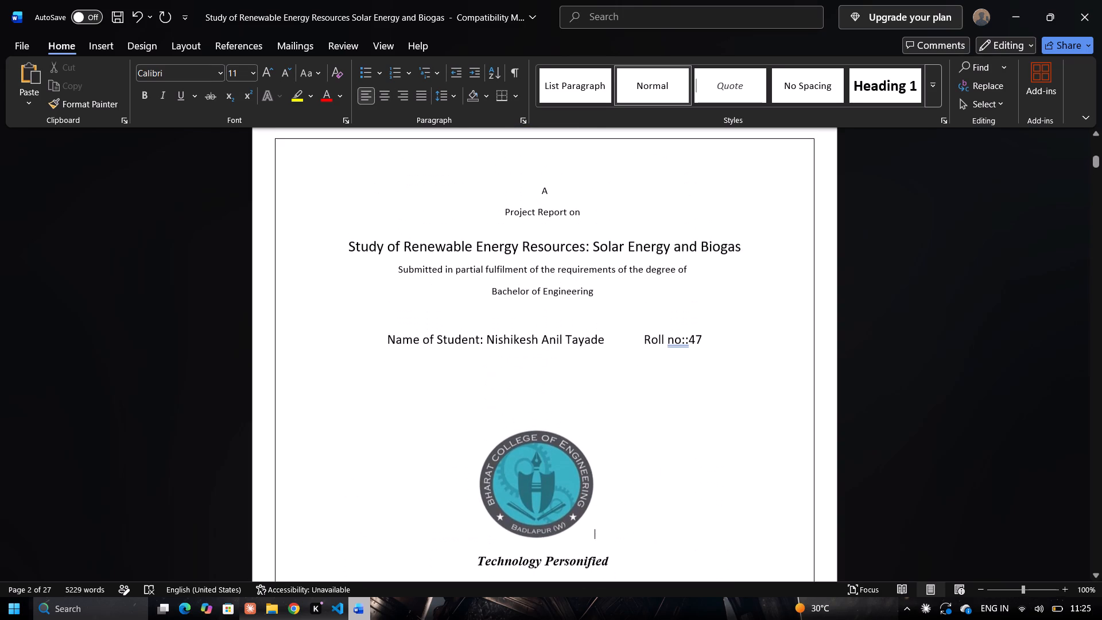
pyautogui.scroll(-5, 701, 428)
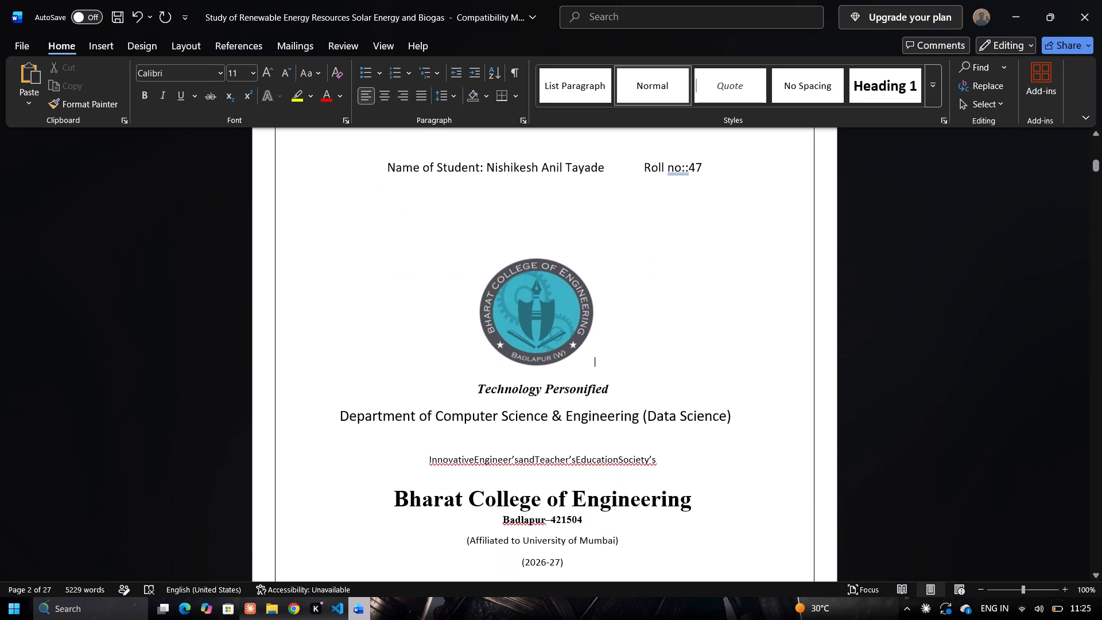
pyautogui.scroll(2, 698, 424)
pyautogui.scroll(2, 638, 362)
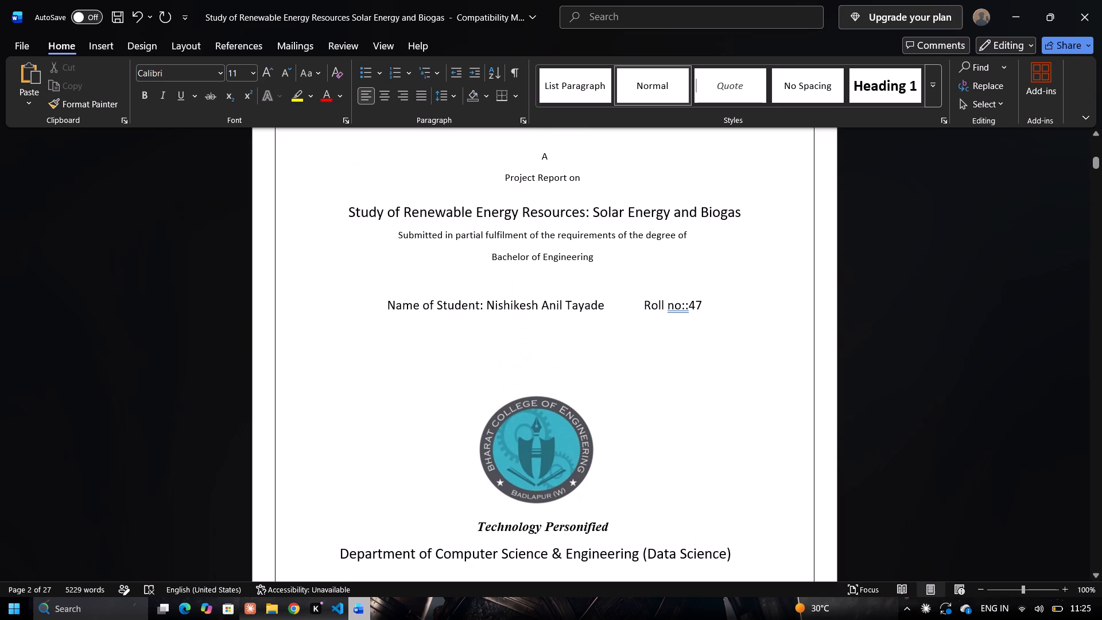
pyautogui.scroll(-4, 677, 370)
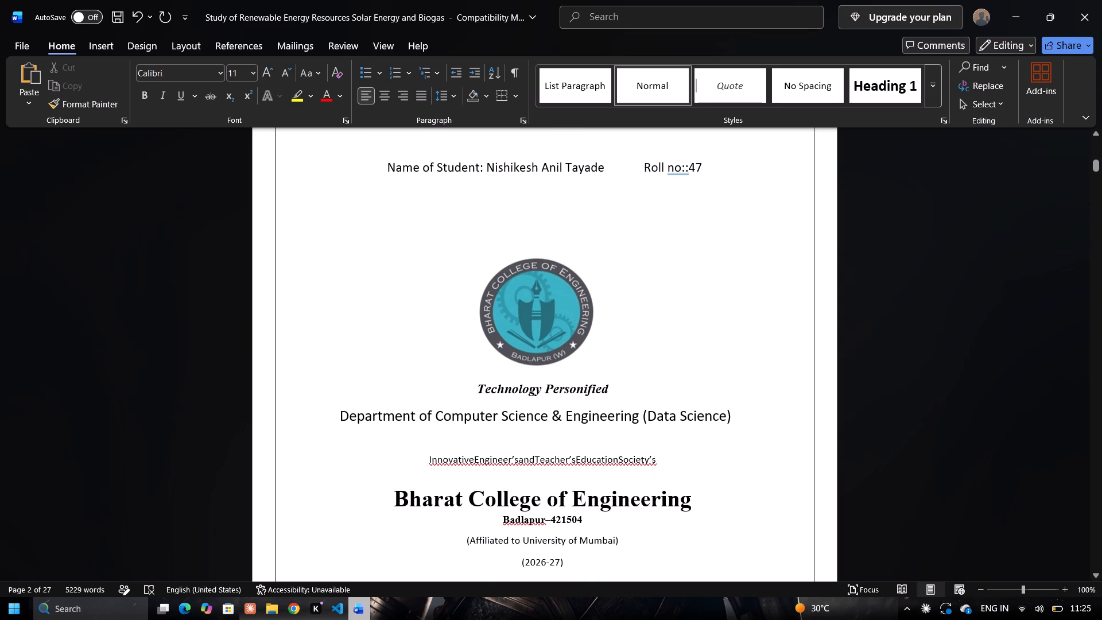
# Shorten the department line to "Department of Computer Engineering" by deleting "Science &" and "(Data Science)".
pyautogui.click(568, 418)
pyautogui.press('BackSpace')
pyautogui.press('BackSpace')
pyautogui.press('BackSpace')
pyautogui.press('BackSpace')
pyautogui.press('BackSpace')
pyautogui.press('BackSpace')
pyautogui.press('BackSpace')
pyautogui.press('BackSpace')
pyautogui.press('BackSpace')
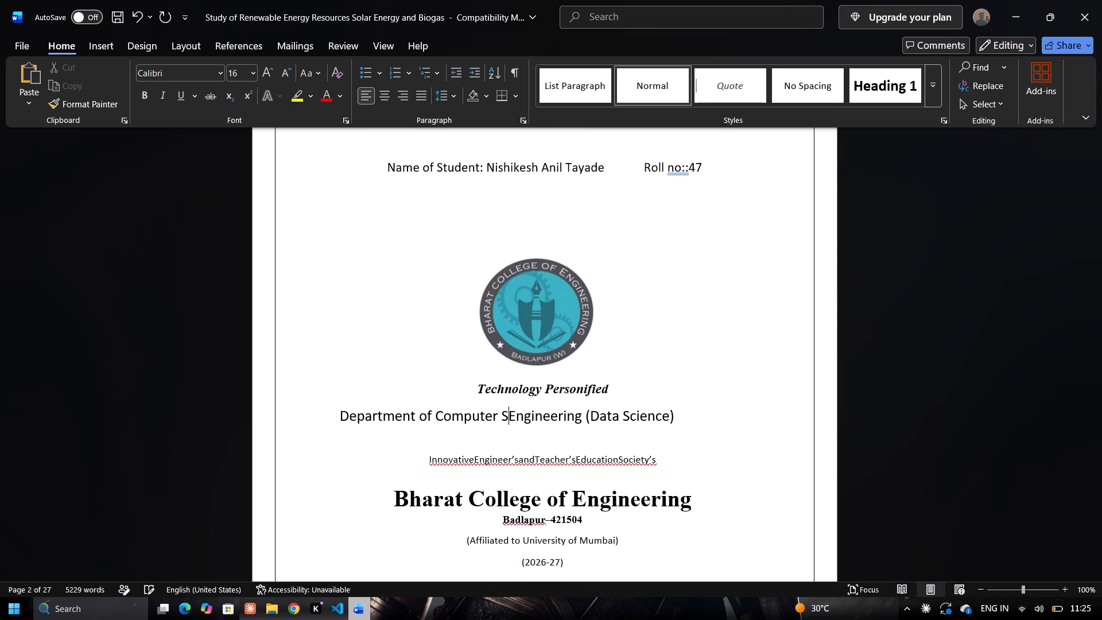
pyautogui.press('BackSpace')
pyautogui.moveTo(679, 413); pyautogui.dragTo(597, 421)
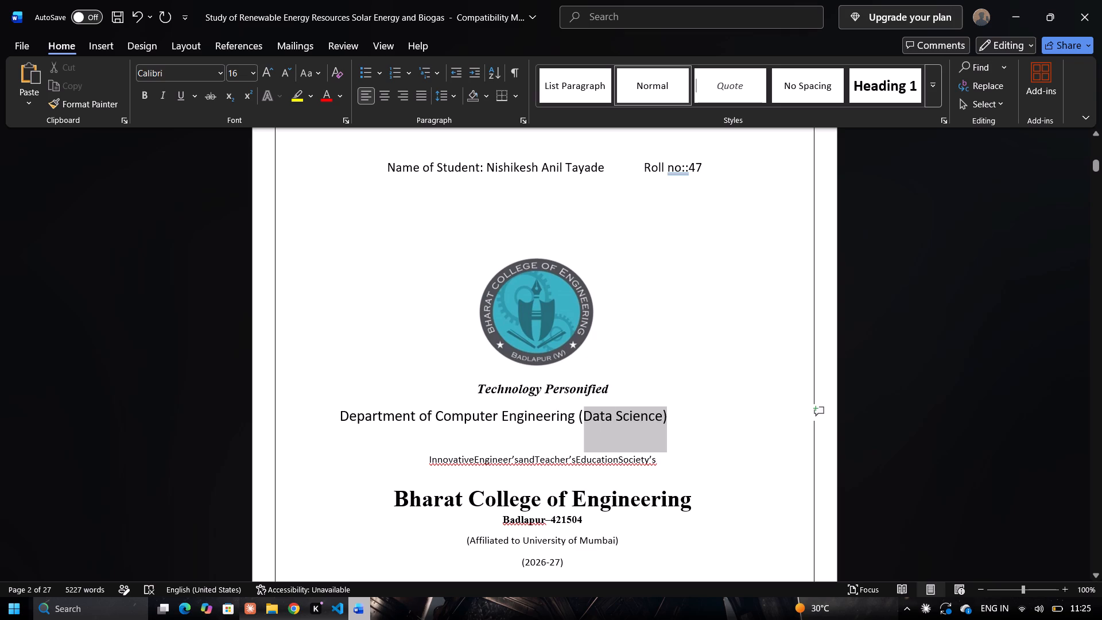
pyautogui.moveTo(597, 421); pyautogui.dragTo(579, 416)
pyautogui.press('BackSpace')
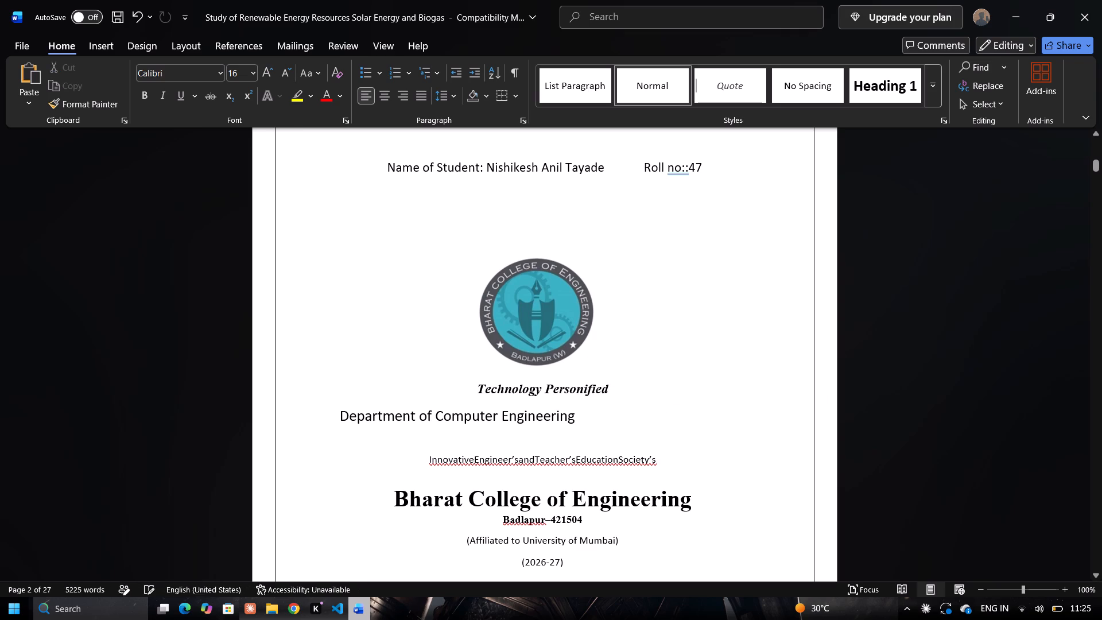
# Centre the "Department of Computer Engineering" line on the cover page.
pyautogui.moveTo(599, 420); pyautogui.dragTo(305, 410)
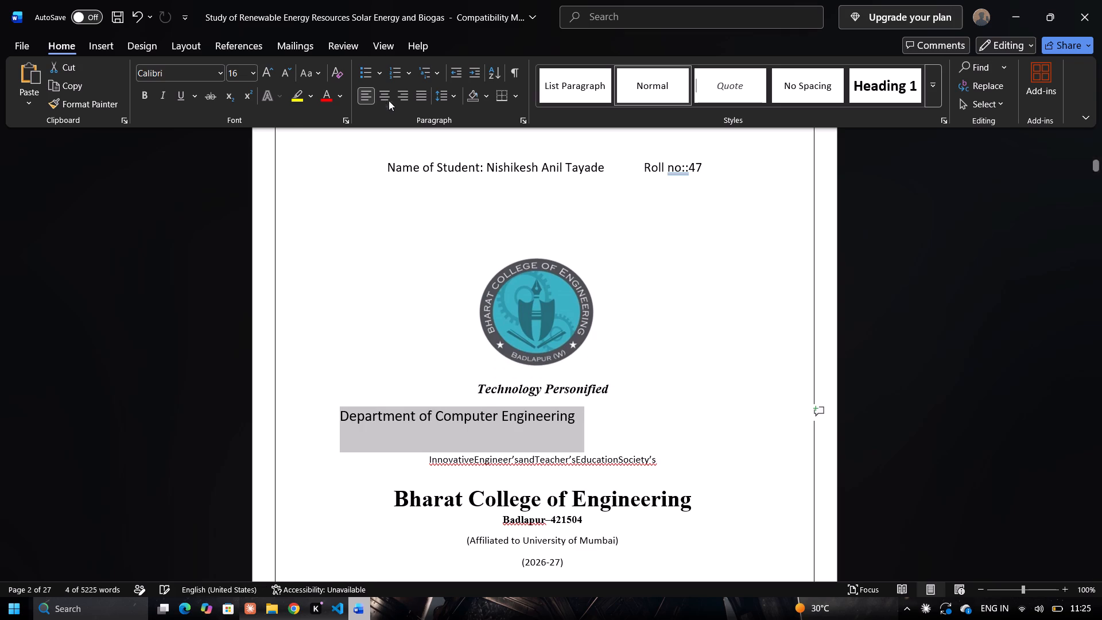
pyautogui.click(385, 95)
pyautogui.click(717, 292)
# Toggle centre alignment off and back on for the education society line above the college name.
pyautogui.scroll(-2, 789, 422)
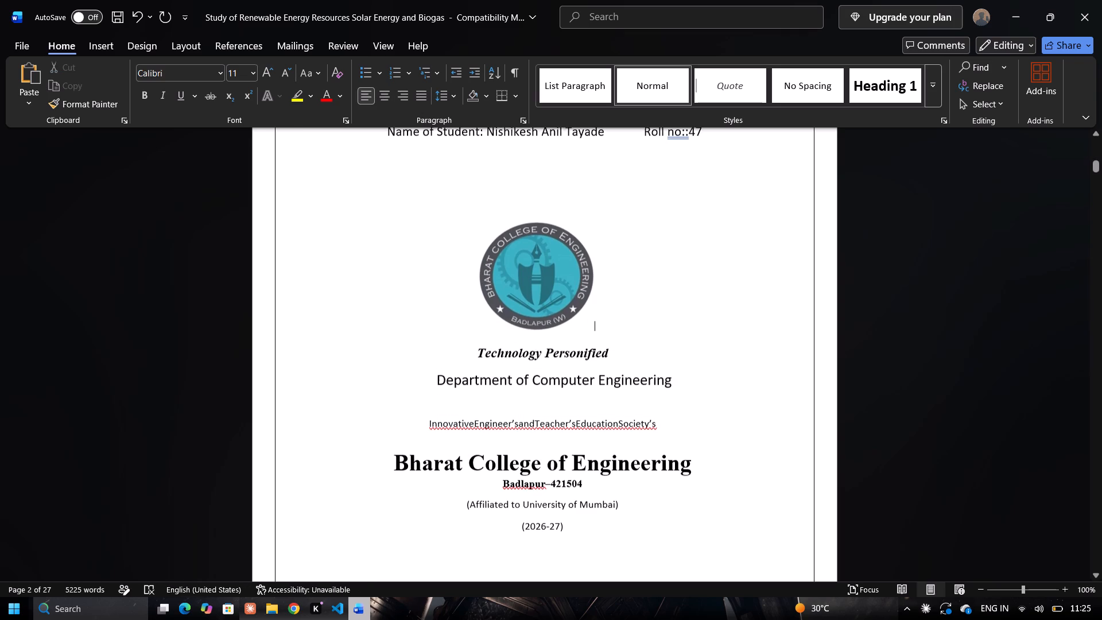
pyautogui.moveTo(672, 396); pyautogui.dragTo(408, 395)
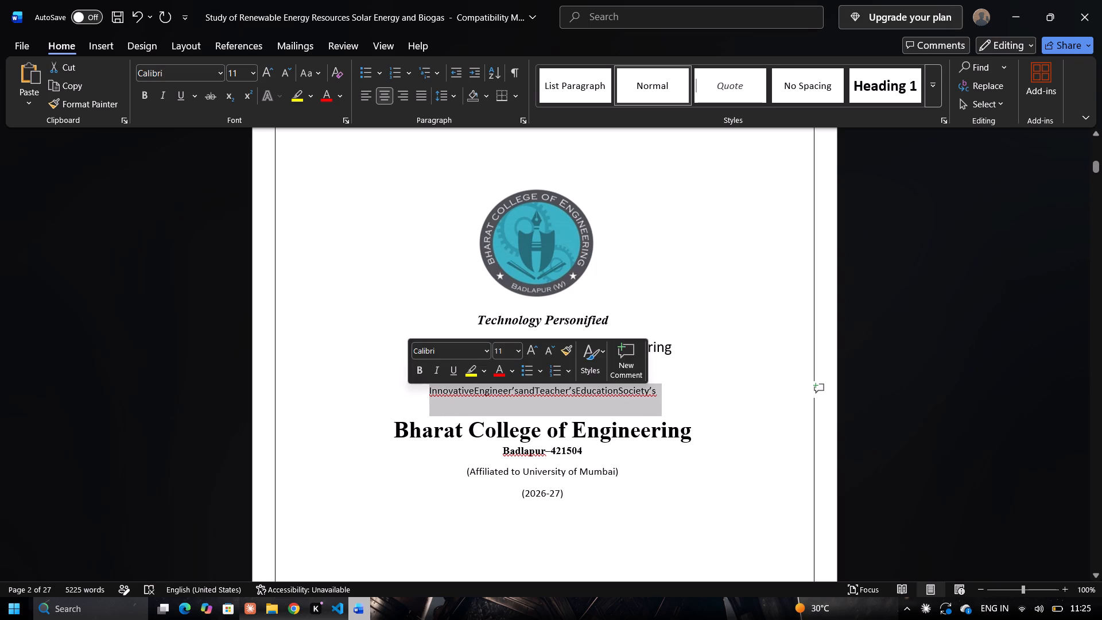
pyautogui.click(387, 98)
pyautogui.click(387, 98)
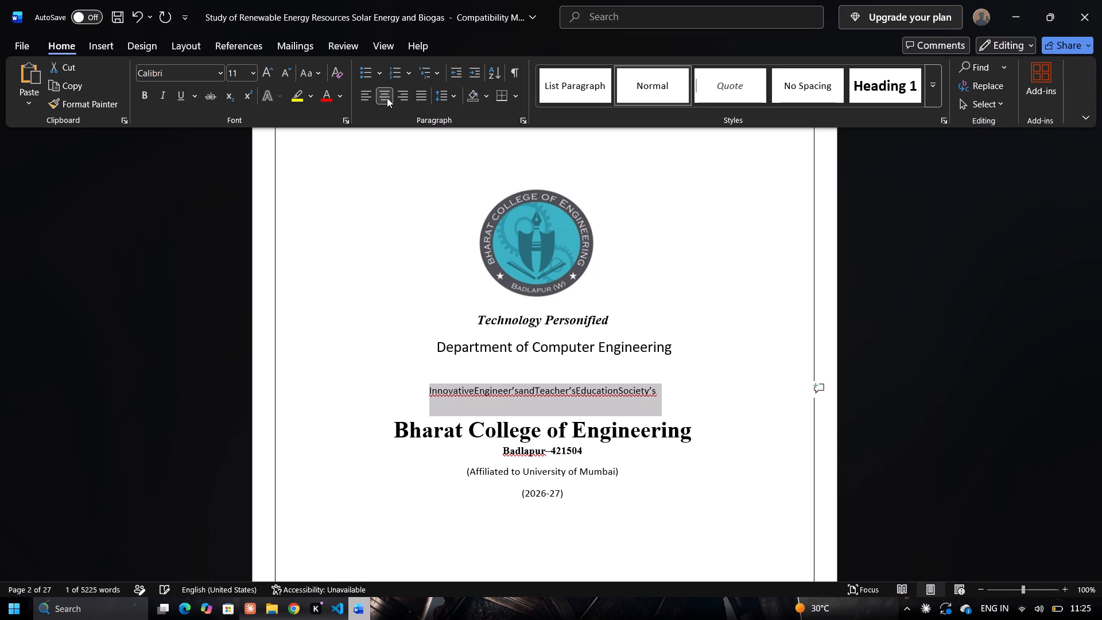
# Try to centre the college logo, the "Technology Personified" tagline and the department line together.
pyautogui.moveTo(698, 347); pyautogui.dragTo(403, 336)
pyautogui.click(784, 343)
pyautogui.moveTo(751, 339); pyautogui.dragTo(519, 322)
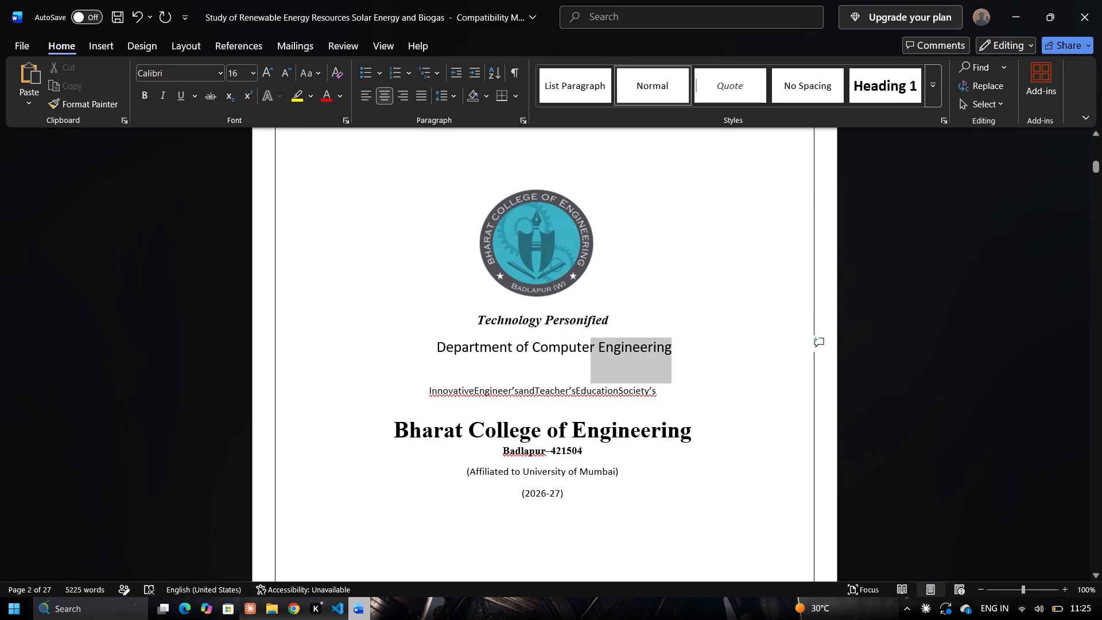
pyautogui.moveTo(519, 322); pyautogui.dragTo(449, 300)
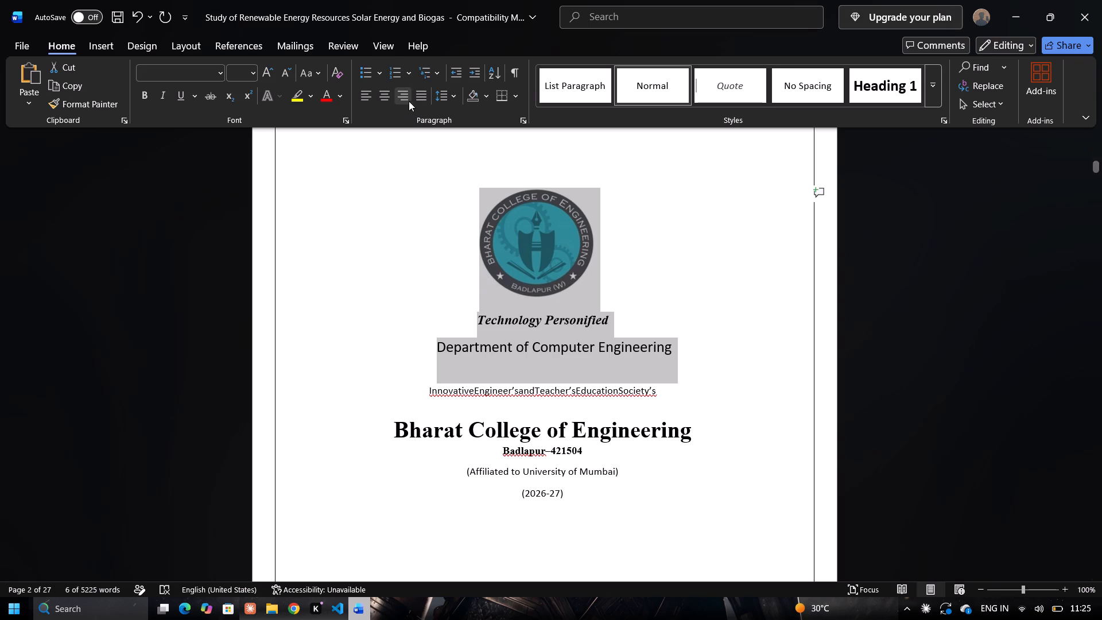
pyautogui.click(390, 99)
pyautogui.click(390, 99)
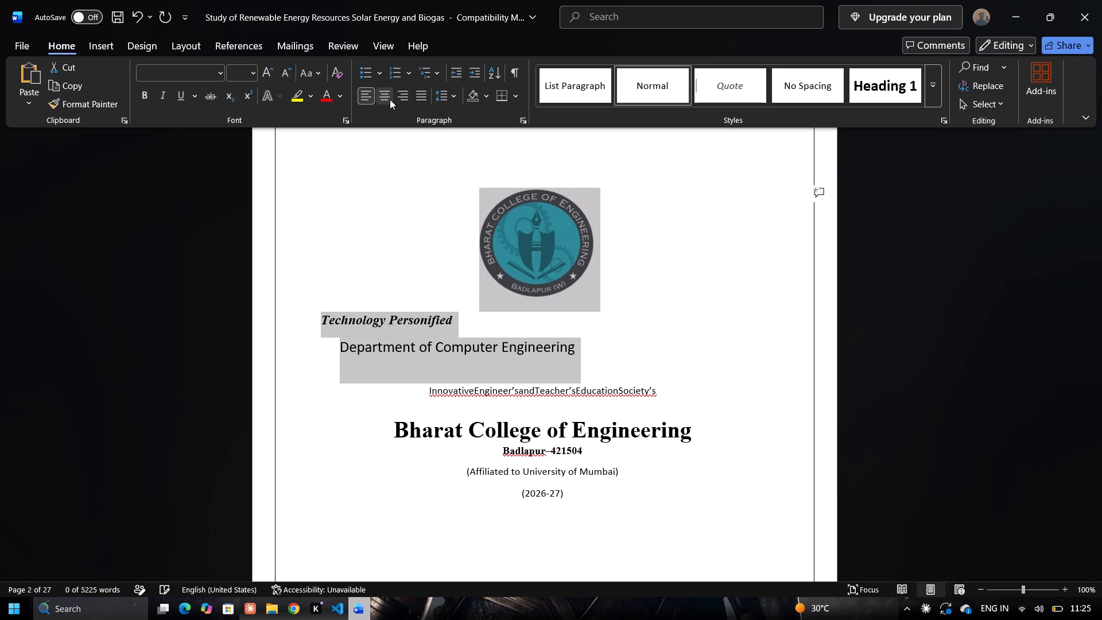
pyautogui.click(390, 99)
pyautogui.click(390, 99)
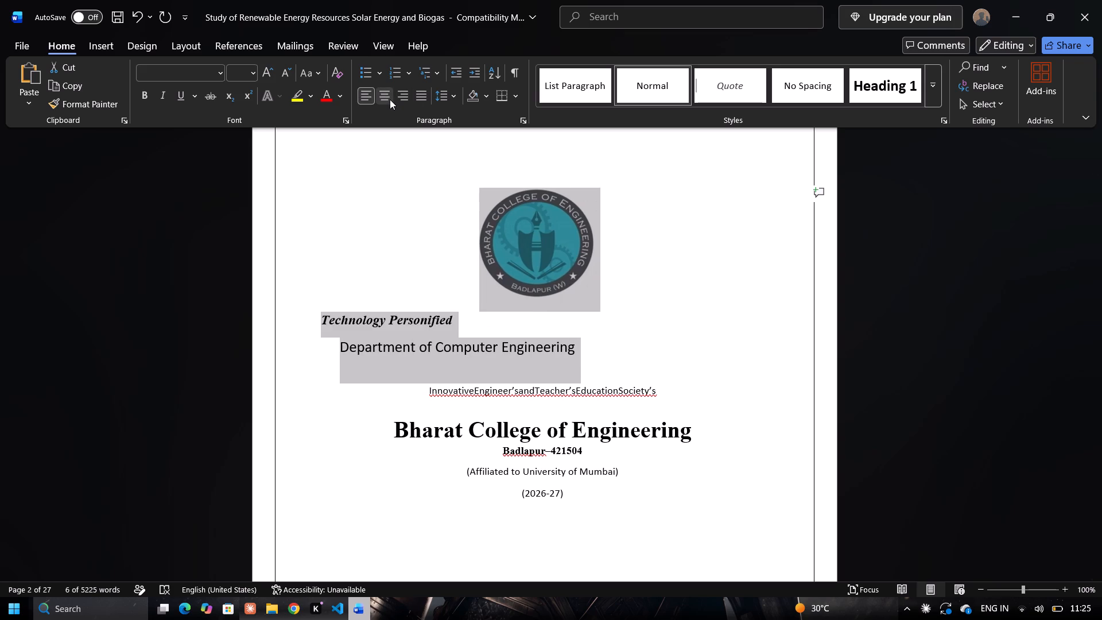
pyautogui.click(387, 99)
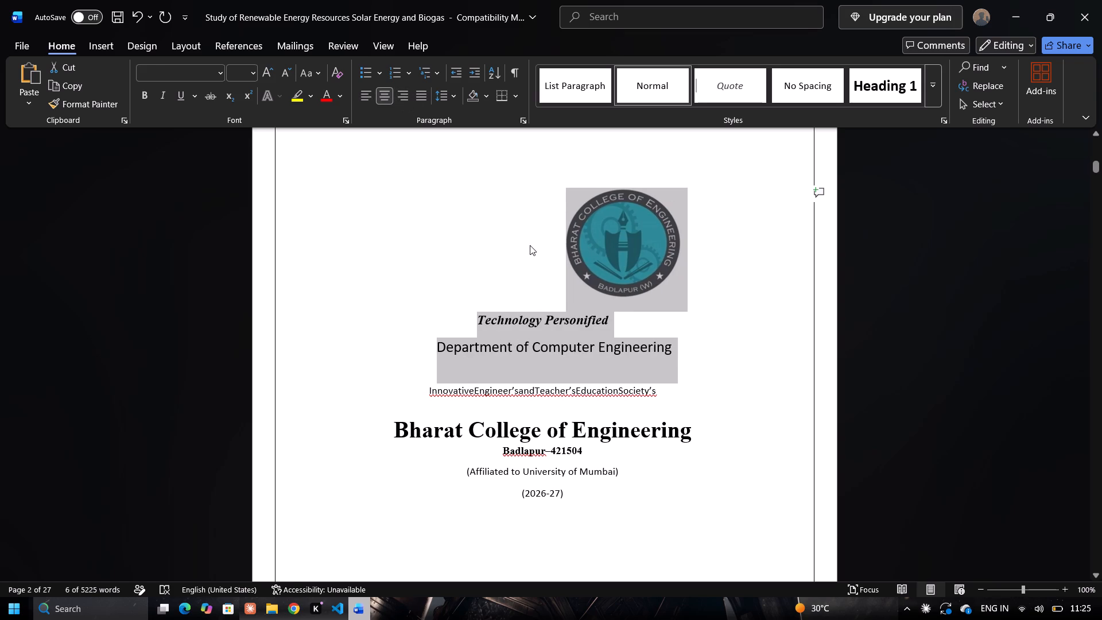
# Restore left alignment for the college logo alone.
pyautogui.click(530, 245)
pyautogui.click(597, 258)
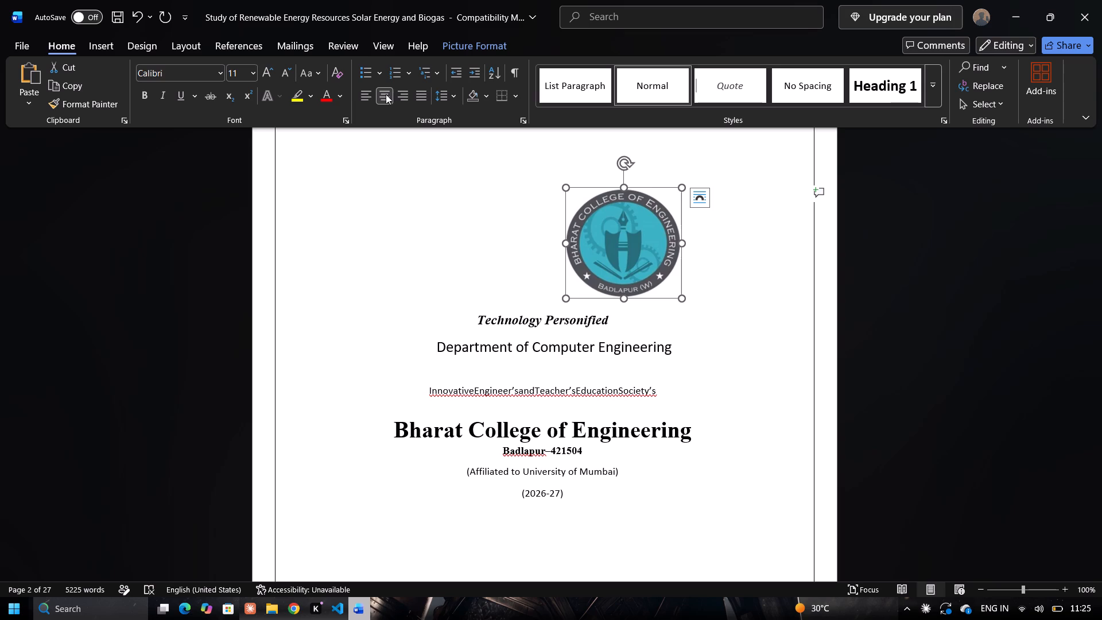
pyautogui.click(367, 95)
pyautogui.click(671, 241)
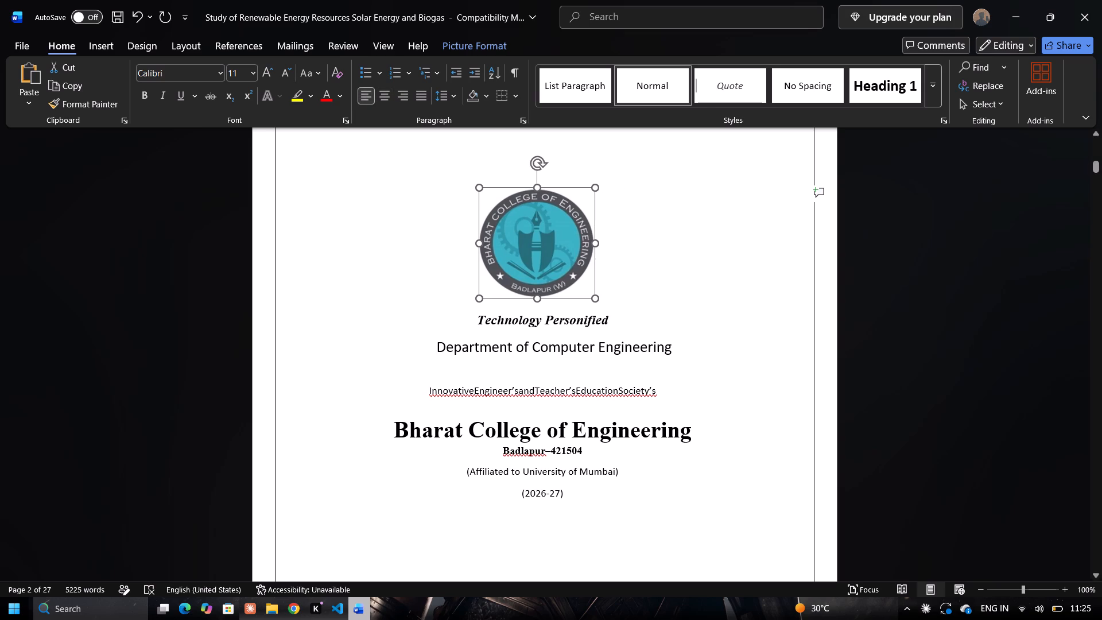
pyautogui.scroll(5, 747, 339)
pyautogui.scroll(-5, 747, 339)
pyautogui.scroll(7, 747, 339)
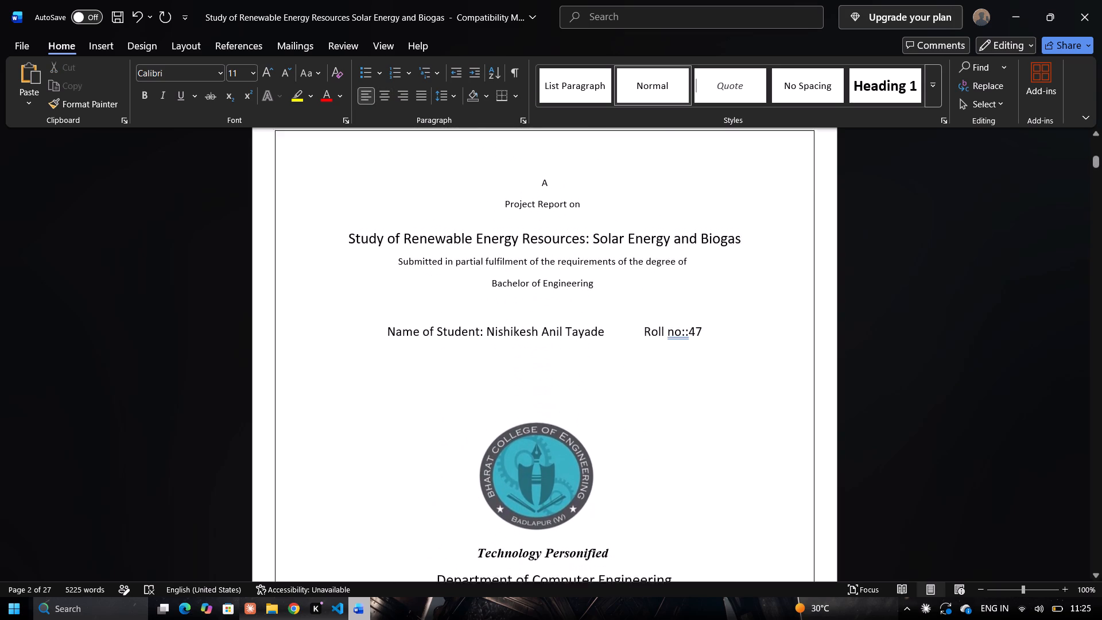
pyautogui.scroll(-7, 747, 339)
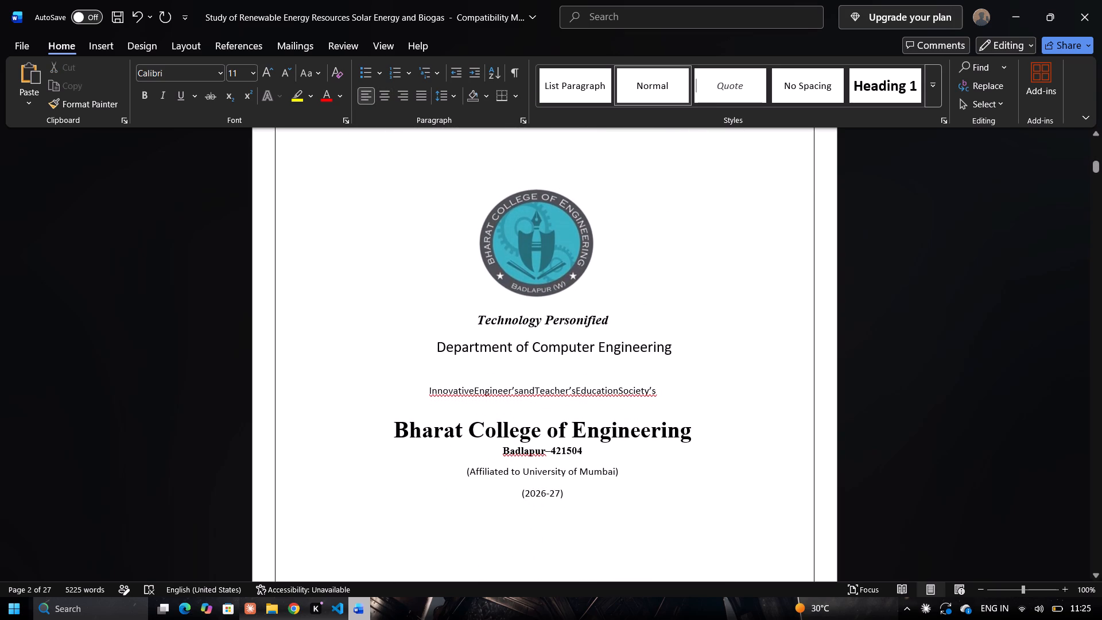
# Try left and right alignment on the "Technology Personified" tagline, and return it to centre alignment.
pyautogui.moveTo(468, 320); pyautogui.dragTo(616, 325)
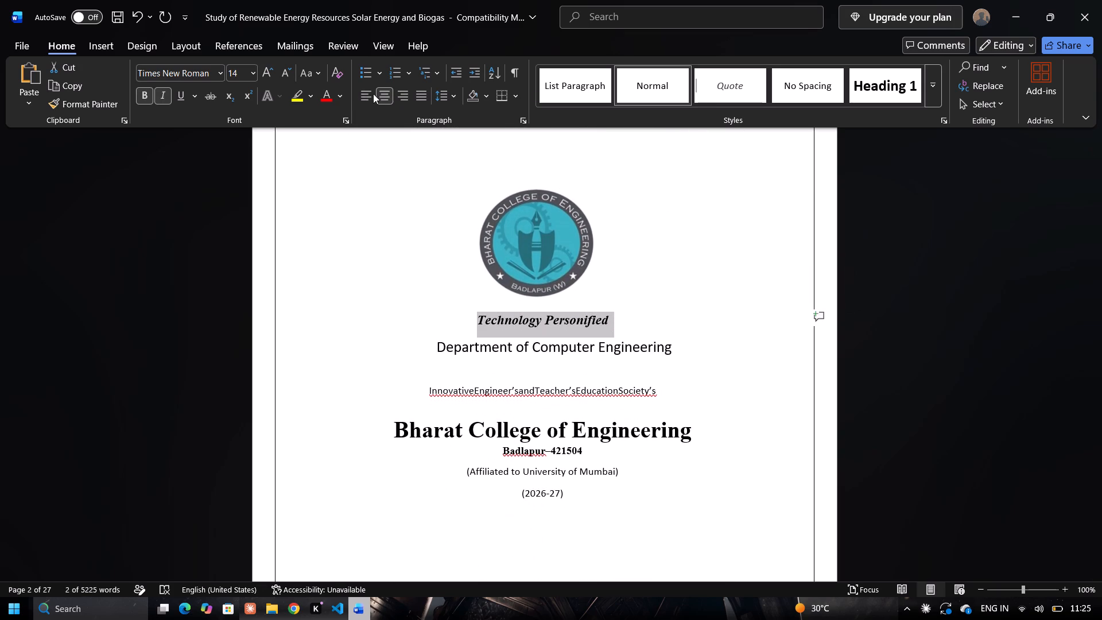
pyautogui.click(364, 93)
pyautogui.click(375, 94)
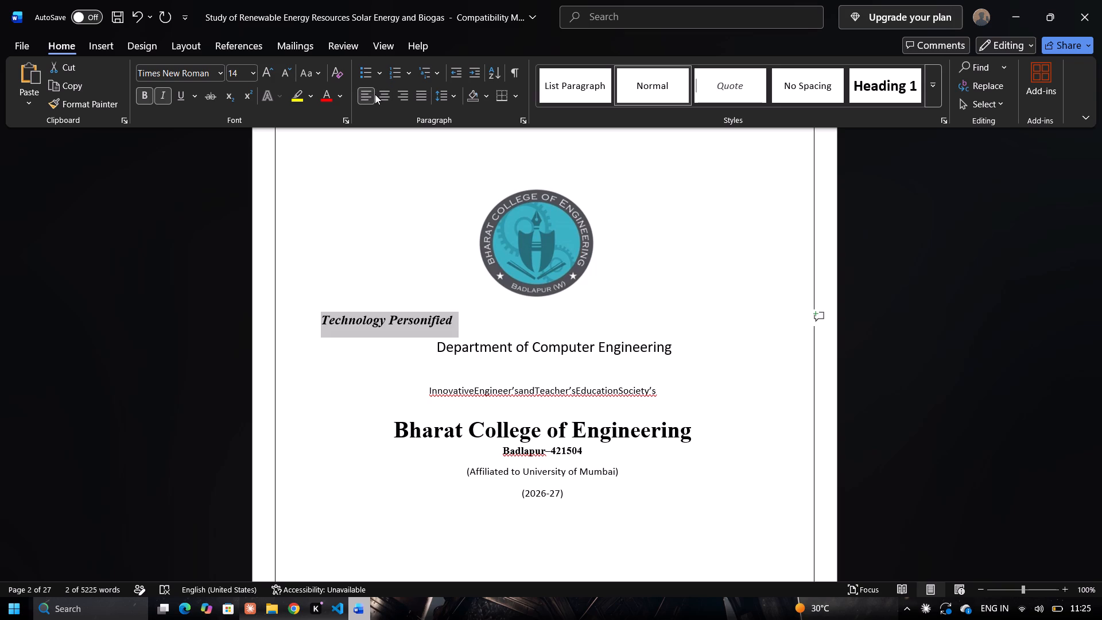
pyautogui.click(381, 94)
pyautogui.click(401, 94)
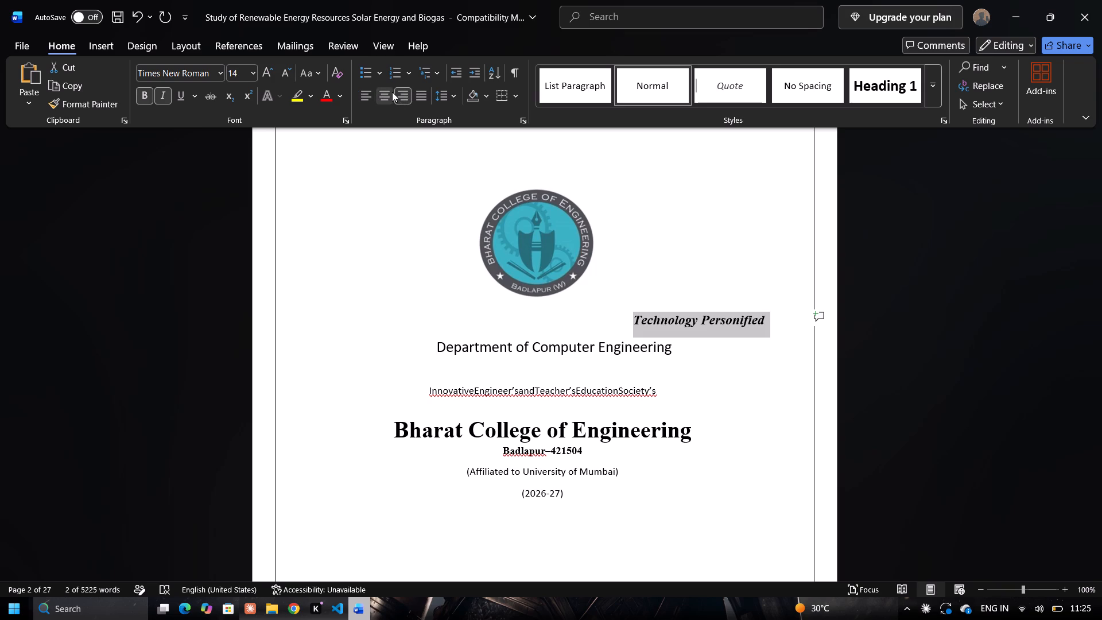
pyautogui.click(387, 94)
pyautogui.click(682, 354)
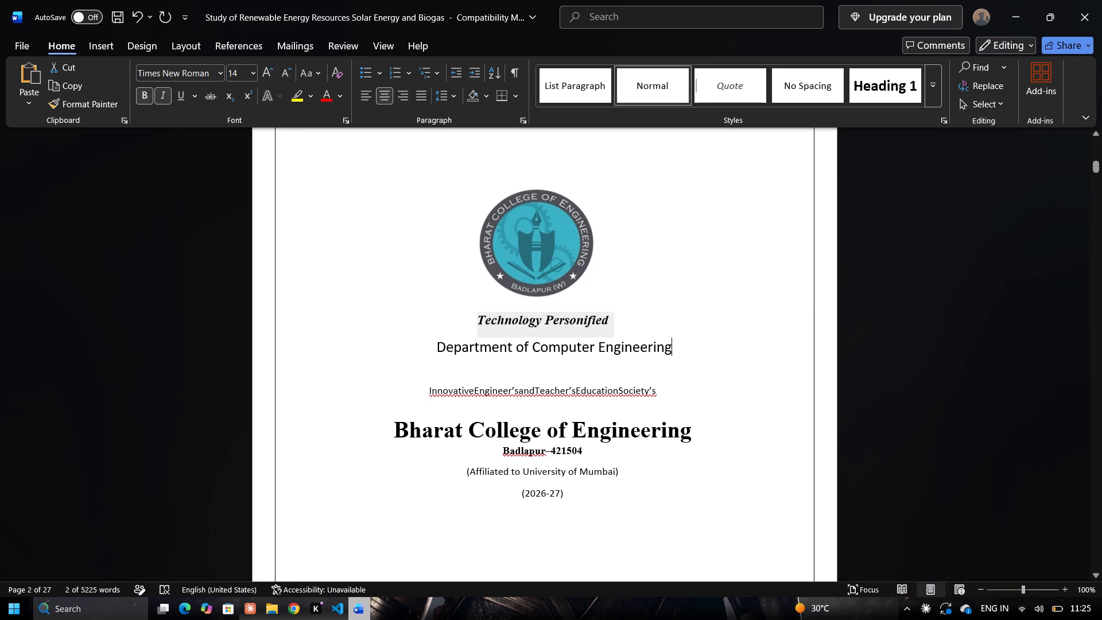
# Insert five spaces before the education society line above the college name to shift it slightly.
pyautogui.click(419, 389)
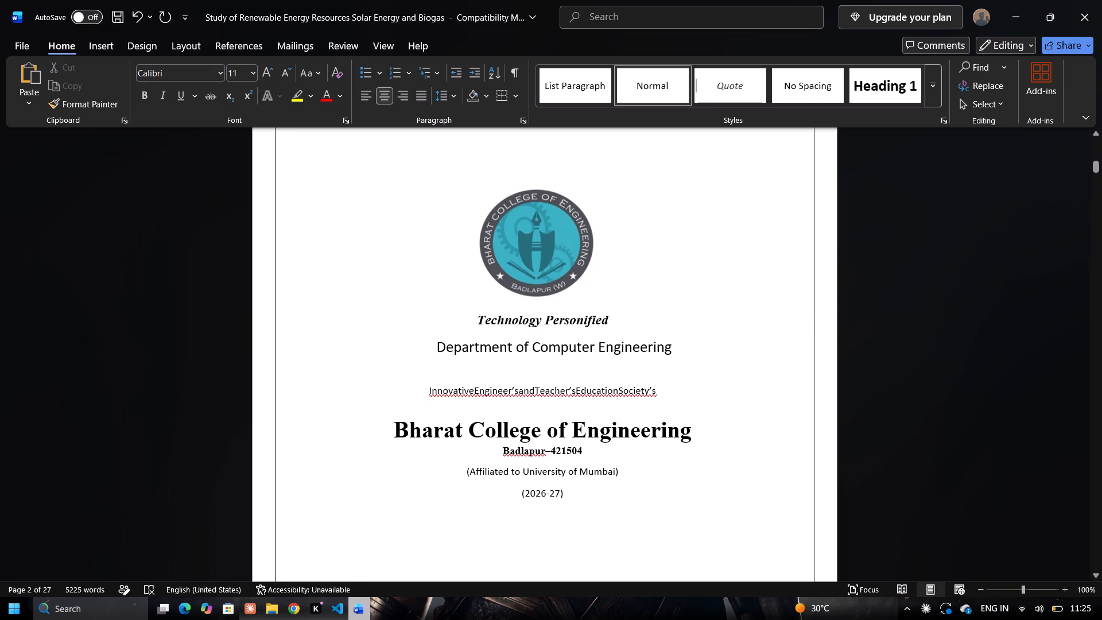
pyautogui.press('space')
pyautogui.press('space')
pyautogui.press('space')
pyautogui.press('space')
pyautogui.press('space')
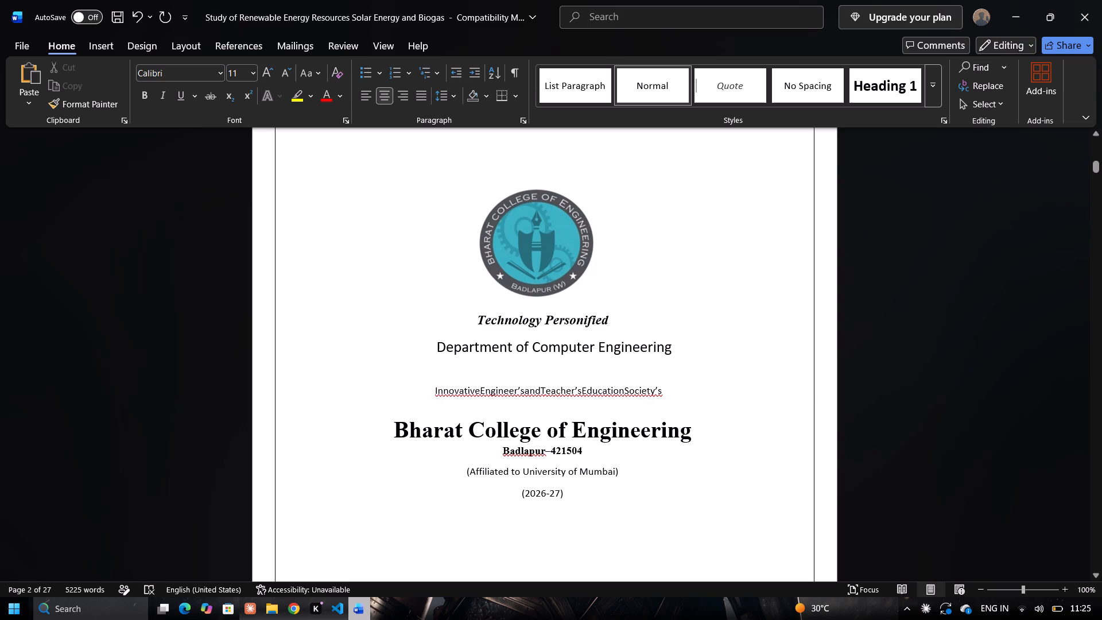
# Set the font size of the education society line to 14.
pyautogui.moveTo(424, 396); pyautogui.dragTo(695, 389)
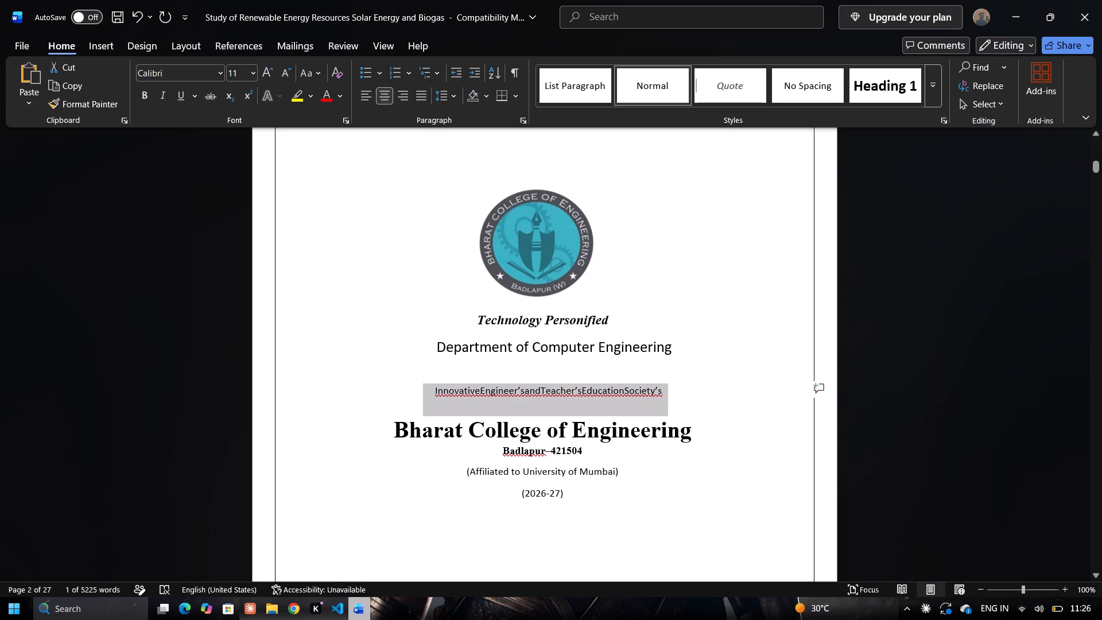
pyautogui.click(250, 76)
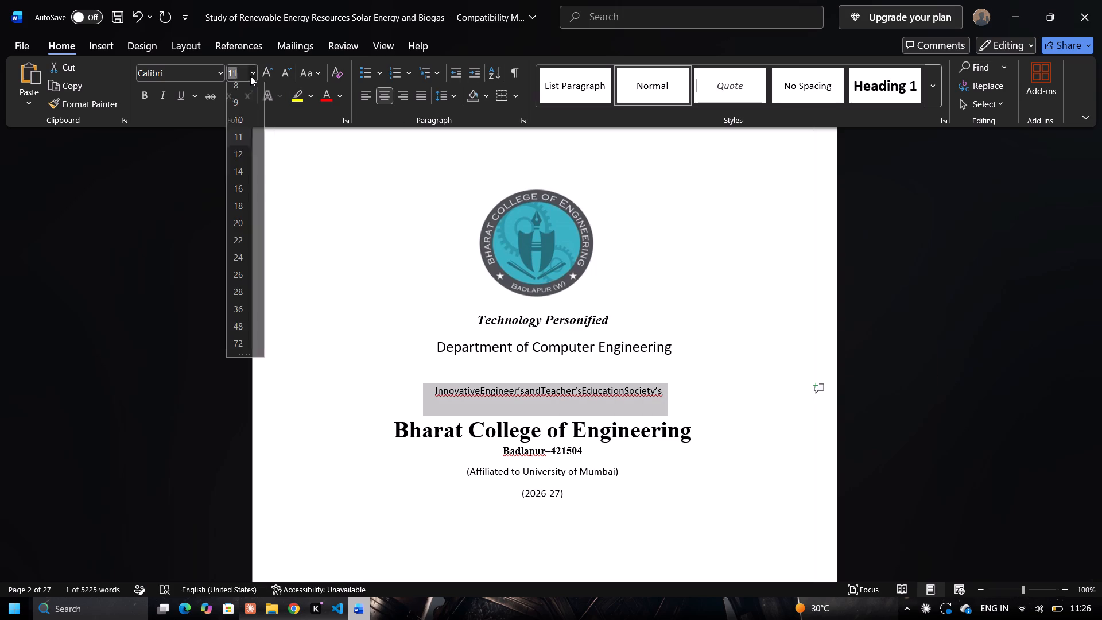
pyautogui.click(242, 177)
# Insert the missing spaces between the words of the education society line, starting between "Innovative" and "Engineer's".
pyautogui.click(465, 391)
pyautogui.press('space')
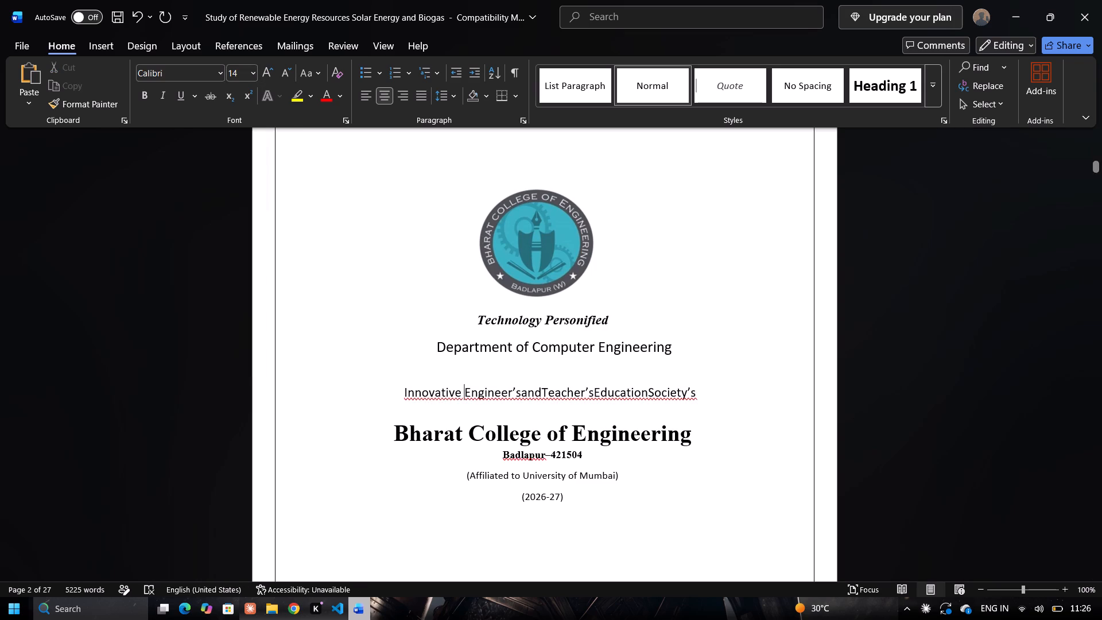
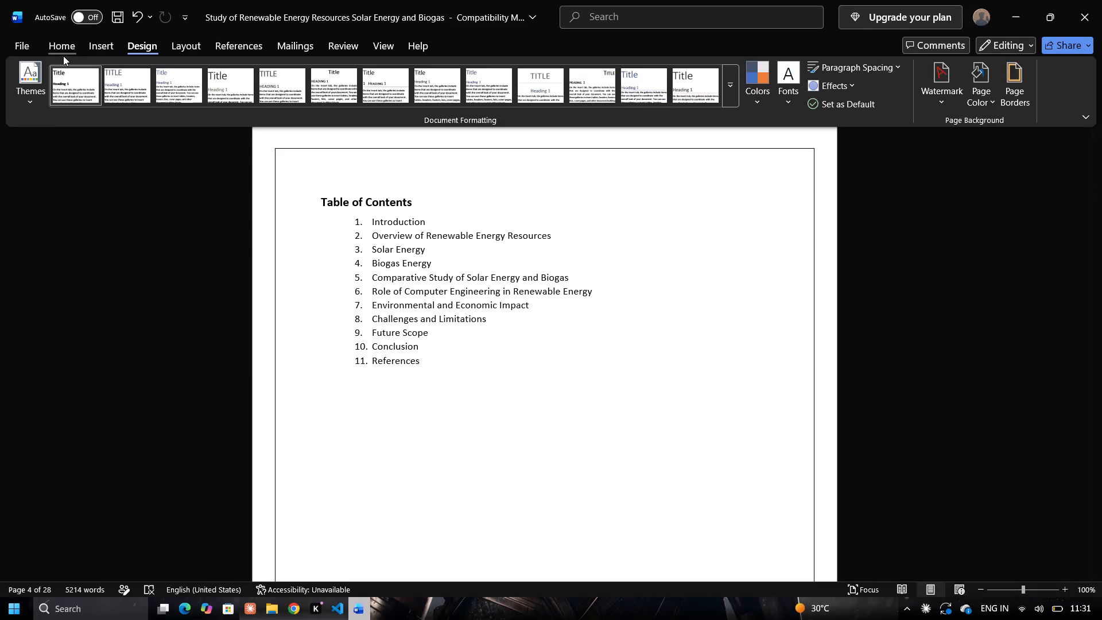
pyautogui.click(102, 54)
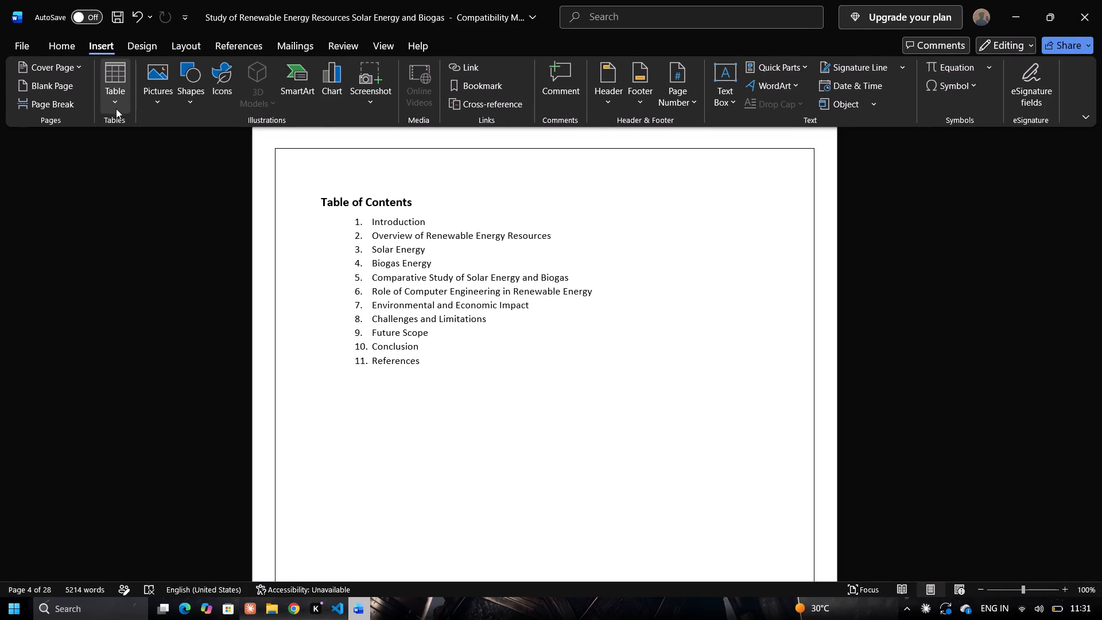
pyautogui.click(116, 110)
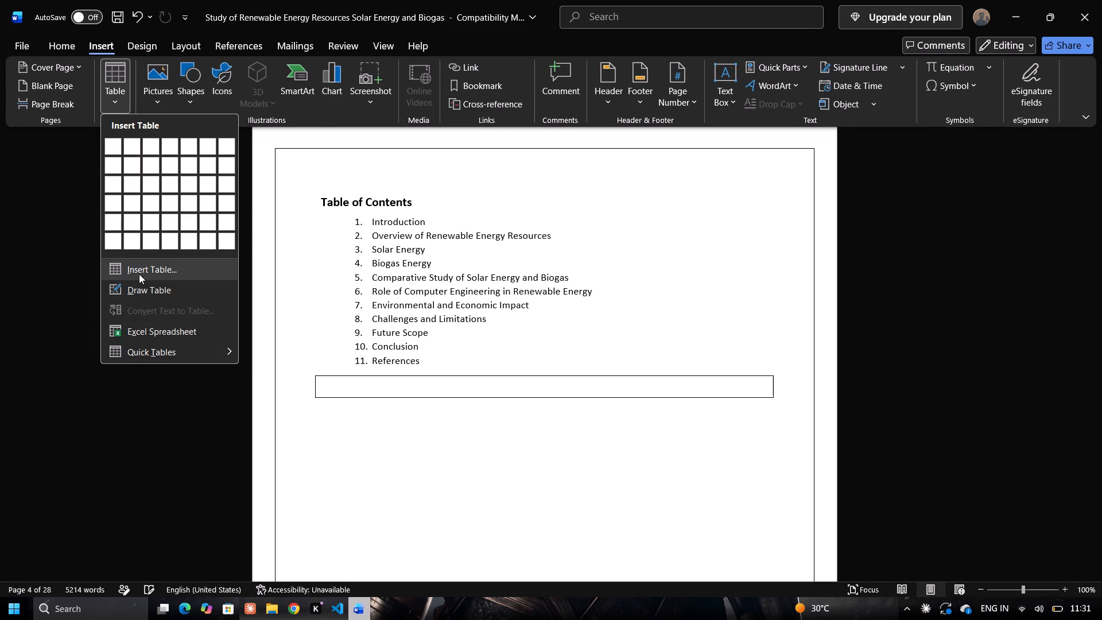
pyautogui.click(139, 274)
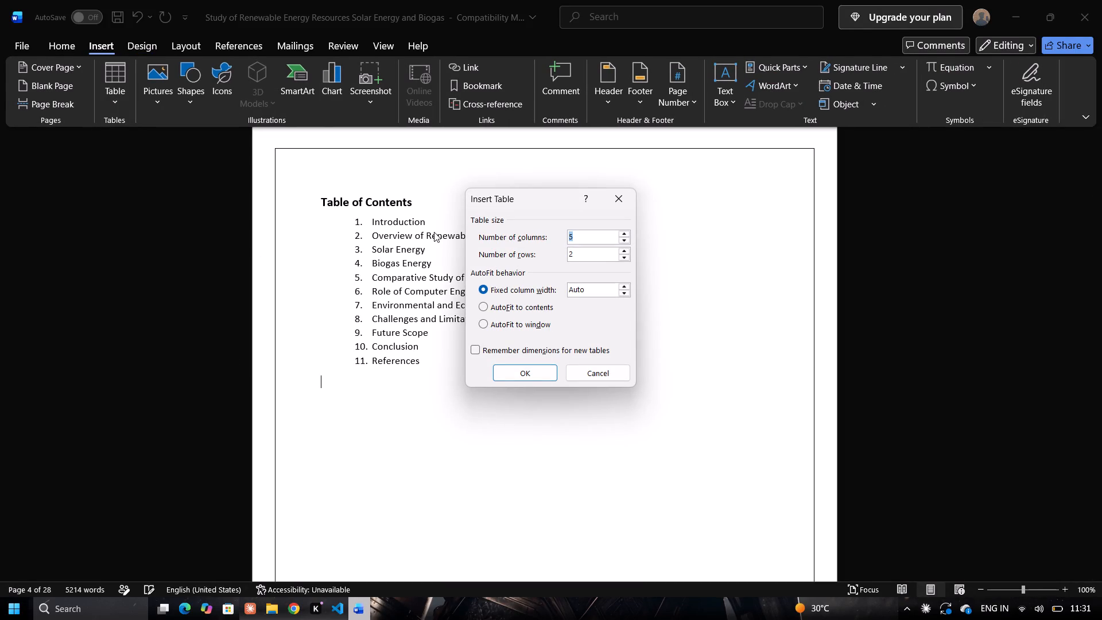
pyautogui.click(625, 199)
# Browse the built-in Quick Tables designs, from the calendars through to the subheads tables.
pyautogui.click(125, 102)
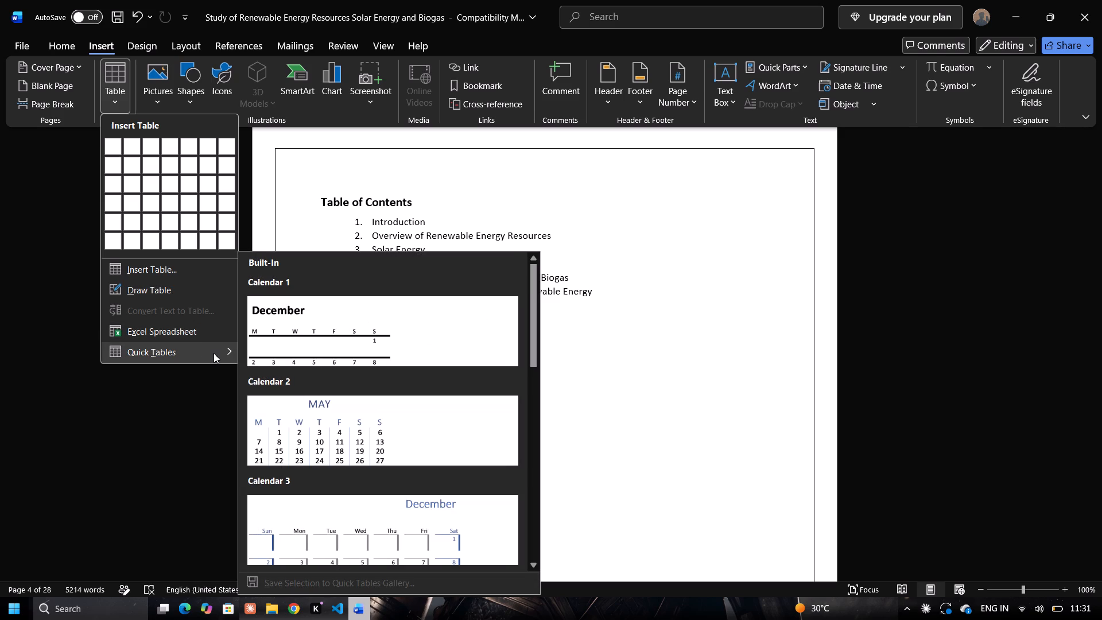
pyautogui.scroll(-3, 282, 356)
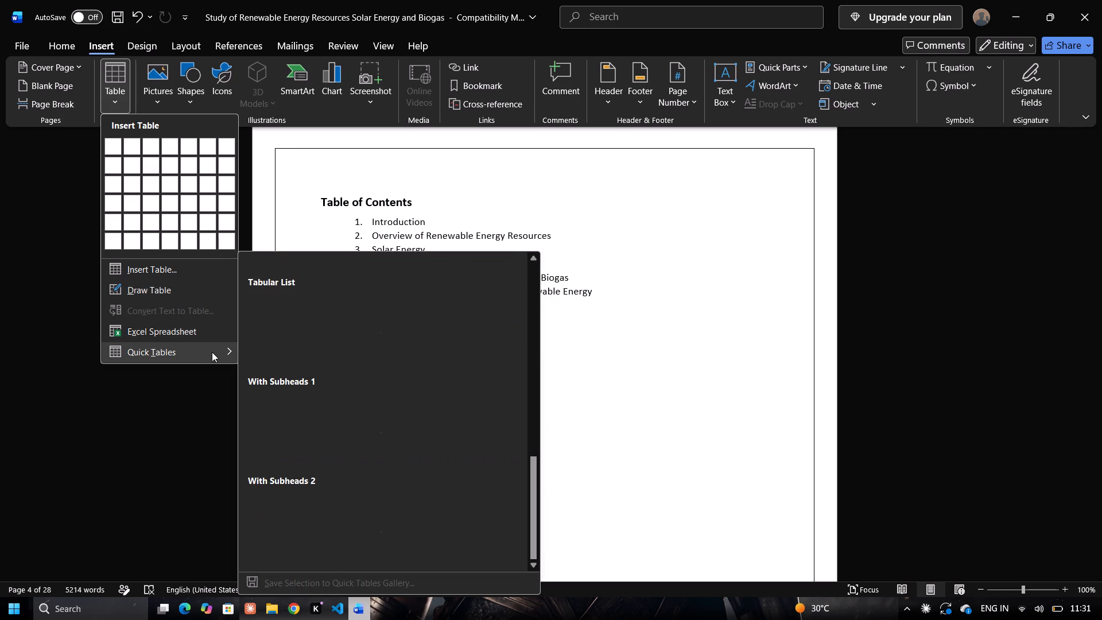
pyautogui.click(212, 352)
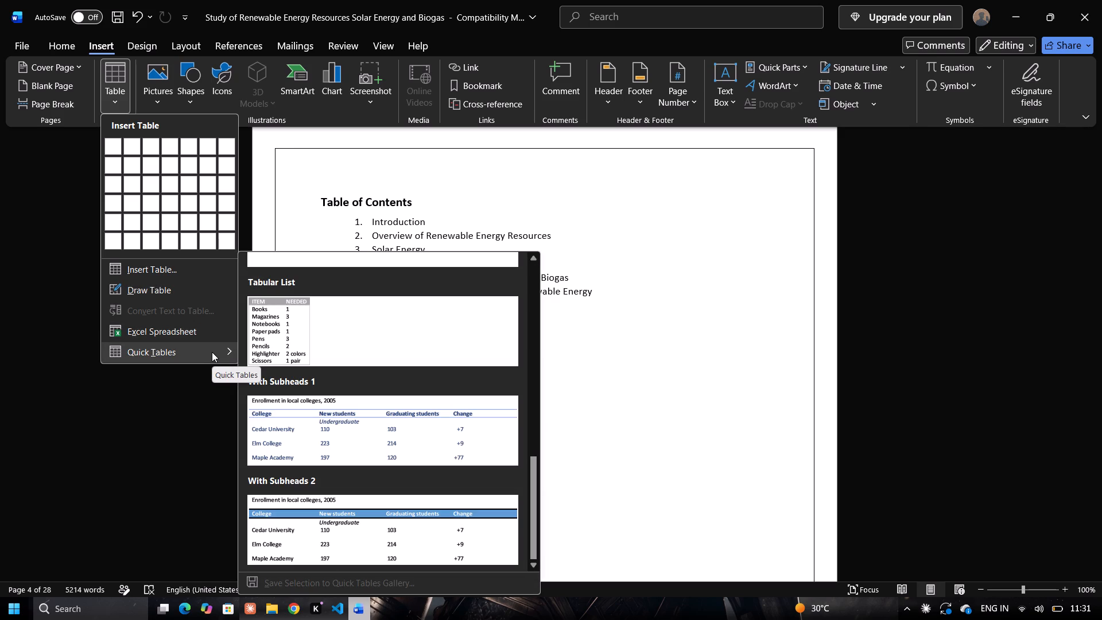
pyautogui.scroll(-4, 265, 352)
pyautogui.scroll(-2, 301, 427)
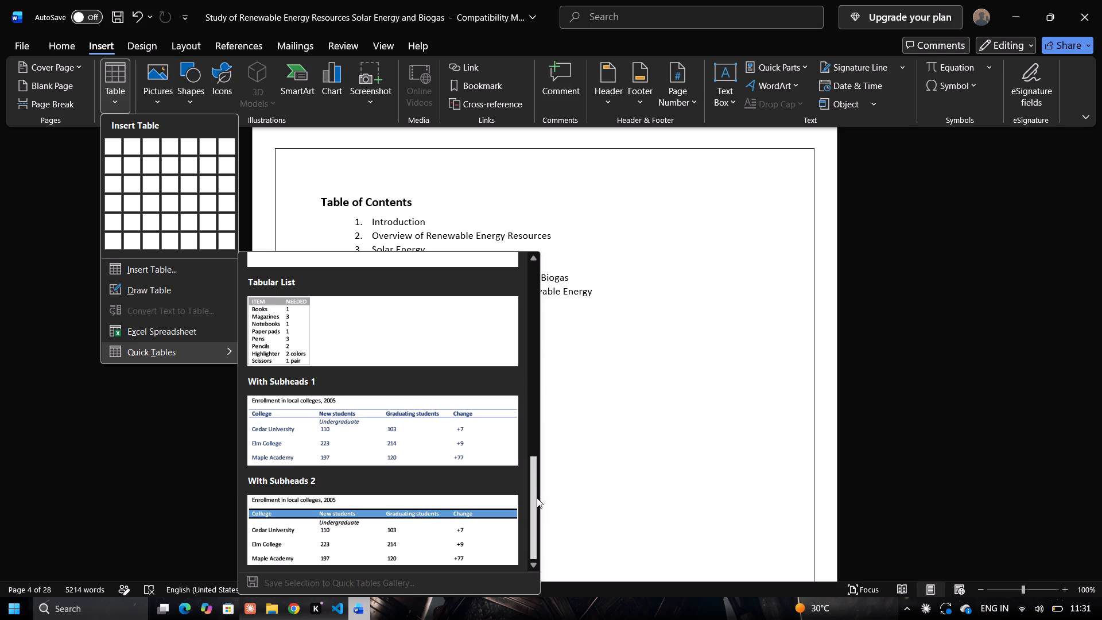
pyautogui.moveTo(536, 496); pyautogui.dragTo(540, 437)
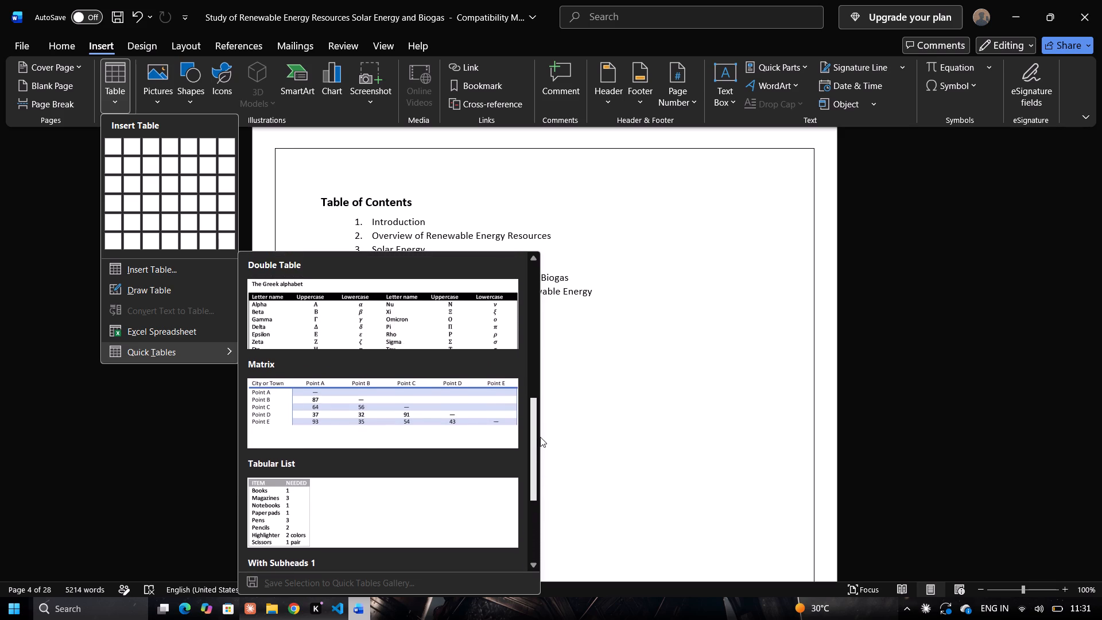
pyautogui.moveTo(540, 437); pyautogui.dragTo(551, 305)
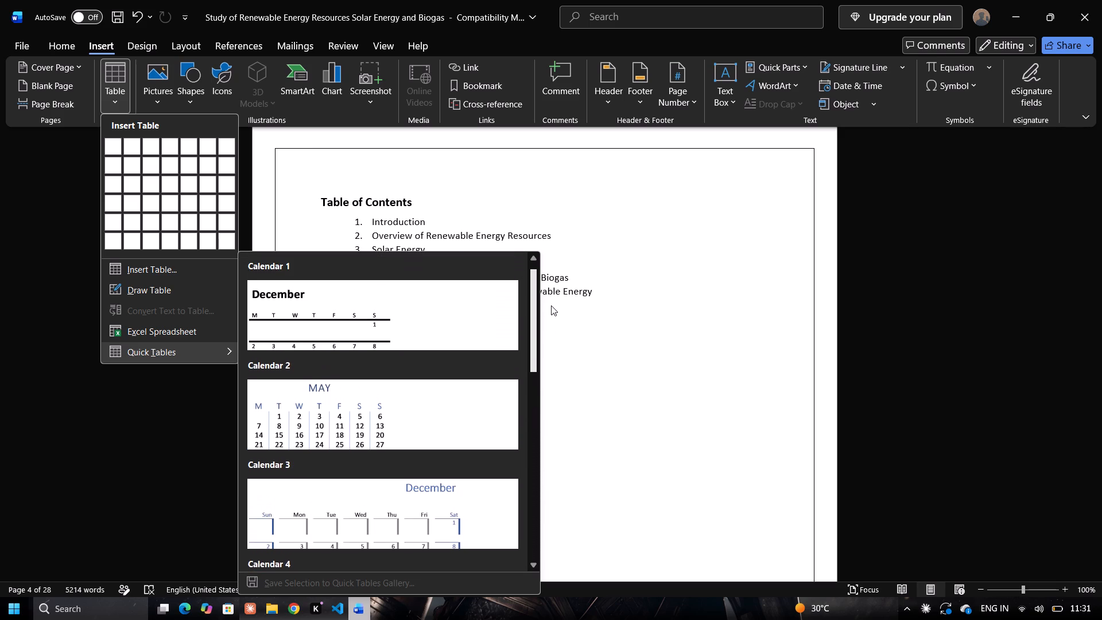
pyautogui.moveTo(551, 305); pyautogui.dragTo(555, 254)
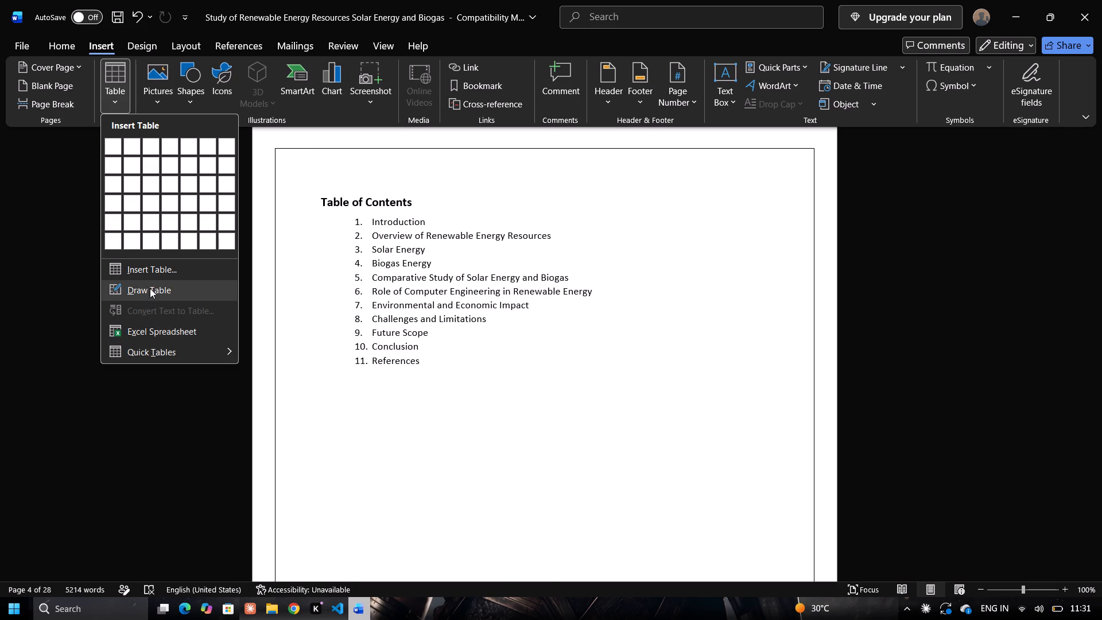
# Draw a small table below the contents list with a 1.19 cm cell, a 9.59 cm cell beside it and a narrow cell beneath.
pyautogui.click(150, 288)
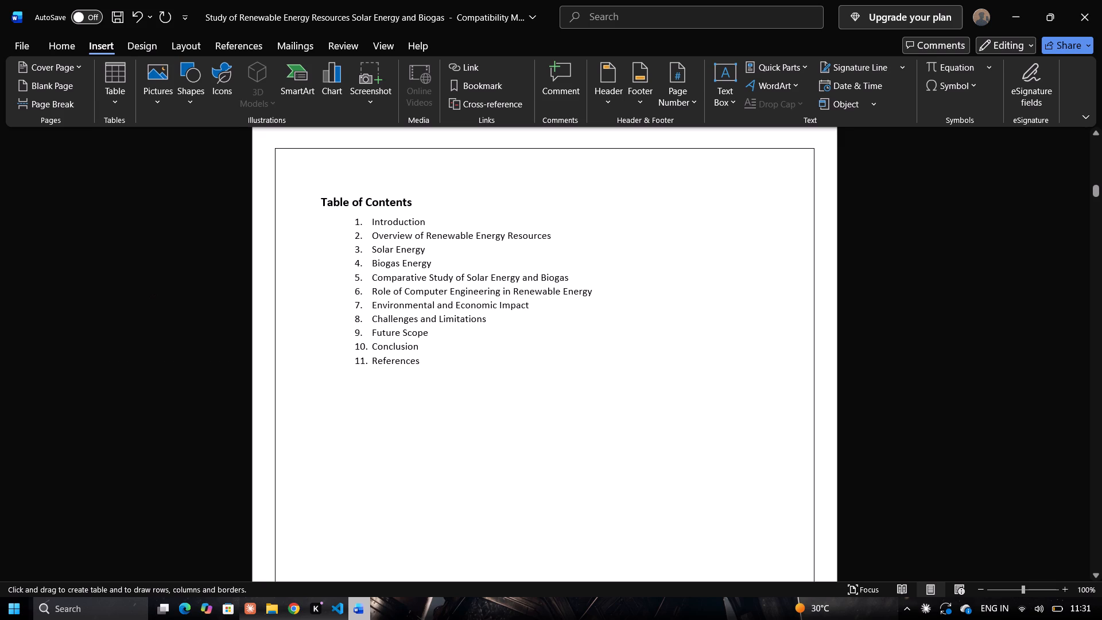
pyautogui.moveTo(325, 383); pyautogui.dragTo(357, 383)
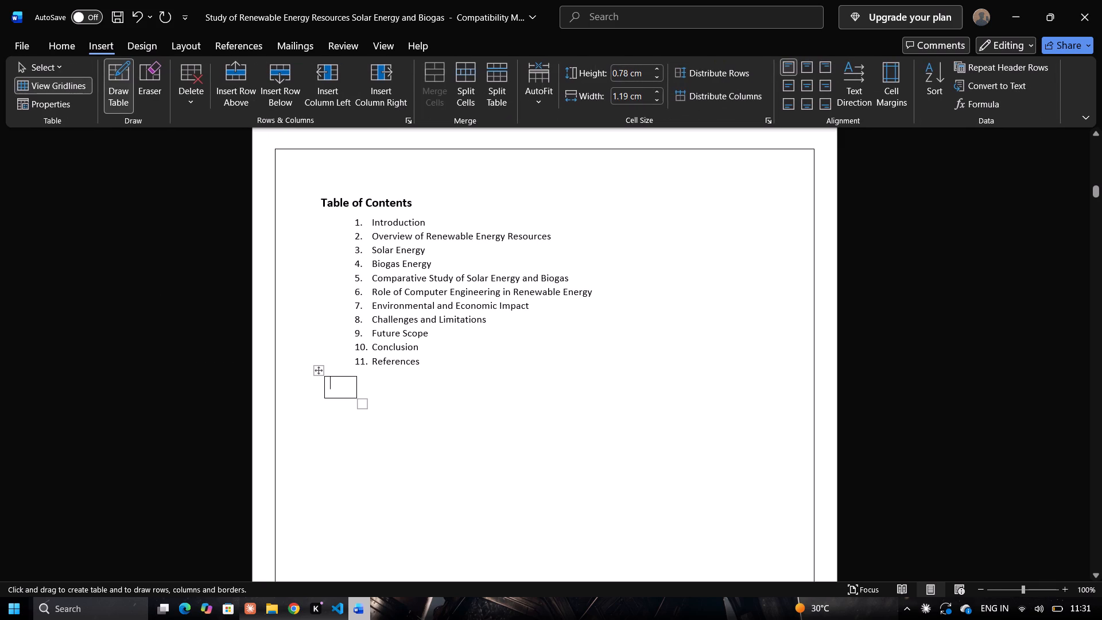
pyautogui.moveTo(358, 397); pyautogui.dragTo(617, 387)
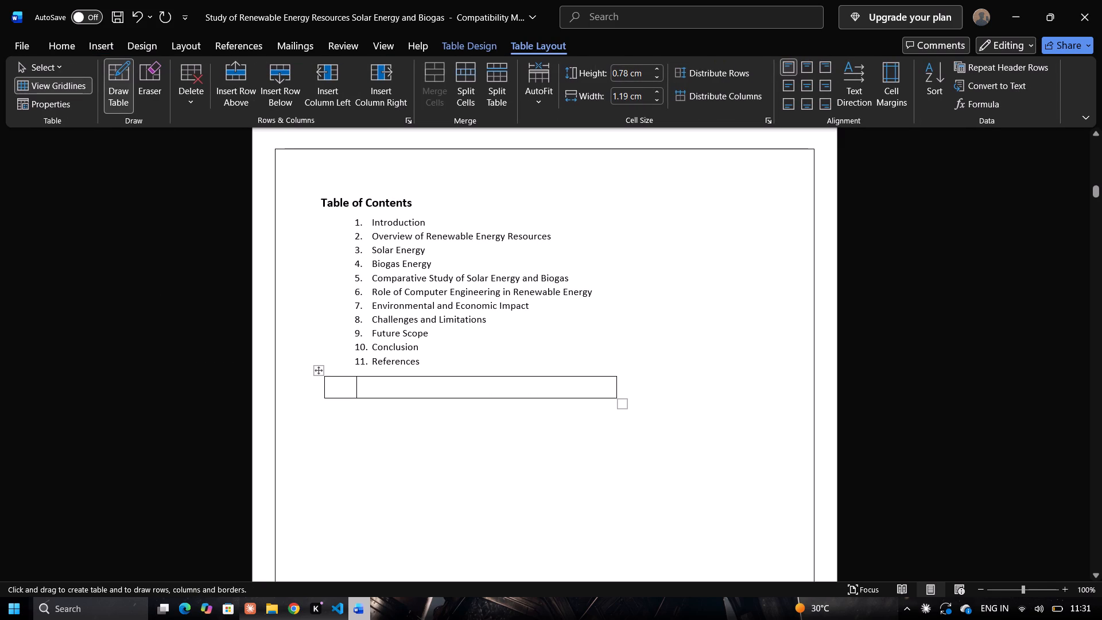
pyautogui.moveTo(615, 399); pyautogui.dragTo(608, 403)
pyautogui.moveTo(615, 401); pyautogui.dragTo(616, 450)
# Draw a table about 12.3 cm by 6.3 cm below the small one, with a 1.5 cm top row and a 3.54 cm first column.
pyautogui.moveTo(321, 404); pyautogui.dragTo(653, 575)
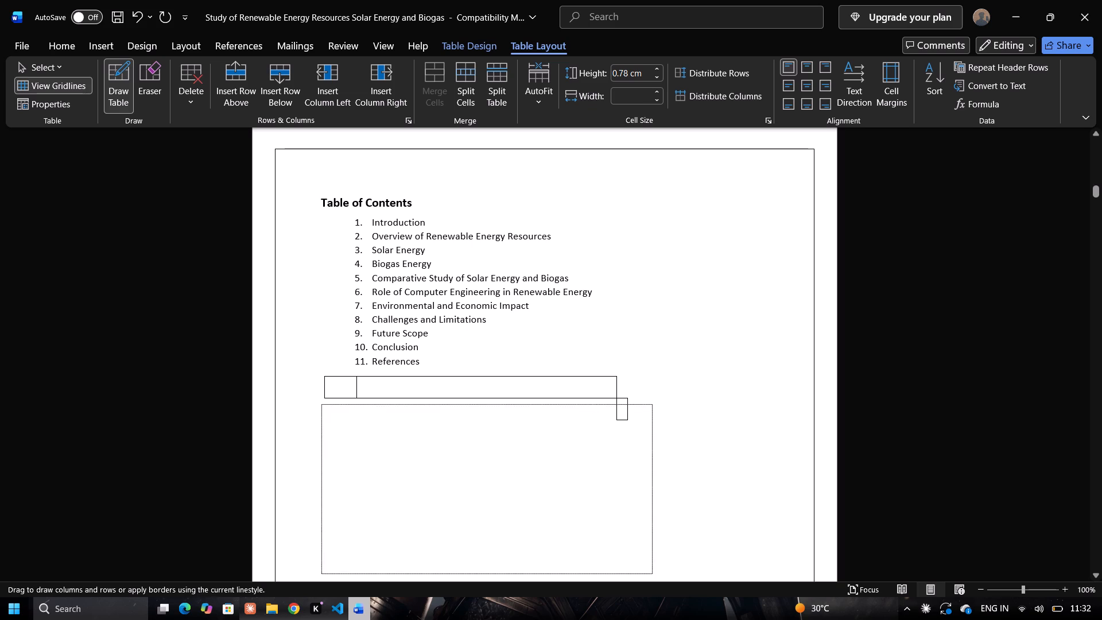
pyautogui.moveTo(653, 575); pyautogui.dragTo(655, 576)
pyautogui.scroll(-5, 683, 495)
pyautogui.moveTo(315, 312); pyautogui.dragTo(560, 309)
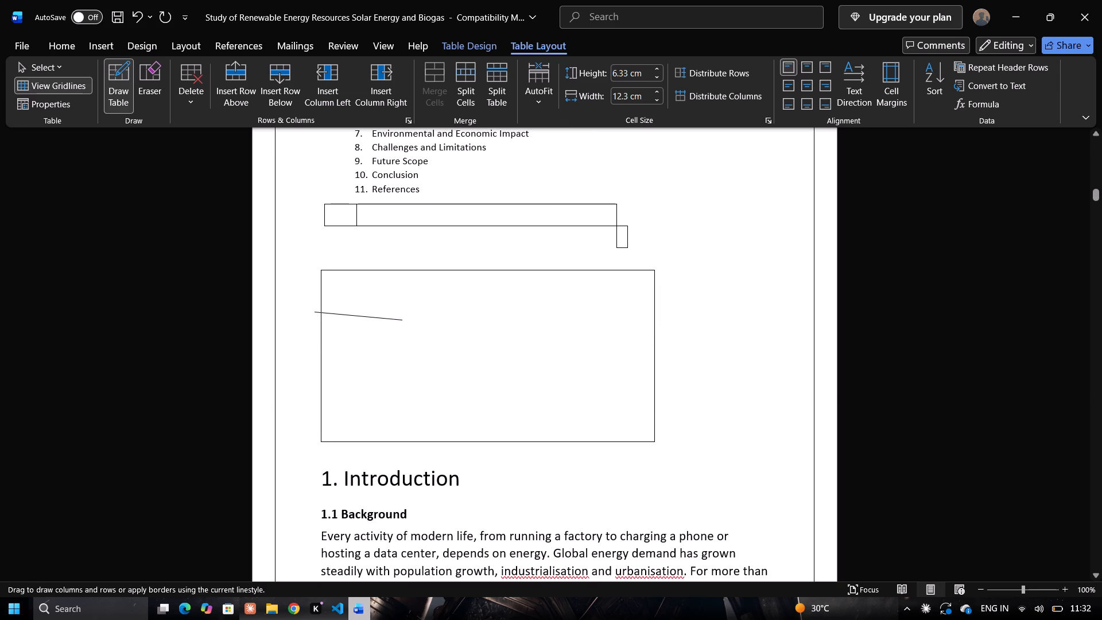
pyautogui.moveTo(560, 309); pyautogui.dragTo(618, 313)
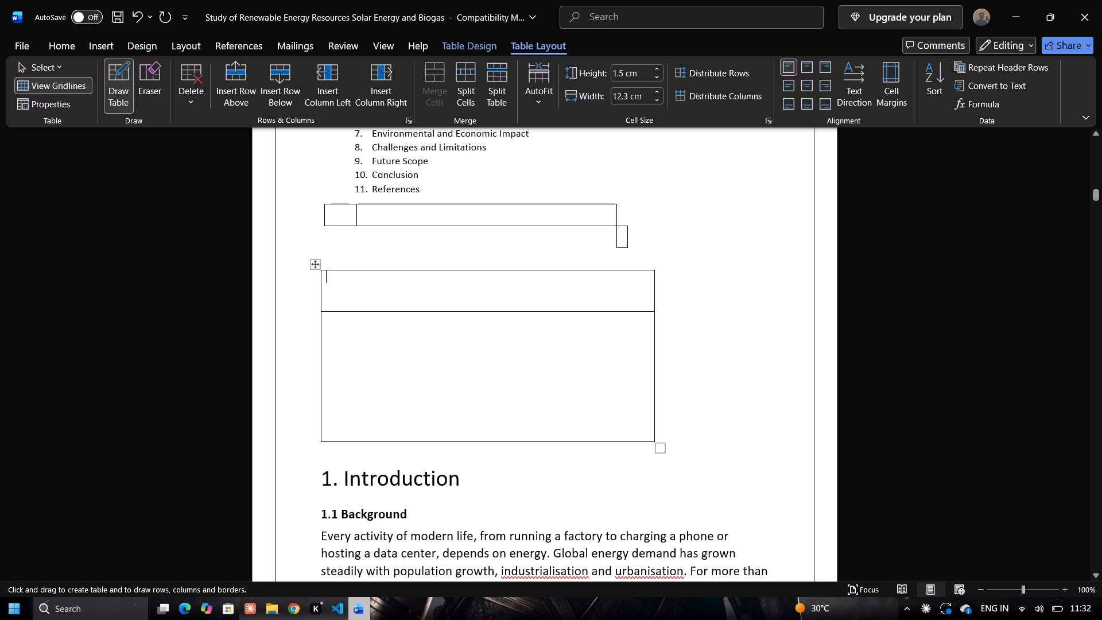
pyautogui.moveTo(417, 270); pyautogui.dragTo(408, 366)
# Draw six horizontal lines across both columns below the top row, dividing the rest of the large table into seven rows.
pyautogui.moveTo(324, 332); pyautogui.dragTo(400, 335)
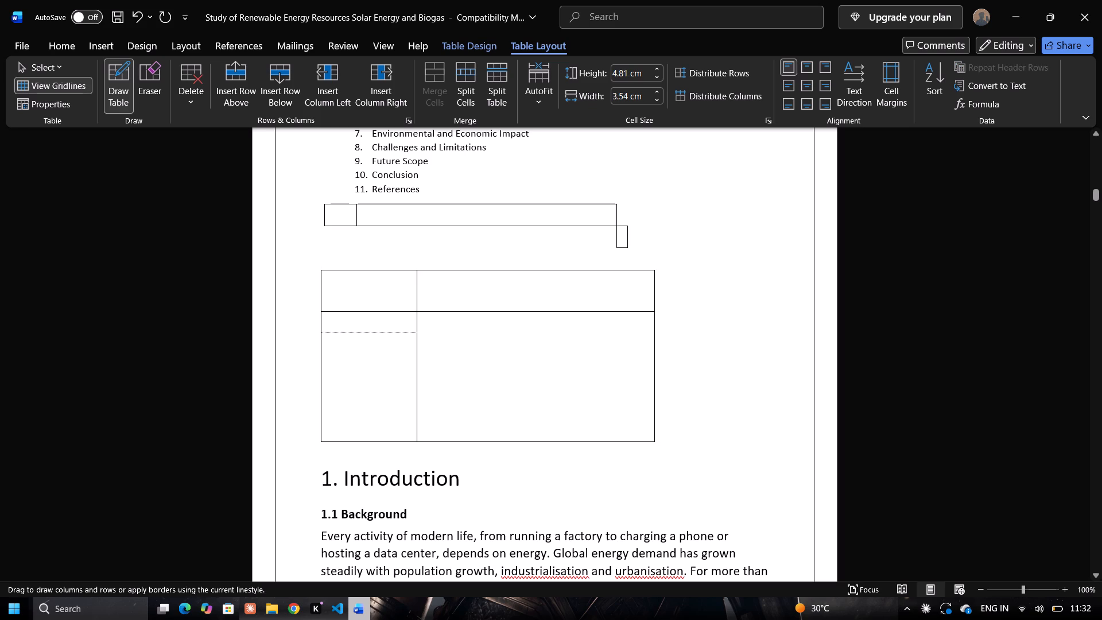
pyautogui.moveTo(400, 335); pyautogui.dragTo(655, 331)
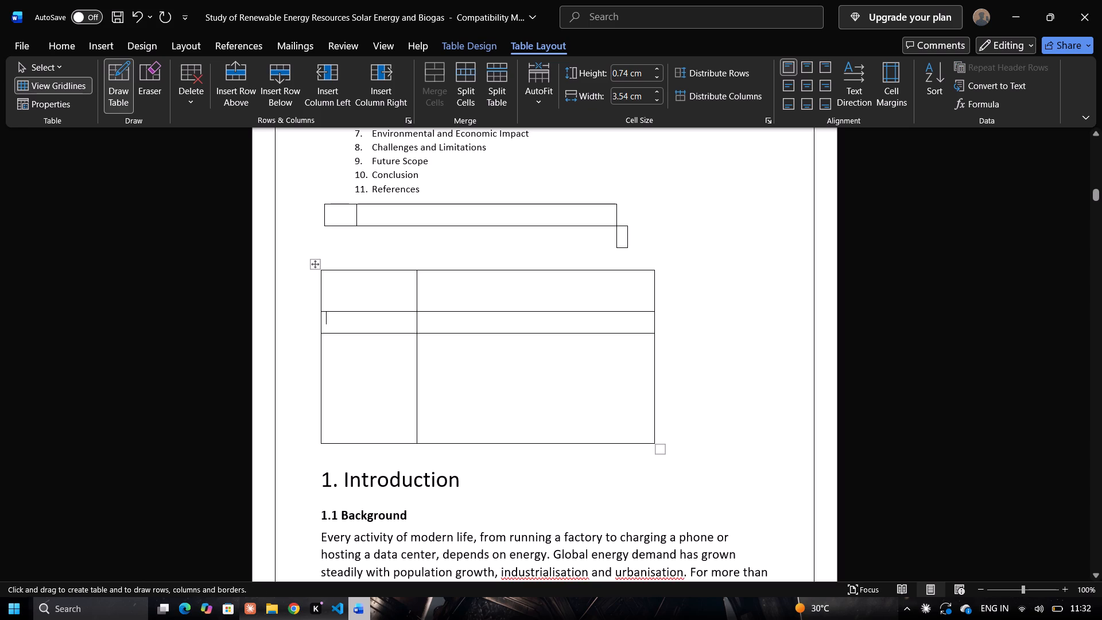
pyautogui.moveTo(323, 354); pyautogui.dragTo(638, 354)
pyautogui.click(638, 354)
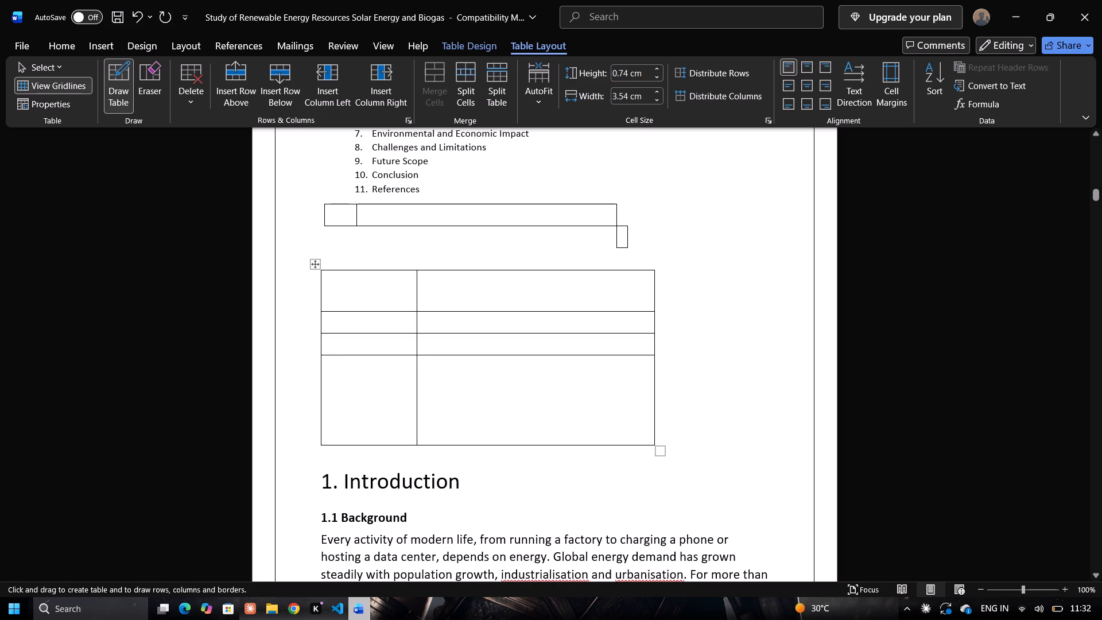
pyautogui.moveTo(326, 372); pyautogui.dragTo(539, 387)
pyautogui.moveTo(320, 373); pyautogui.dragTo(568, 359)
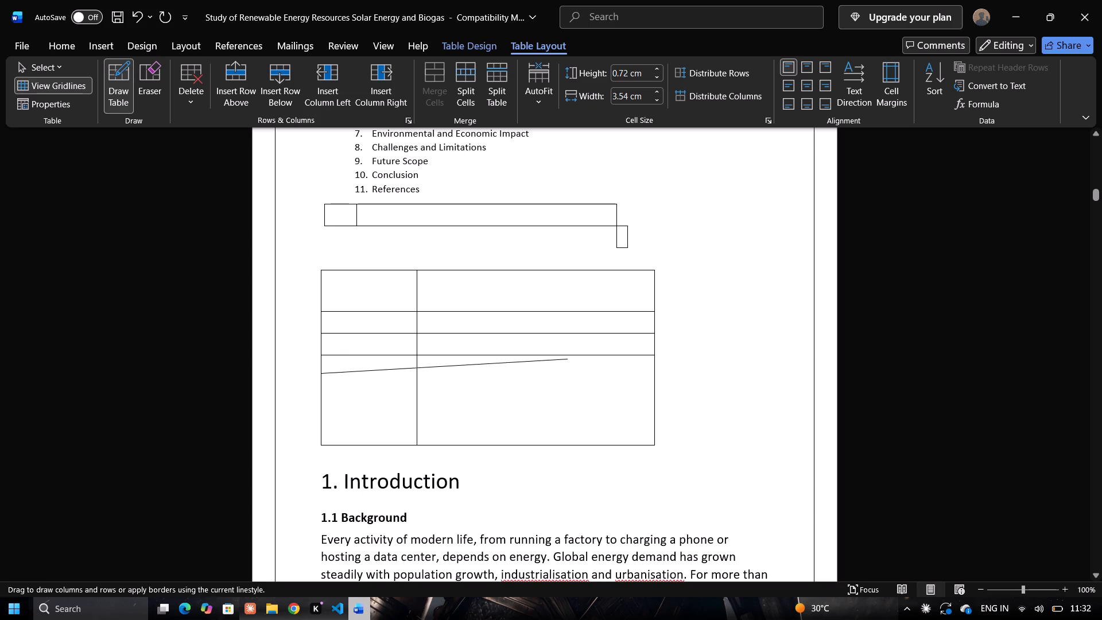
pyautogui.moveTo(568, 359); pyautogui.dragTo(637, 376)
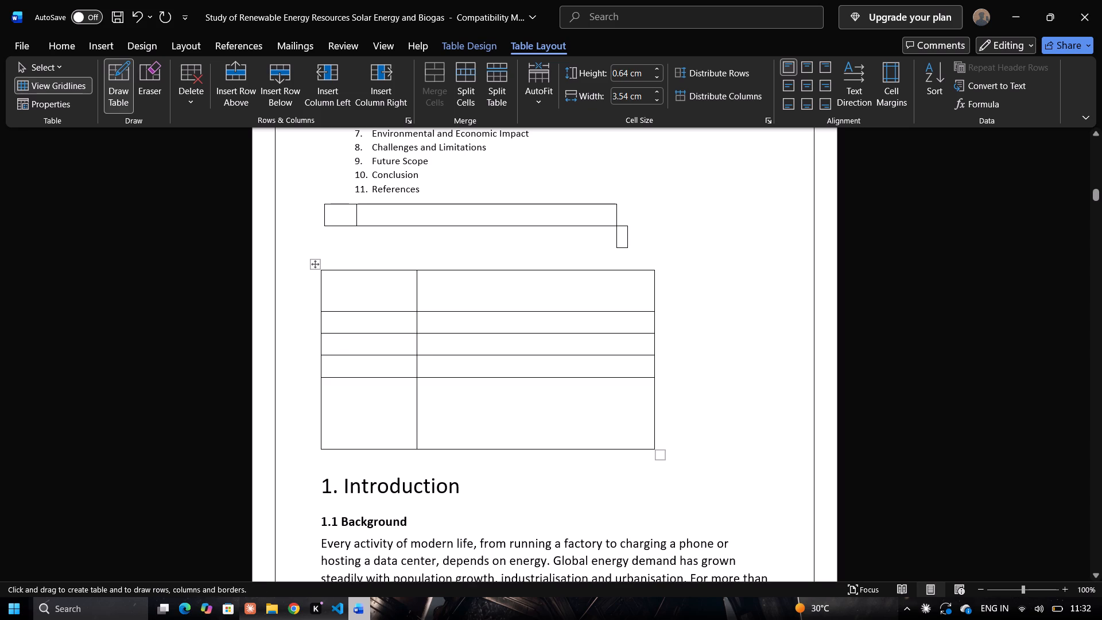
pyautogui.moveTo(321, 394); pyautogui.dragTo(654, 404)
pyautogui.moveTo(322, 418); pyautogui.dragTo(575, 418)
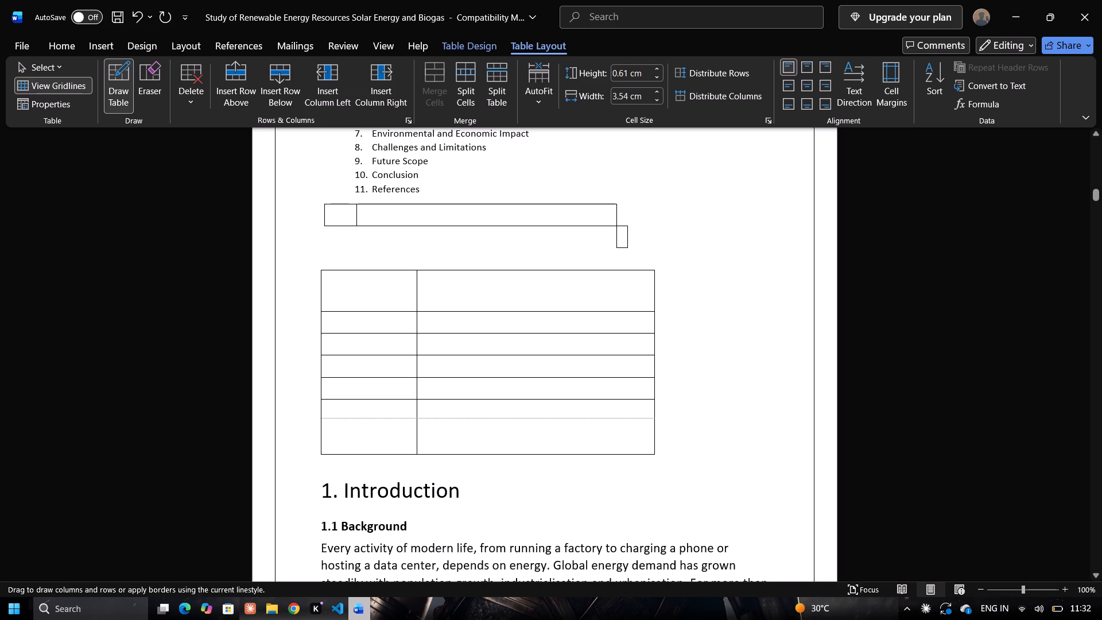
pyautogui.moveTo(575, 418); pyautogui.dragTo(605, 420)
pyautogui.moveTo(321, 443); pyautogui.dragTo(503, 437)
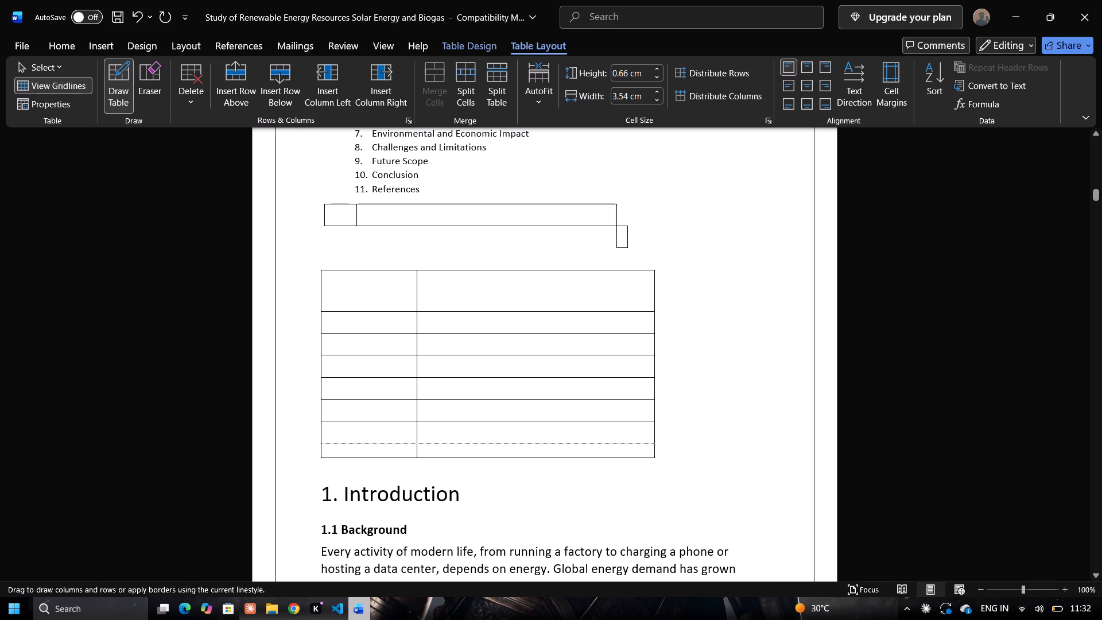
pyautogui.moveTo(503, 437); pyautogui.dragTo(577, 436)
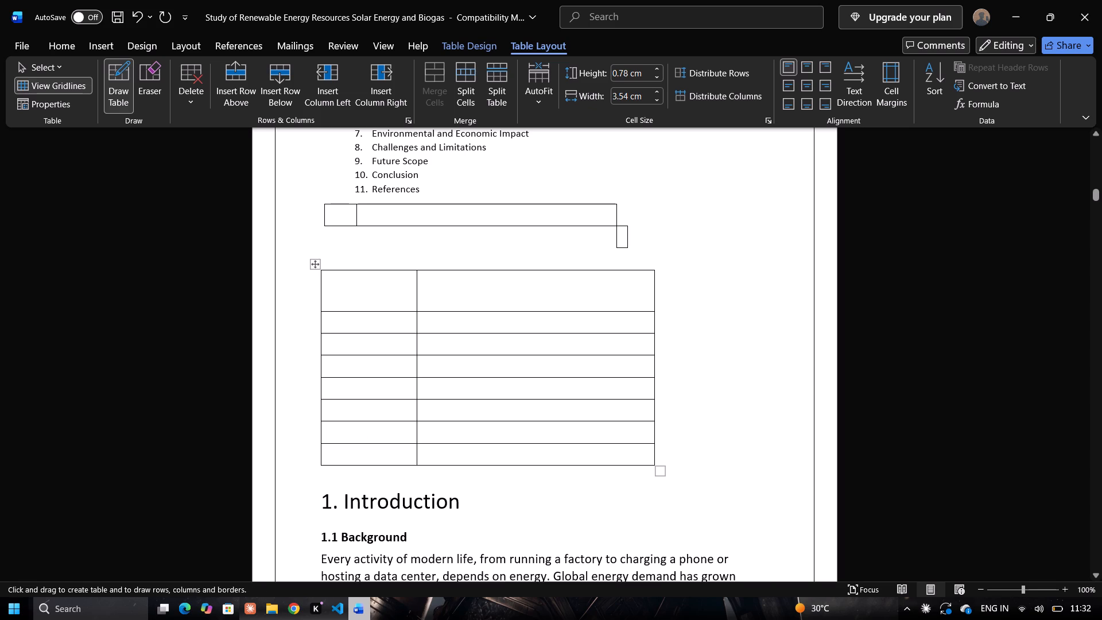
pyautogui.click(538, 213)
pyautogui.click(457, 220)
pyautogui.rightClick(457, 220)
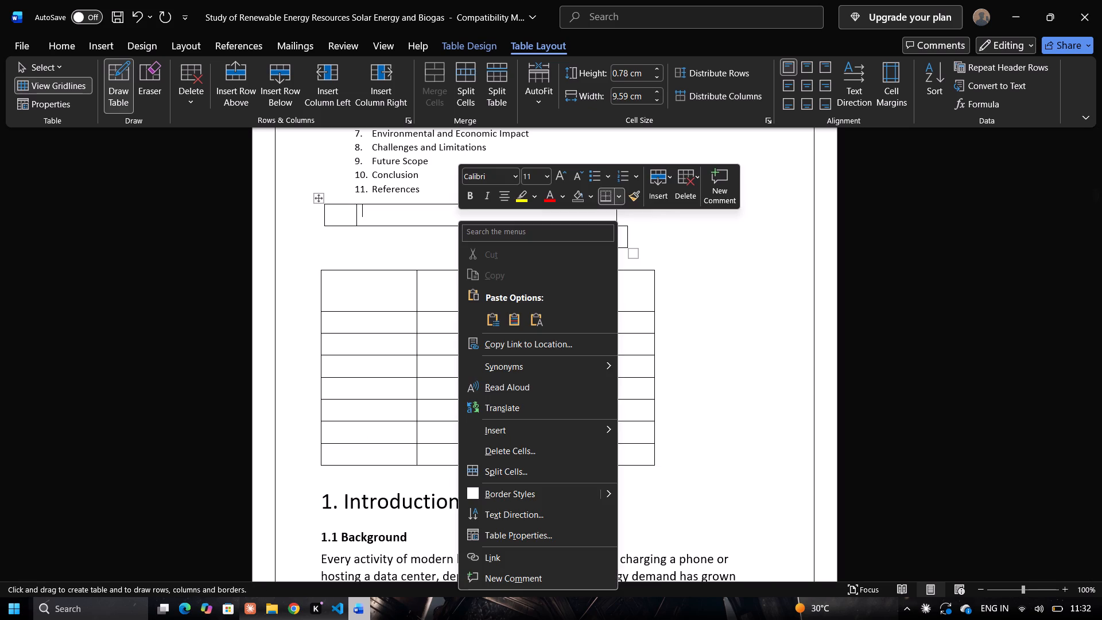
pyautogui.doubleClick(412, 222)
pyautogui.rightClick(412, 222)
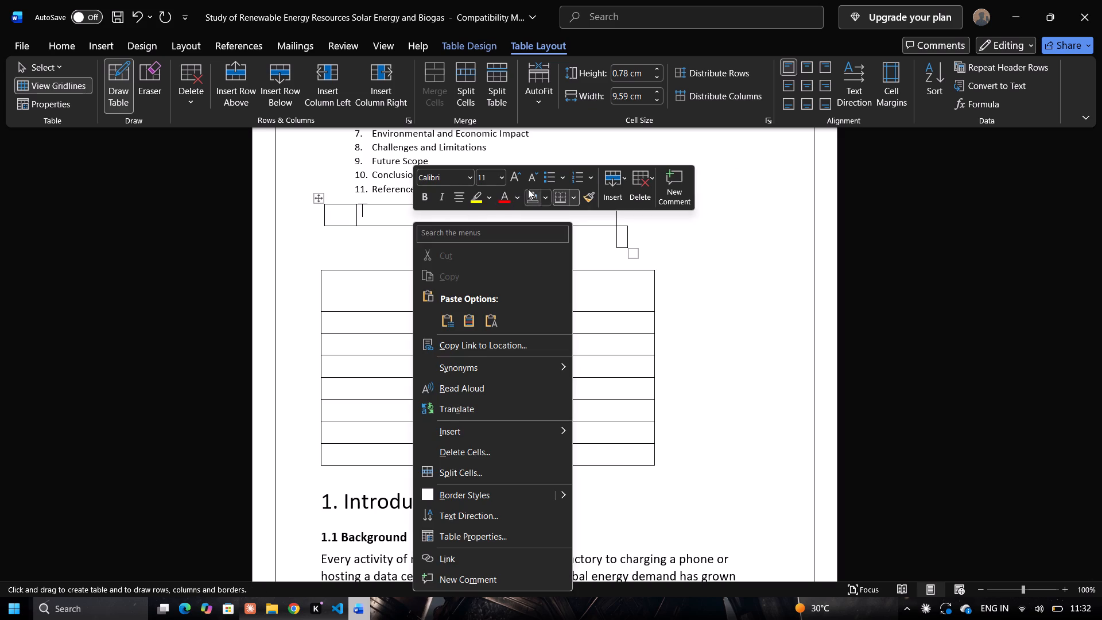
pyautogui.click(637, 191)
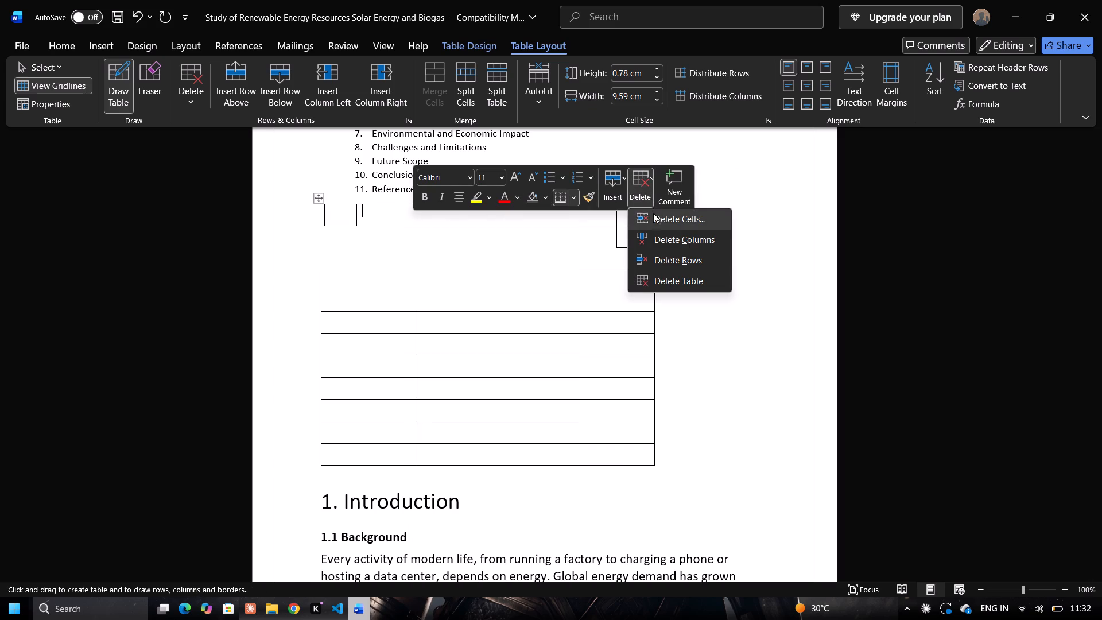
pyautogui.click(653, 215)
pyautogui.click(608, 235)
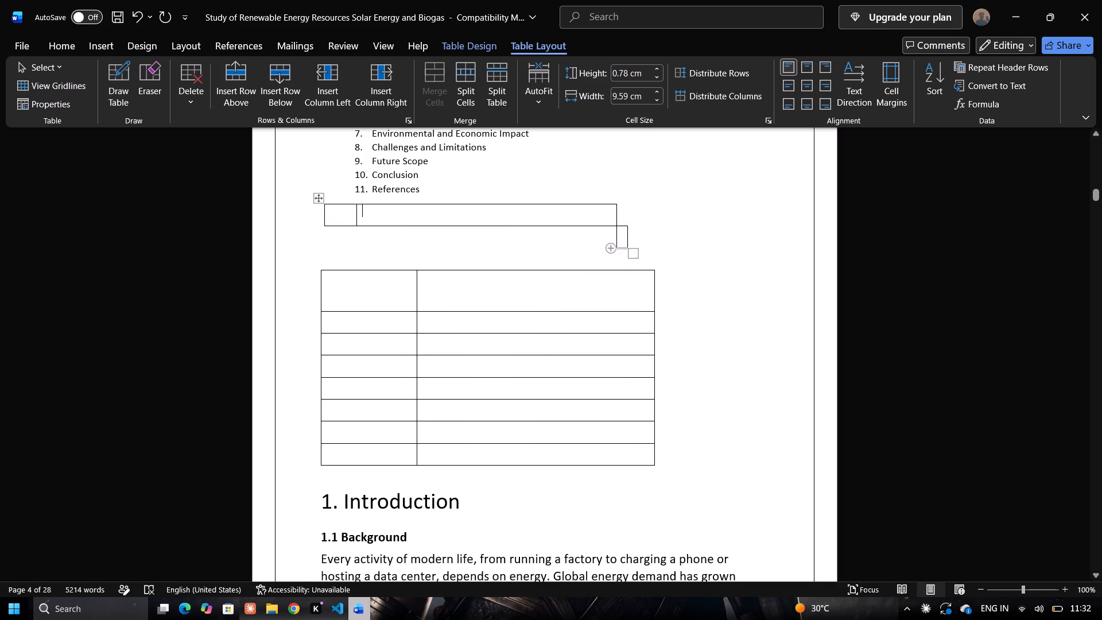
# Delete the first narrow cell of the small table above the large one, shifting cells left.
pyautogui.click(341, 214)
pyautogui.click(341, 214)
pyautogui.moveTo(341, 214); pyautogui.dragTo(419, 212)
pyautogui.click(571, 238)
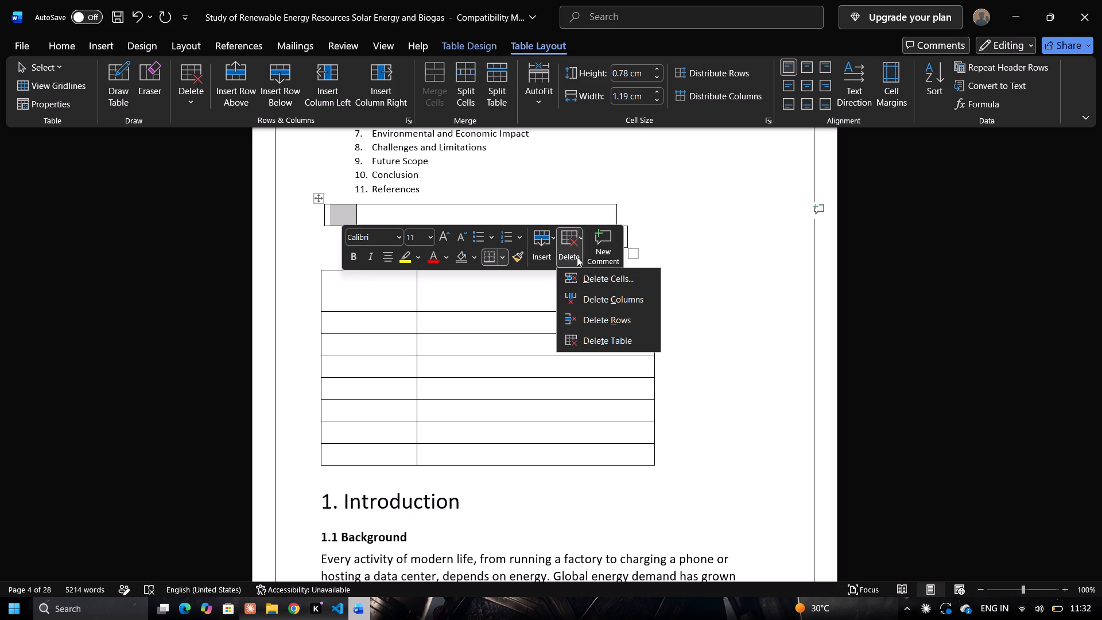
pyautogui.click(585, 275)
pyautogui.click(534, 330)
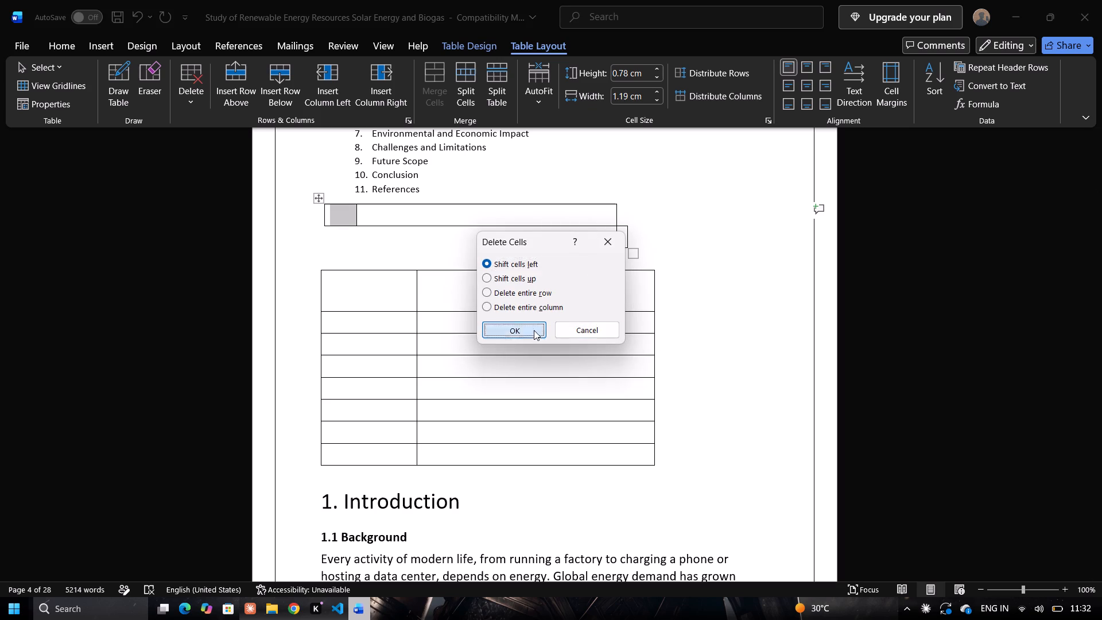
# Delete the rest of the small table between the contents list and the large table.
pyautogui.doubleClick(400, 212)
pyautogui.doubleClick(400, 212)
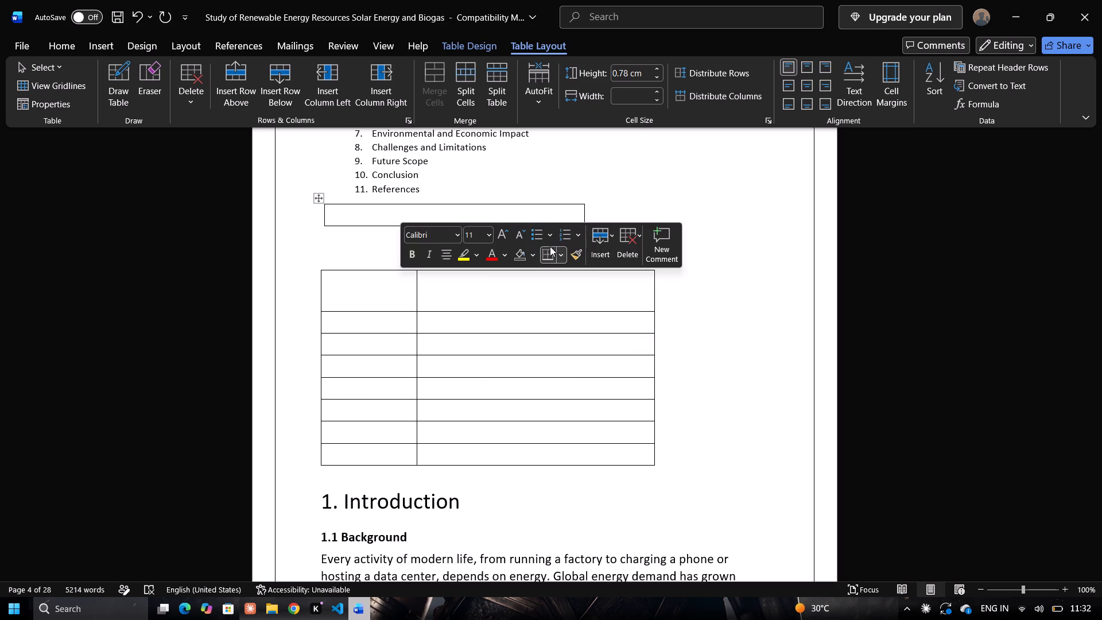
pyautogui.click(627, 234)
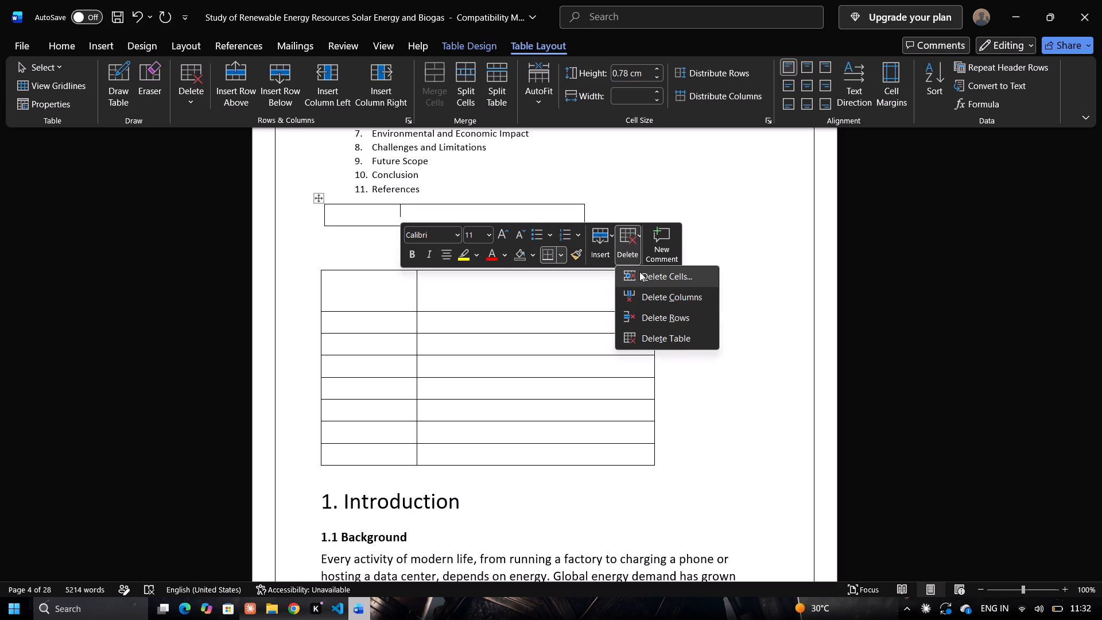
pyautogui.click(479, 206)
pyautogui.rightClick(479, 206)
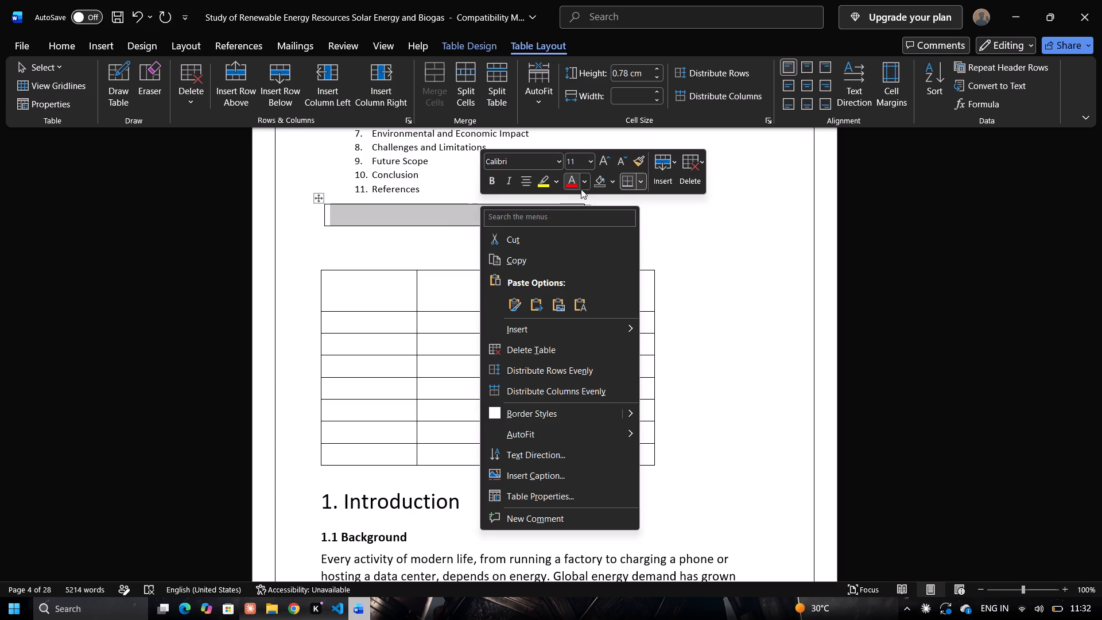
pyautogui.click(690, 161)
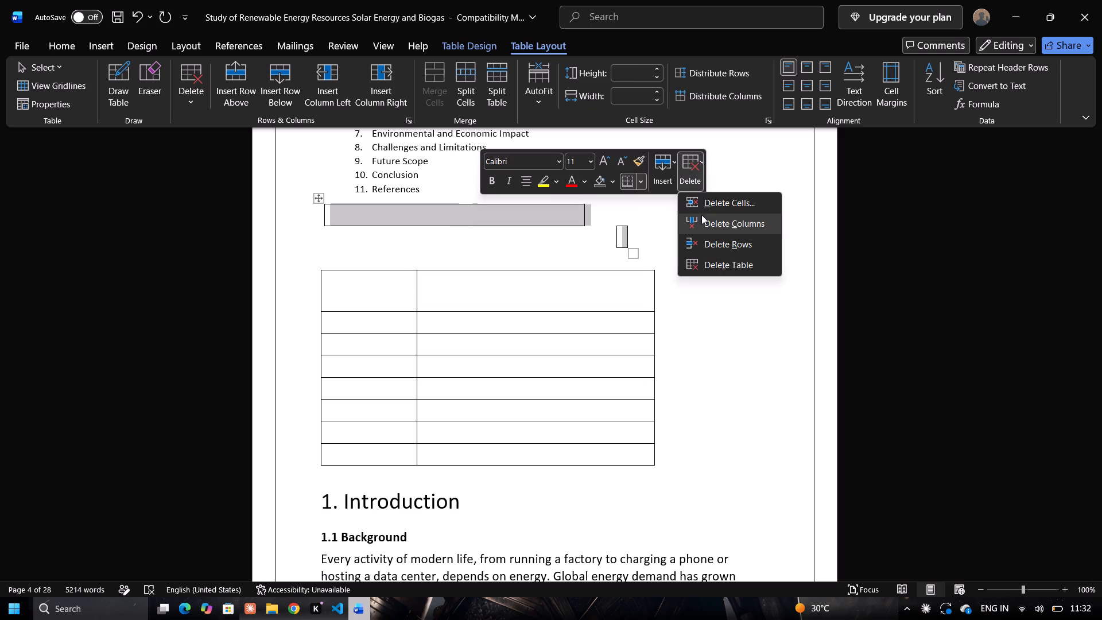
pyautogui.click(703, 218)
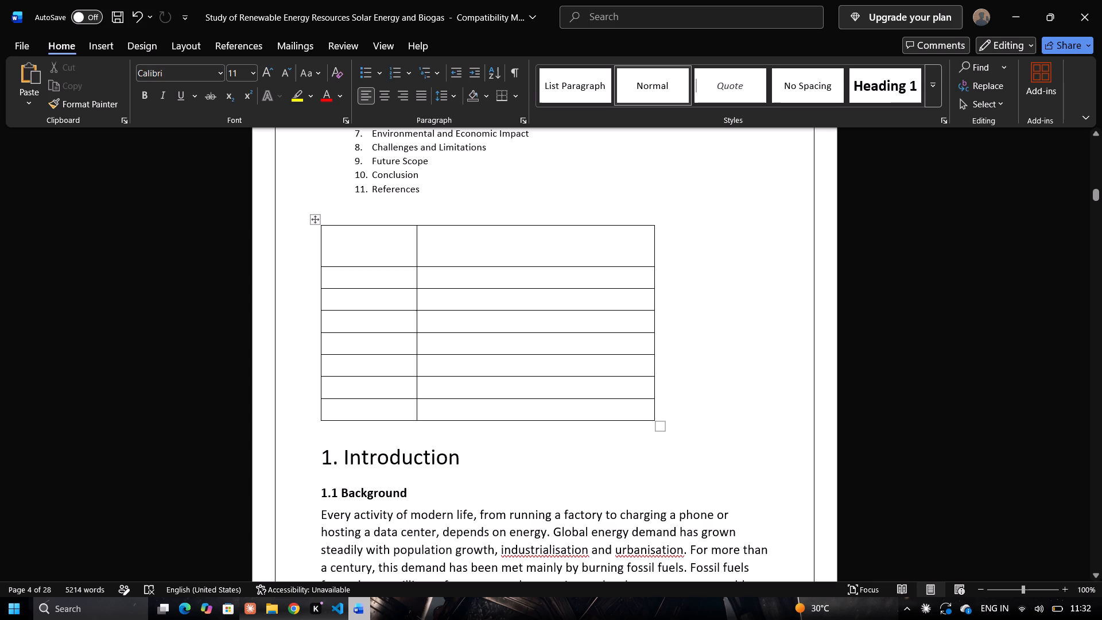
# Narrow the large table's first column to a little over half its width.
pyautogui.moveTo(416, 254); pyautogui.dragTo(383, 252)
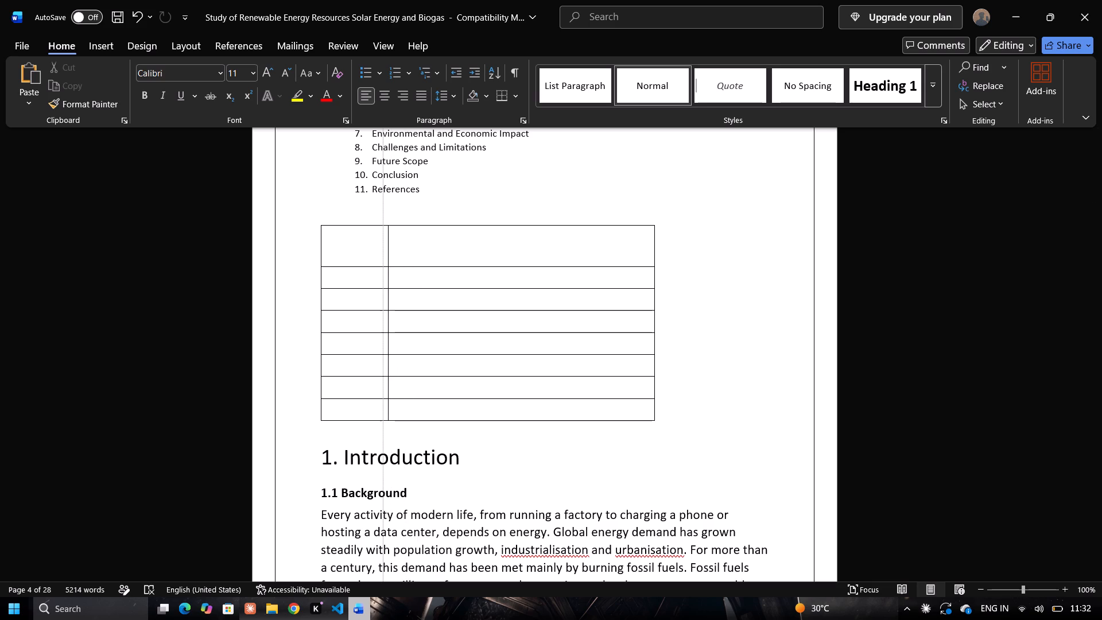
pyautogui.moveTo(383, 252); pyautogui.dragTo(376, 255)
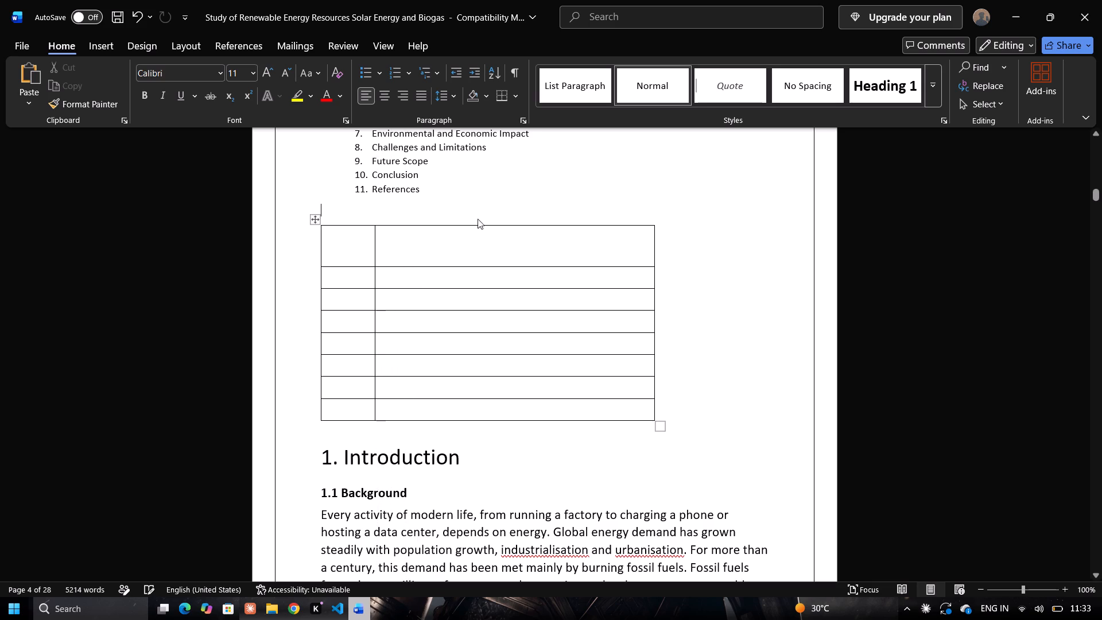
# Paste the copied contents entries below References as items 12 to 22 of the contents list.
pyautogui.scroll(4, 478, 219)
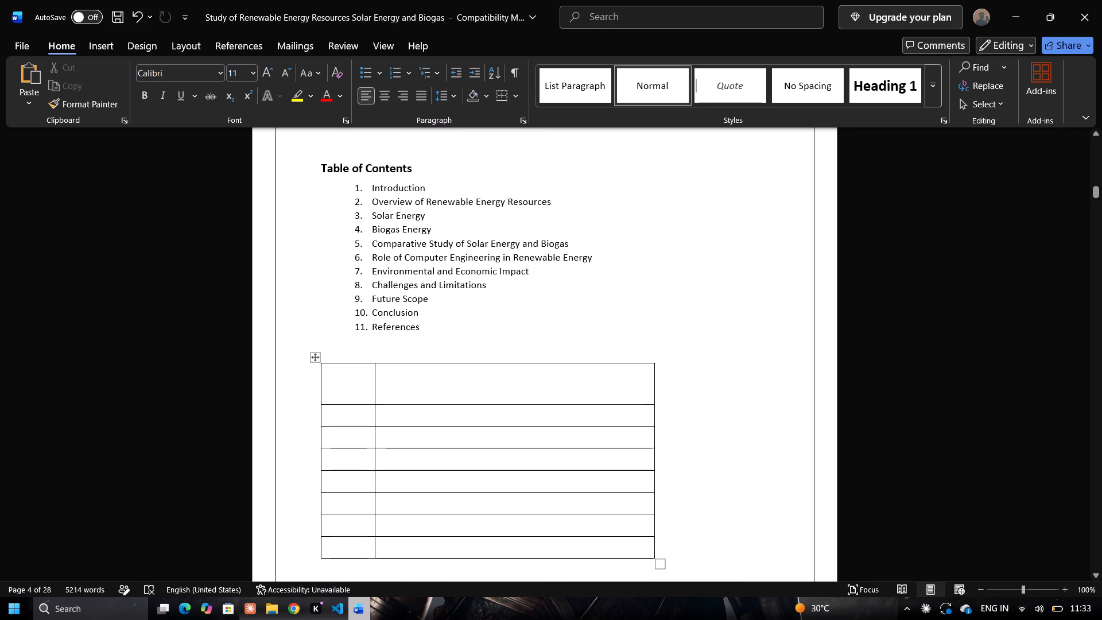
pyautogui.moveTo(320, 167); pyautogui.dragTo(395, 167)
pyautogui.hotkey('ctrl', 'v')
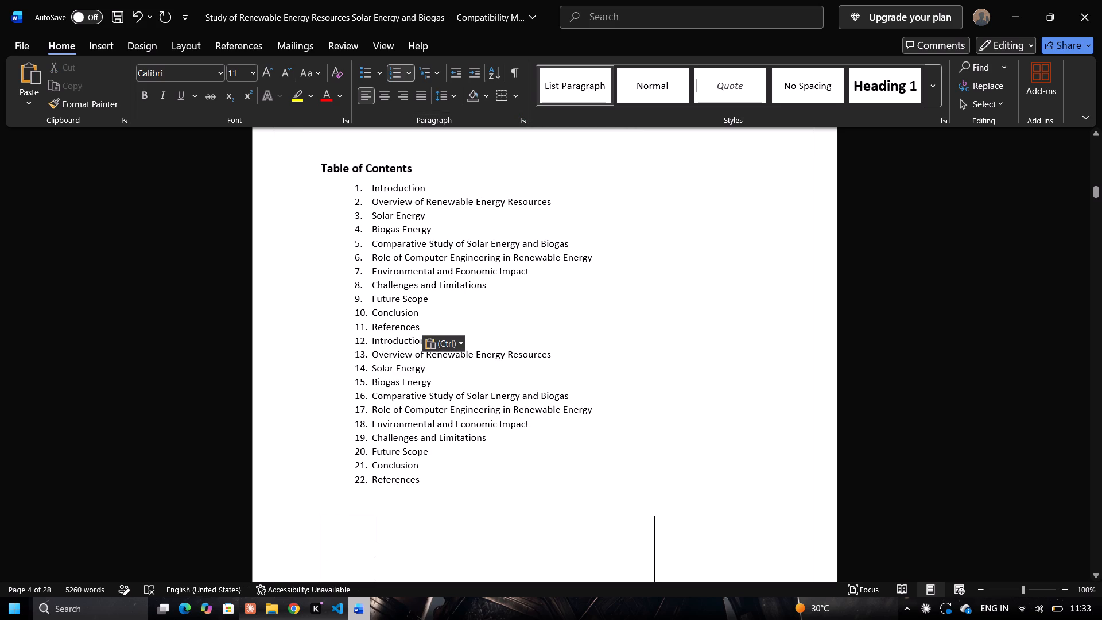
pyautogui.click(554, 316)
# Copy the Table of Contents heading into the top cell of the table's second column.
pyautogui.moveTo(321, 168); pyautogui.dragTo(453, 158)
pyautogui.hotkey('ctrl', 'c')
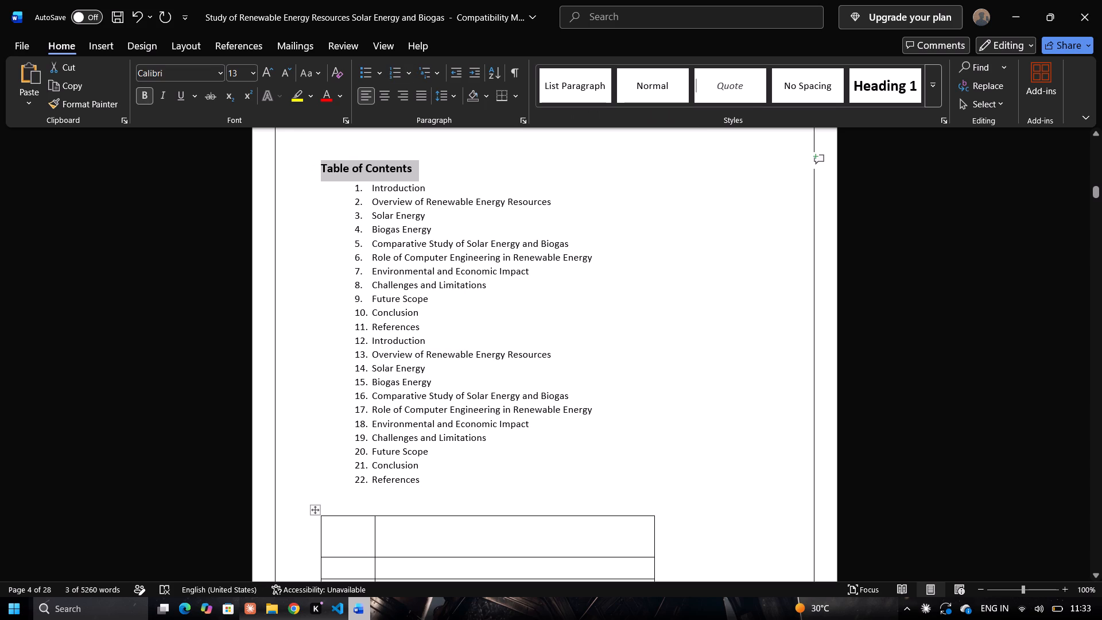
pyautogui.click(432, 531)
pyautogui.hotkey('ctrl', 'v')
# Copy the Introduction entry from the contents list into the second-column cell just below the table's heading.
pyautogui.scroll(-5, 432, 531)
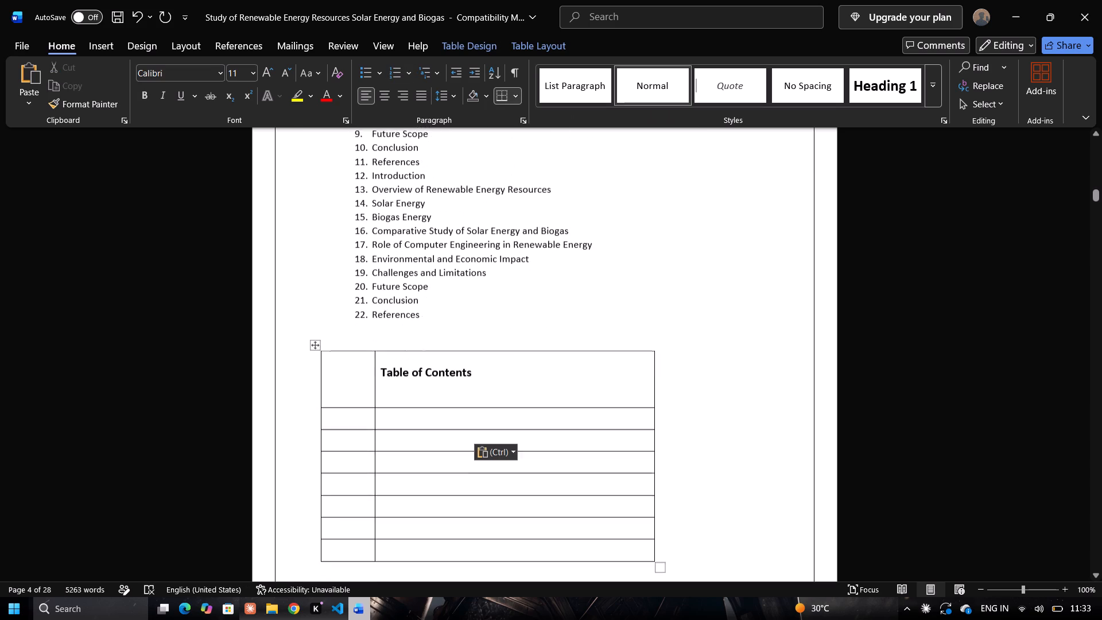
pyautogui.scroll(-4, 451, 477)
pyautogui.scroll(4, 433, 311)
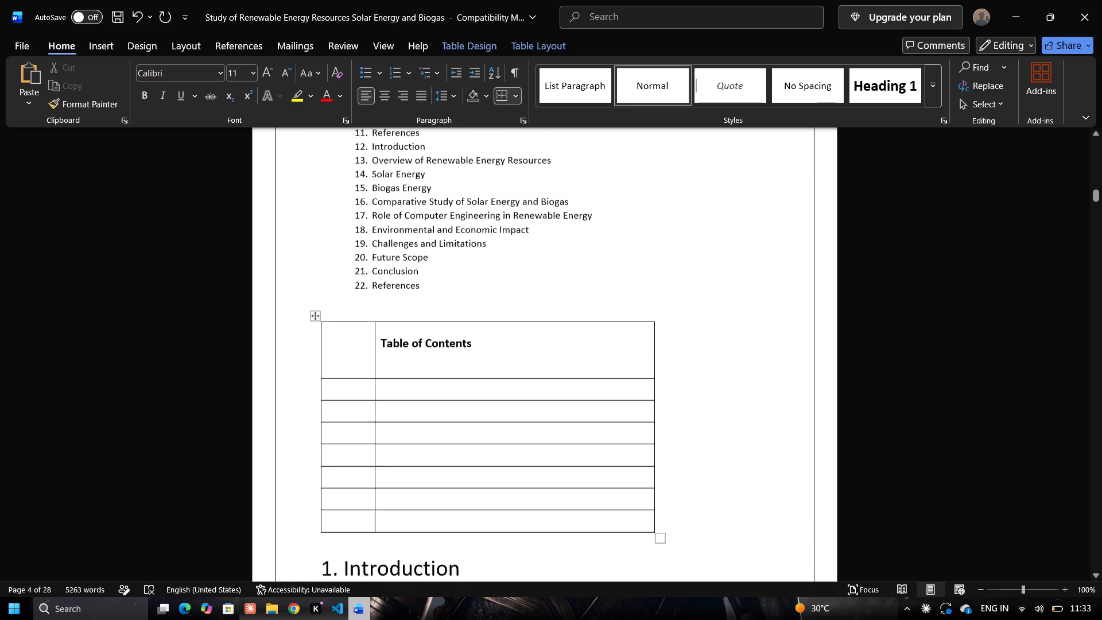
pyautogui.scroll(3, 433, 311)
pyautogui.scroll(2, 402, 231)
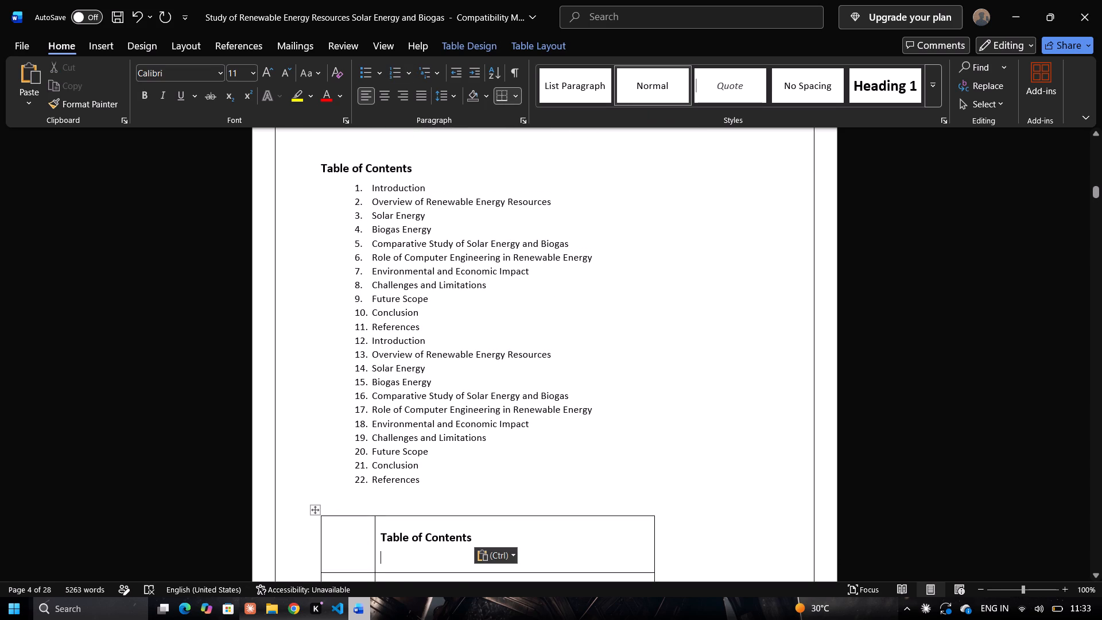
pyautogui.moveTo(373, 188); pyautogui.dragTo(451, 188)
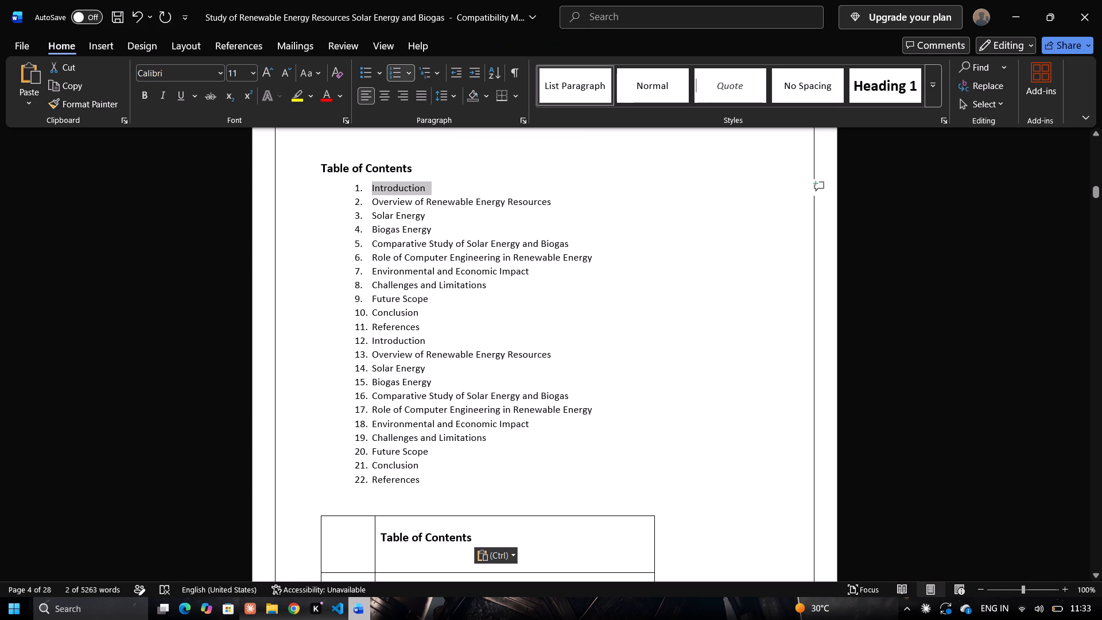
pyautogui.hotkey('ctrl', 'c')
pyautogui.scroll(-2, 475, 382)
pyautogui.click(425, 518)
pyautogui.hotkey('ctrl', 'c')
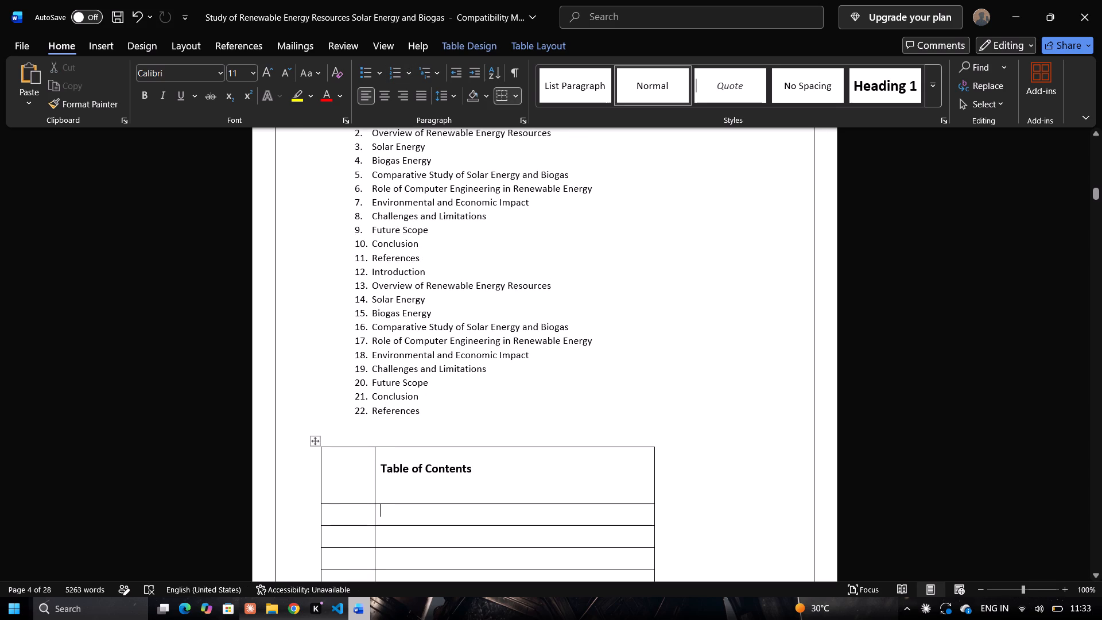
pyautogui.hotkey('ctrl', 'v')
# Check the table's rows against the entries of the contents list above it.
pyautogui.scroll(3, 419, 523)
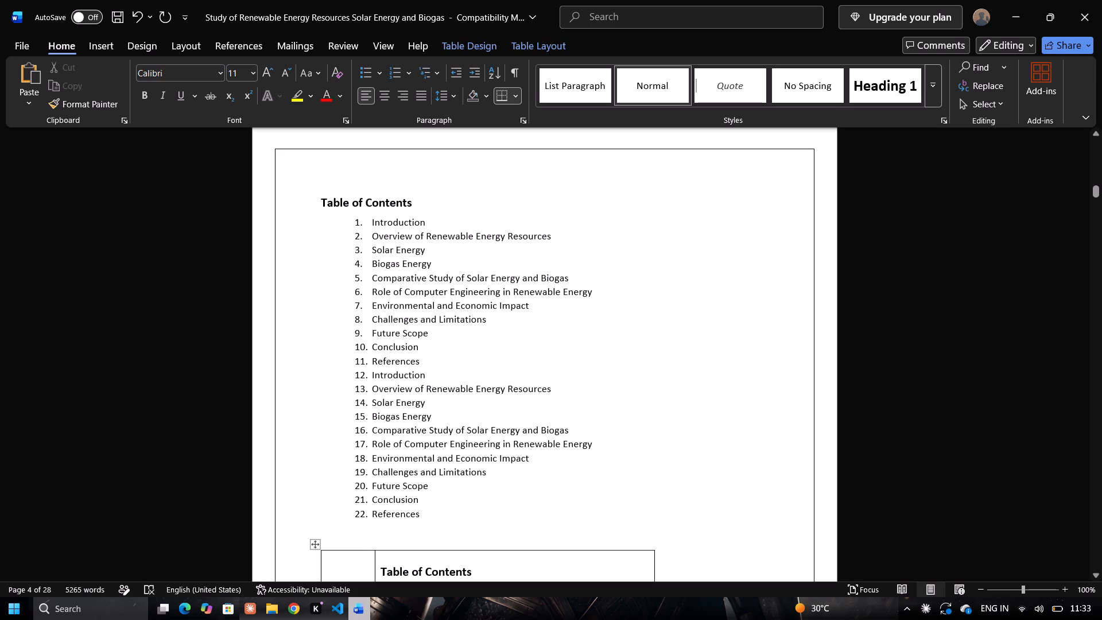
pyautogui.scroll(-7, 431, 257)
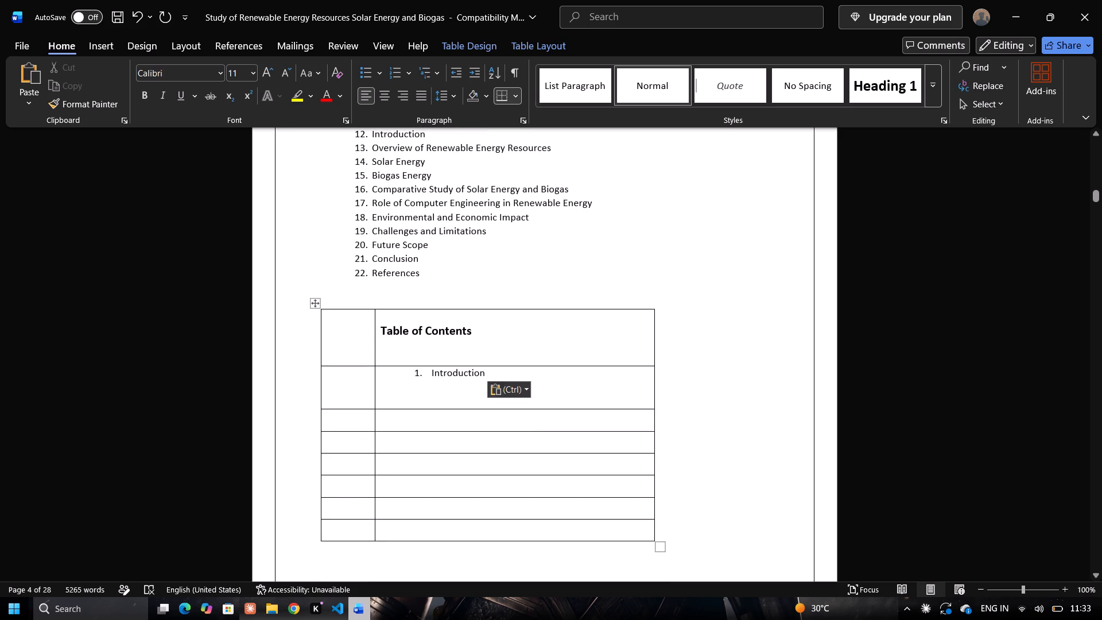
pyautogui.scroll(-3, 431, 267)
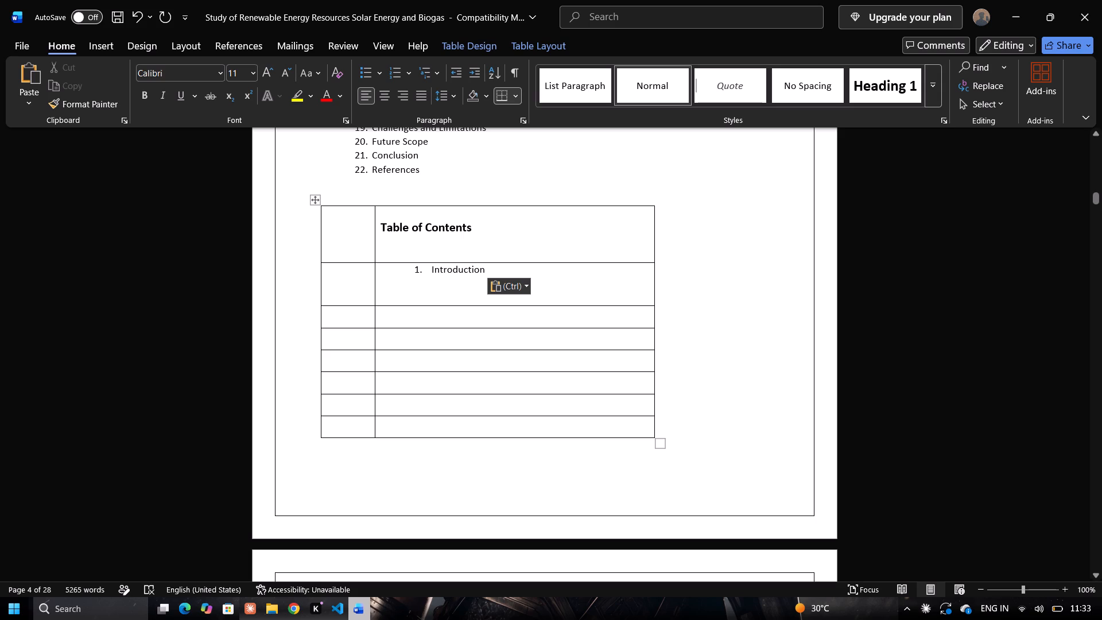
pyautogui.scroll(-1, 490, 295)
pyautogui.scroll(1, 490, 295)
pyautogui.scroll(-3, 490, 295)
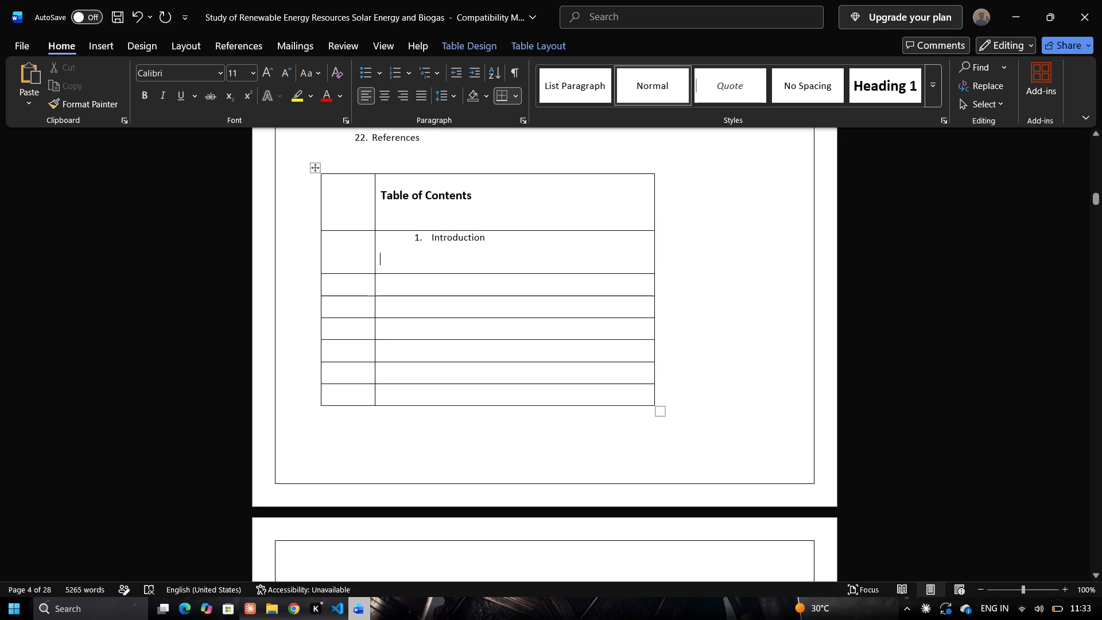
pyautogui.scroll(-4, 490, 295)
# Copy list items 1 to 11, Introduction to References, and paste them over the second-column cells of the seven rows below the heading.
pyautogui.scroll(12, 490, 295)
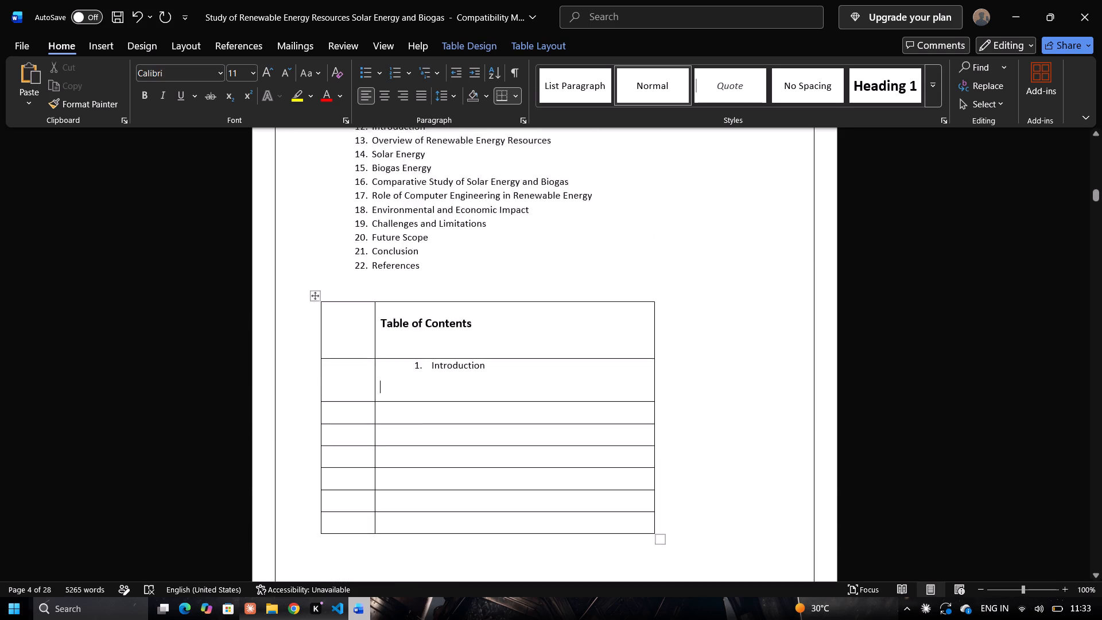
pyautogui.scroll(1, 495, 276)
pyautogui.scroll(10, 452, 223)
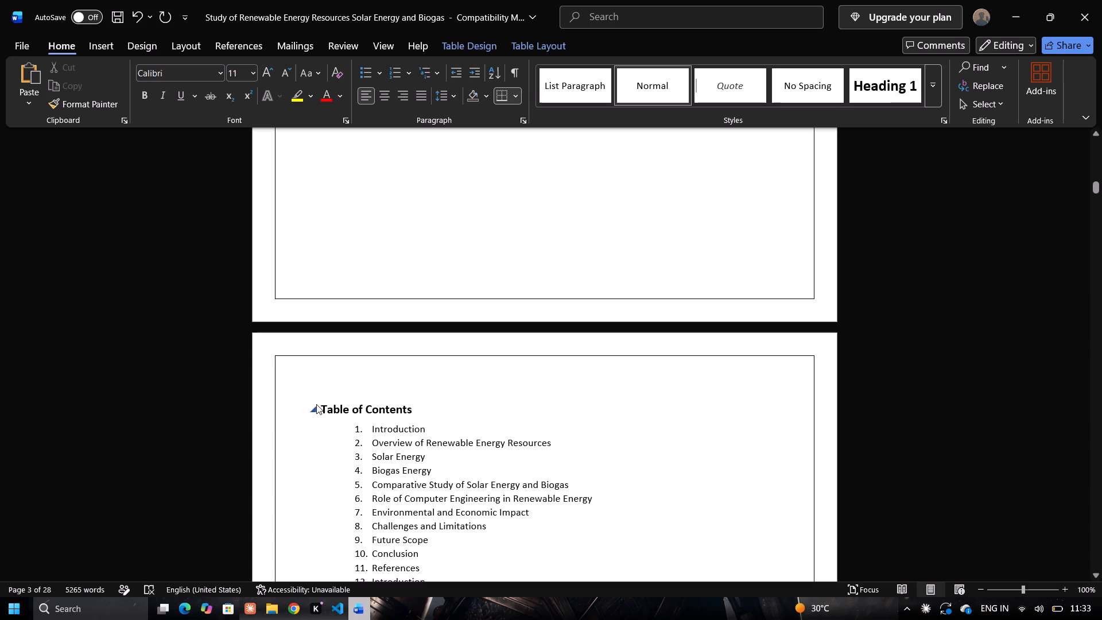
pyautogui.scroll(-2, 377, 398)
pyautogui.moveTo(370, 362); pyautogui.dragTo(391, 366)
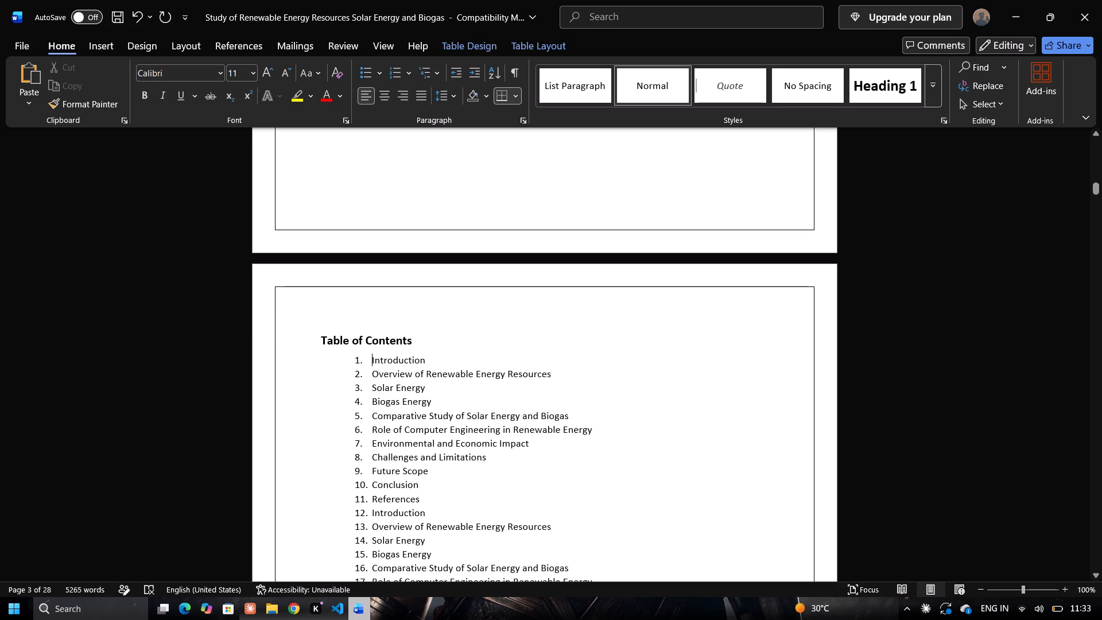
pyautogui.moveTo(391, 366); pyautogui.dragTo(459, 501)
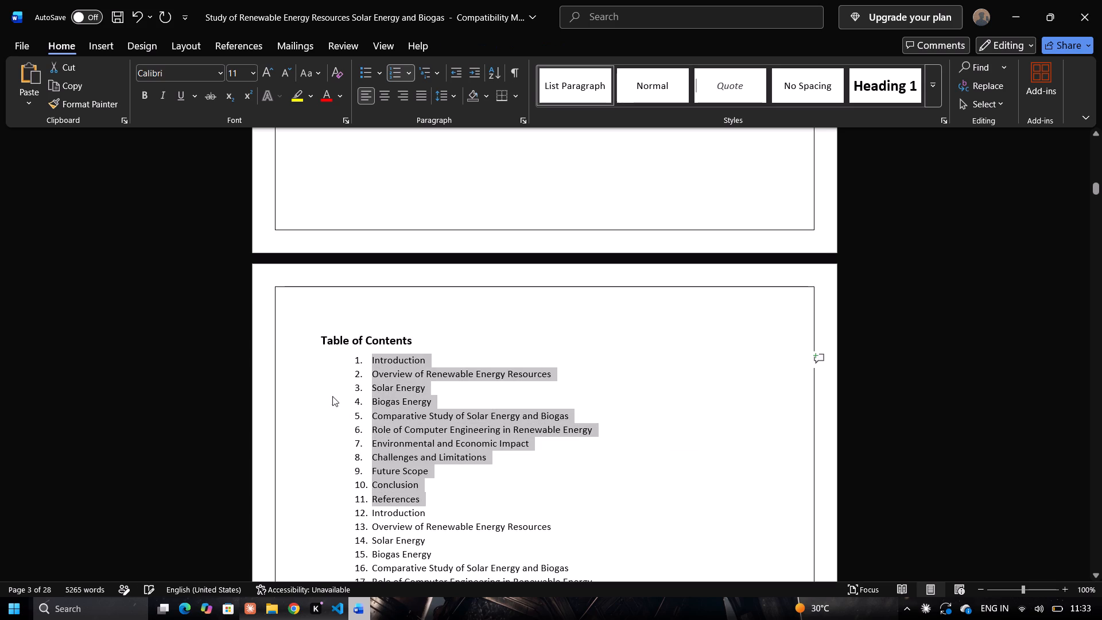
pyautogui.click(333, 361)
pyautogui.moveTo(338, 356); pyautogui.dragTo(438, 505)
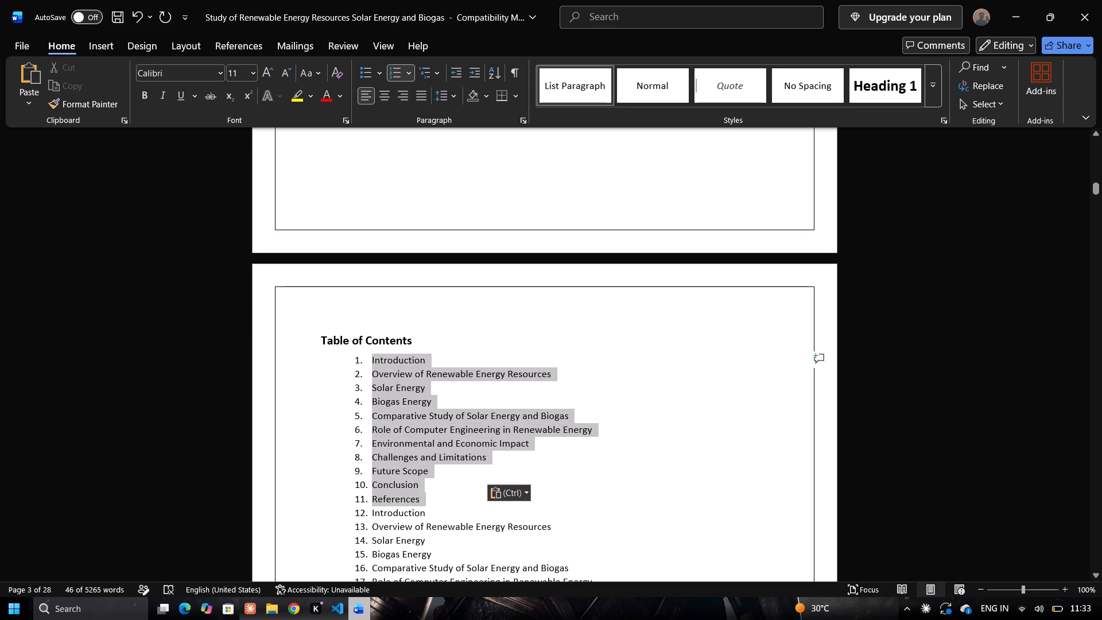
pyautogui.moveTo(438, 505); pyautogui.dragTo(449, 551)
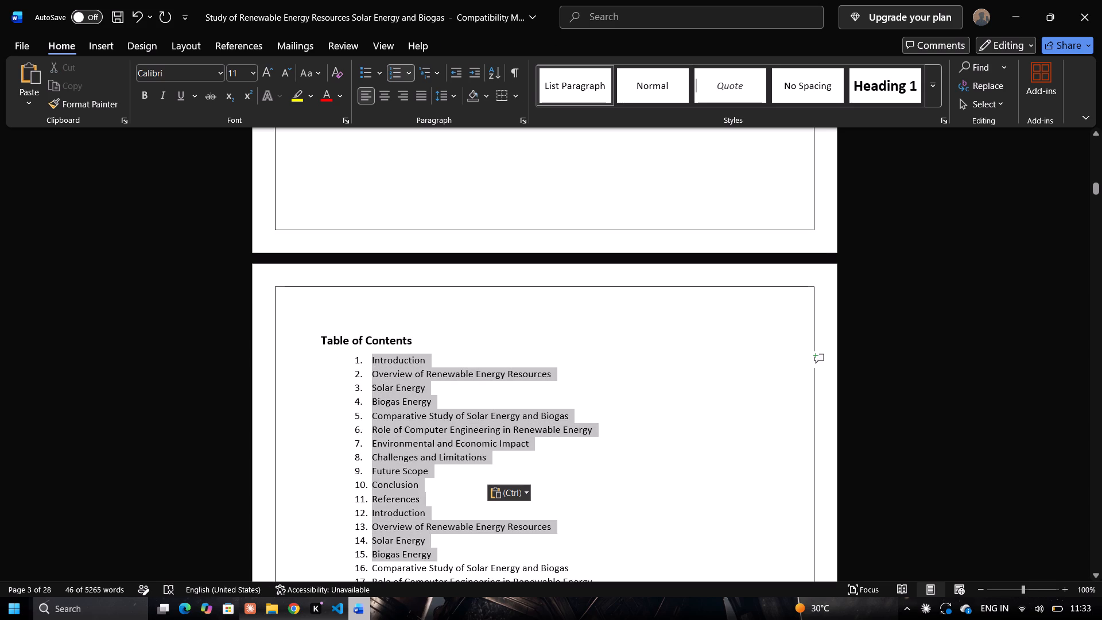
pyautogui.moveTo(449, 551); pyautogui.dragTo(451, 503)
pyautogui.hotkey('ctrl', 'c')
pyautogui.scroll(-6, 451, 503)
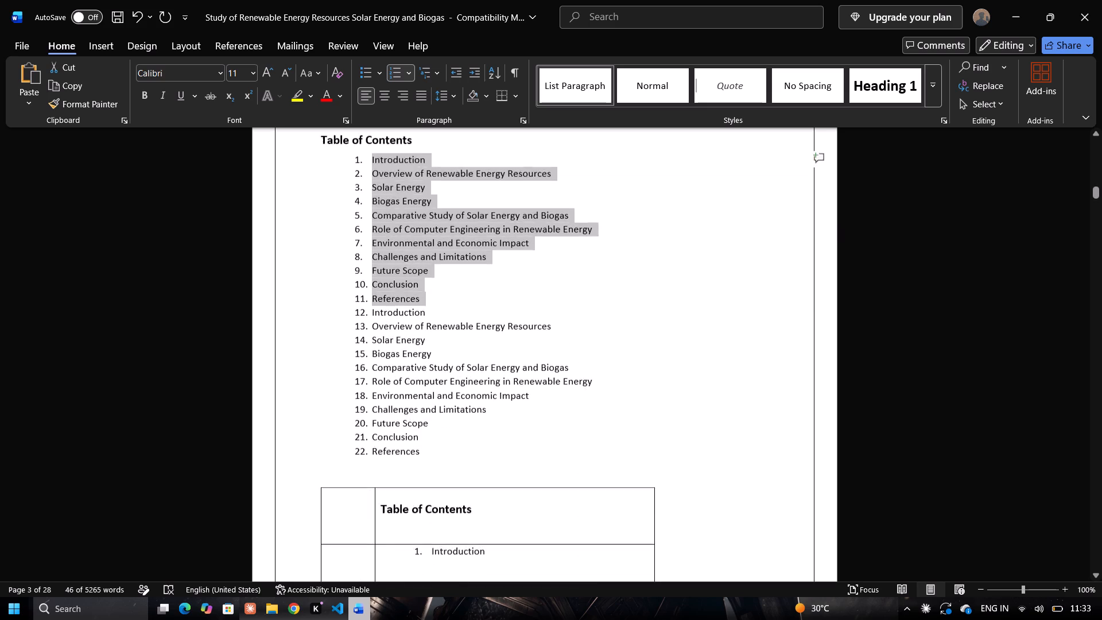
pyautogui.scroll(-3, 451, 503)
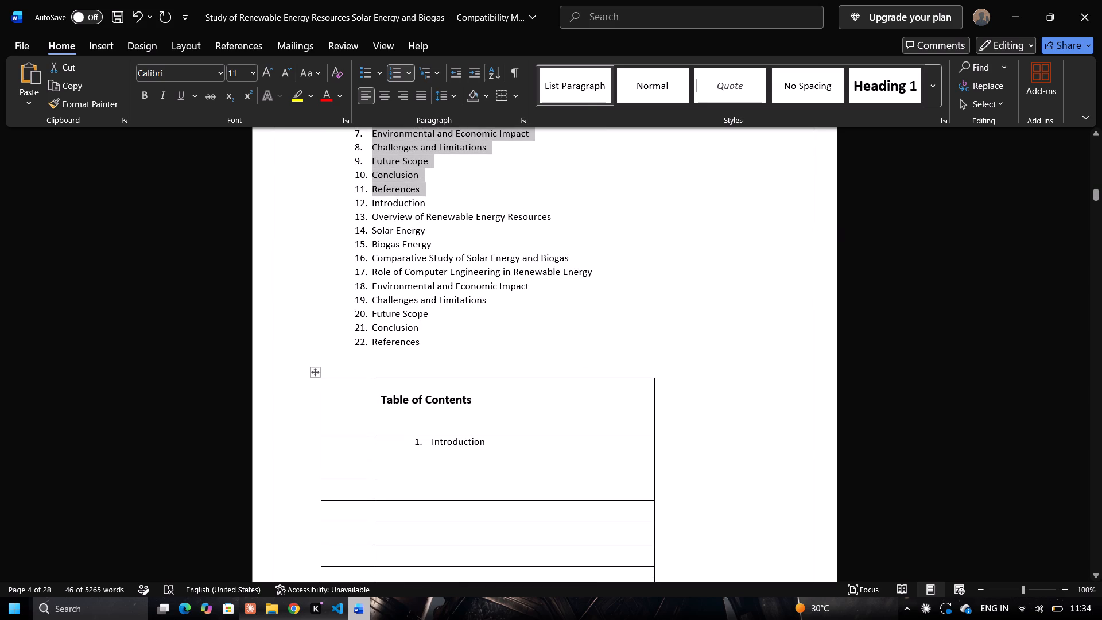
pyautogui.moveTo(383, 449); pyautogui.dragTo(463, 594)
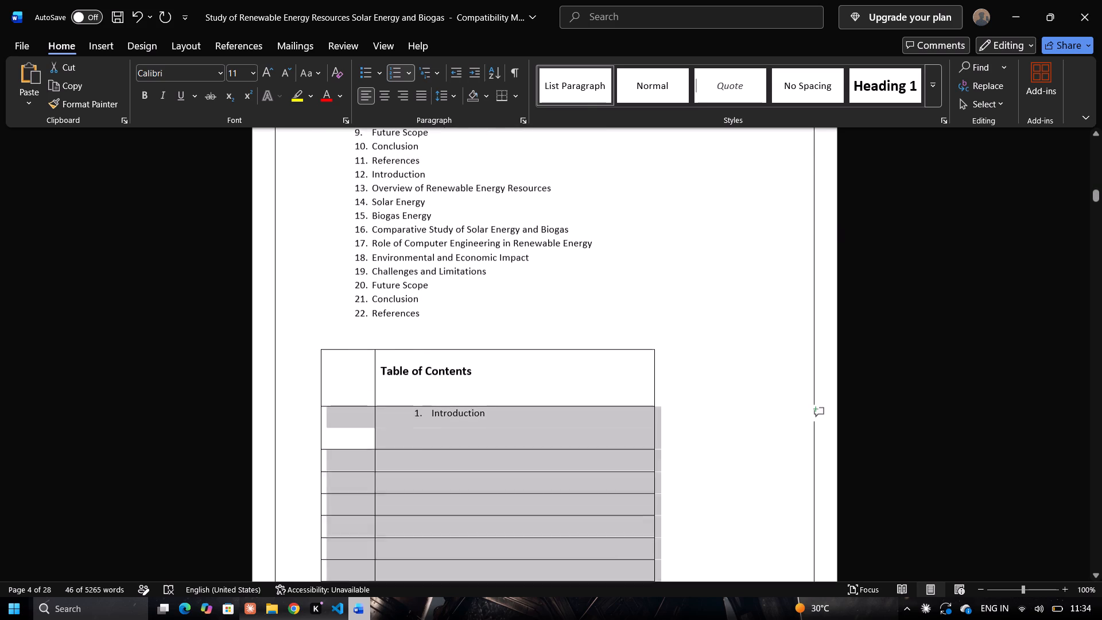
pyautogui.moveTo(463, 594); pyautogui.dragTo(494, 455)
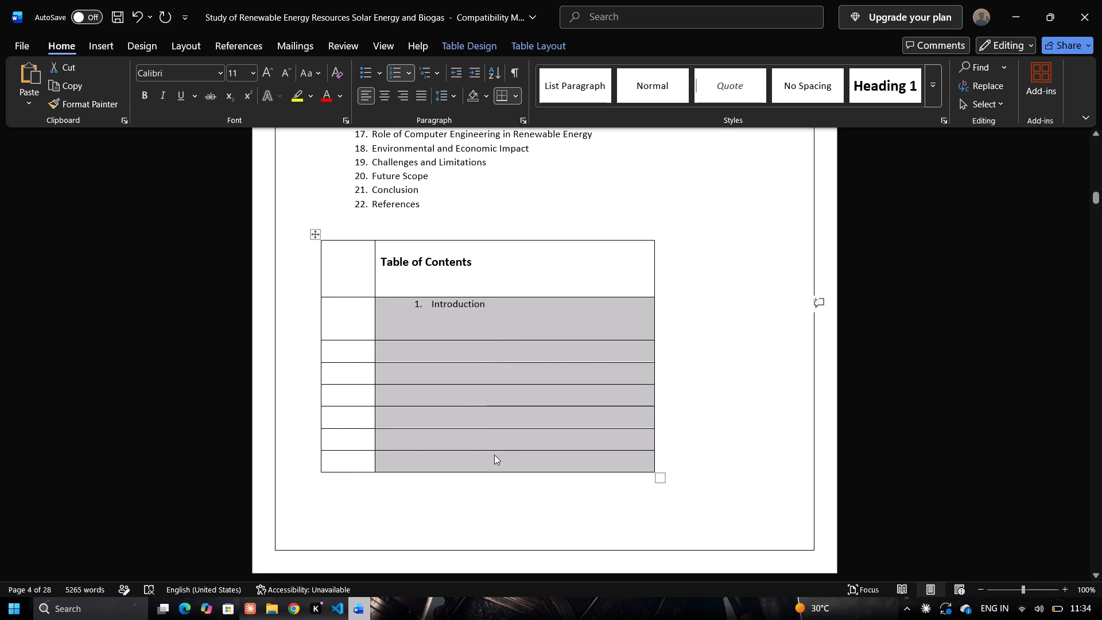
pyautogui.hotkey('ctrl', 'v')
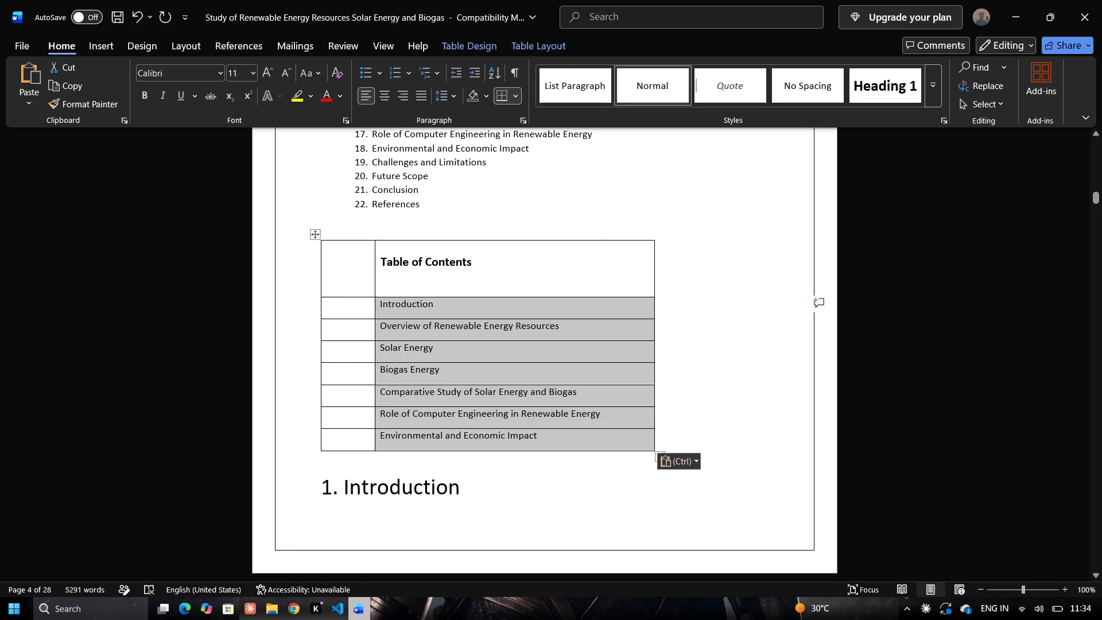
# Compare the table's filled second column with the contents list and look at the pages around it.
pyautogui.scroll(-1, 519, 421)
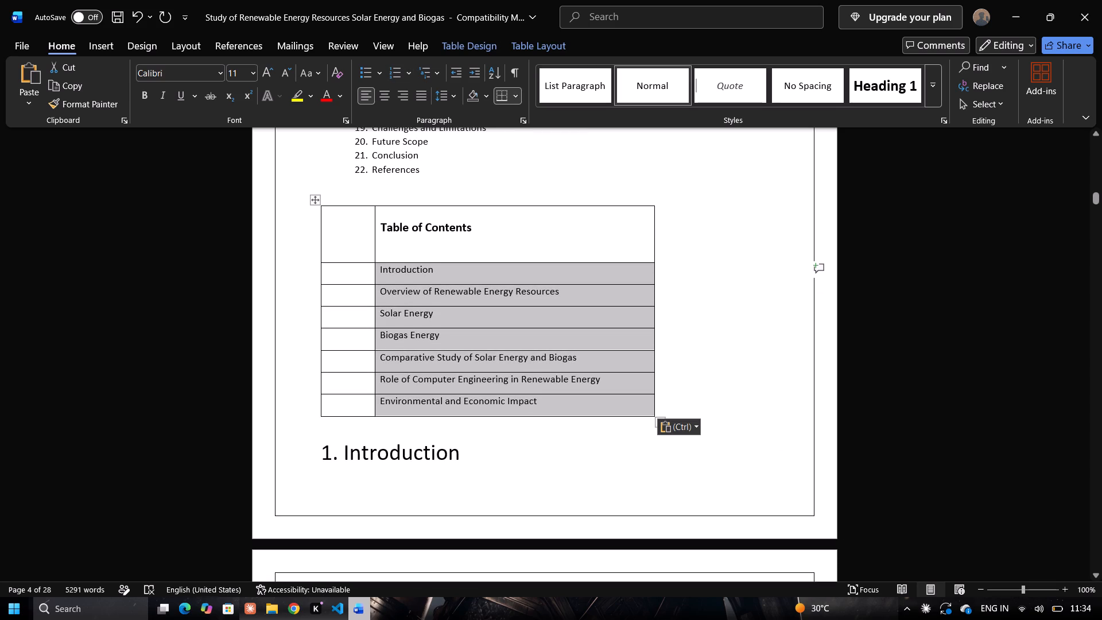
pyautogui.scroll(8, 746, 336)
pyautogui.scroll(-1, 746, 336)
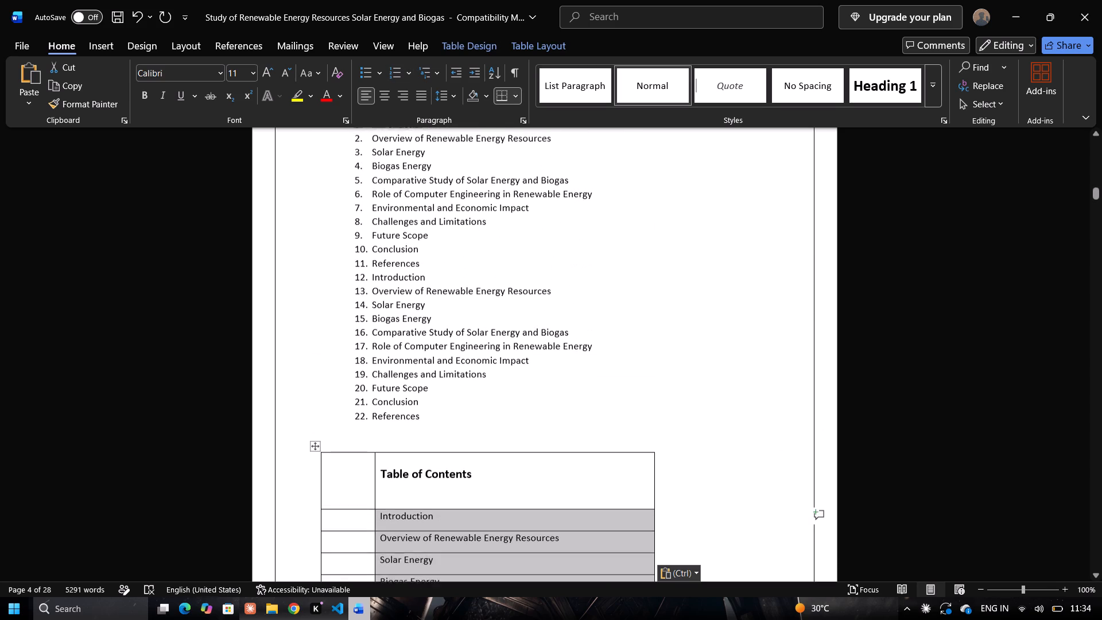
pyautogui.scroll(-9, 746, 336)
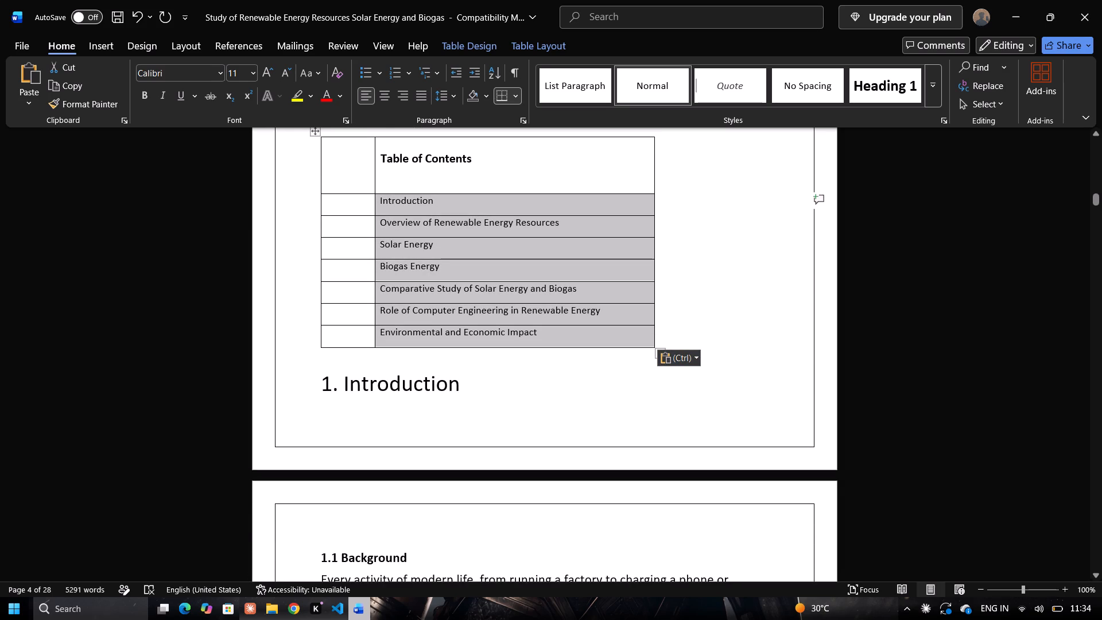
pyautogui.scroll(12, 478, 308)
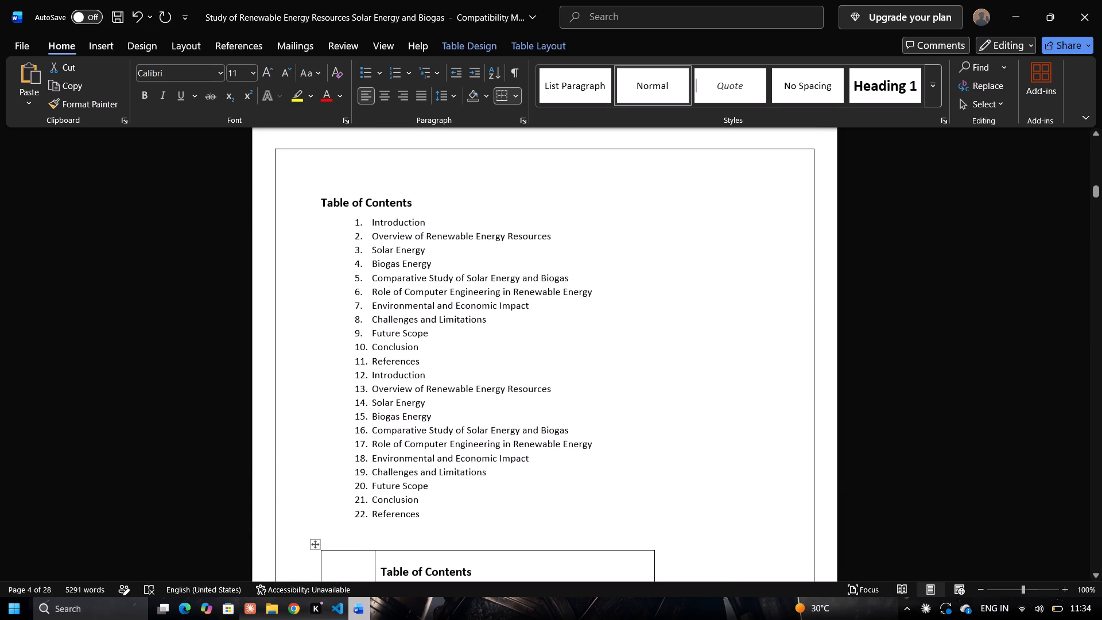
# Delete the duplicated list items 12 to 22, Introduction to References, from the contents list above the table.
pyautogui.moveTo(345, 378); pyautogui.dragTo(449, 441)
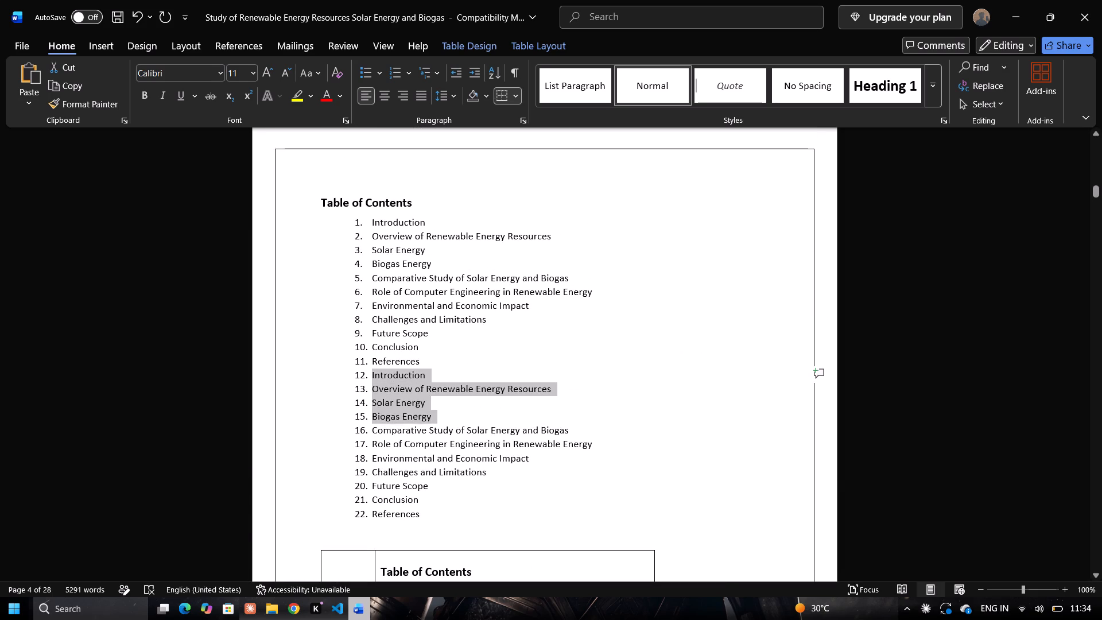
pyautogui.moveTo(449, 441); pyautogui.dragTo(449, 524)
pyautogui.press('BackSpace')
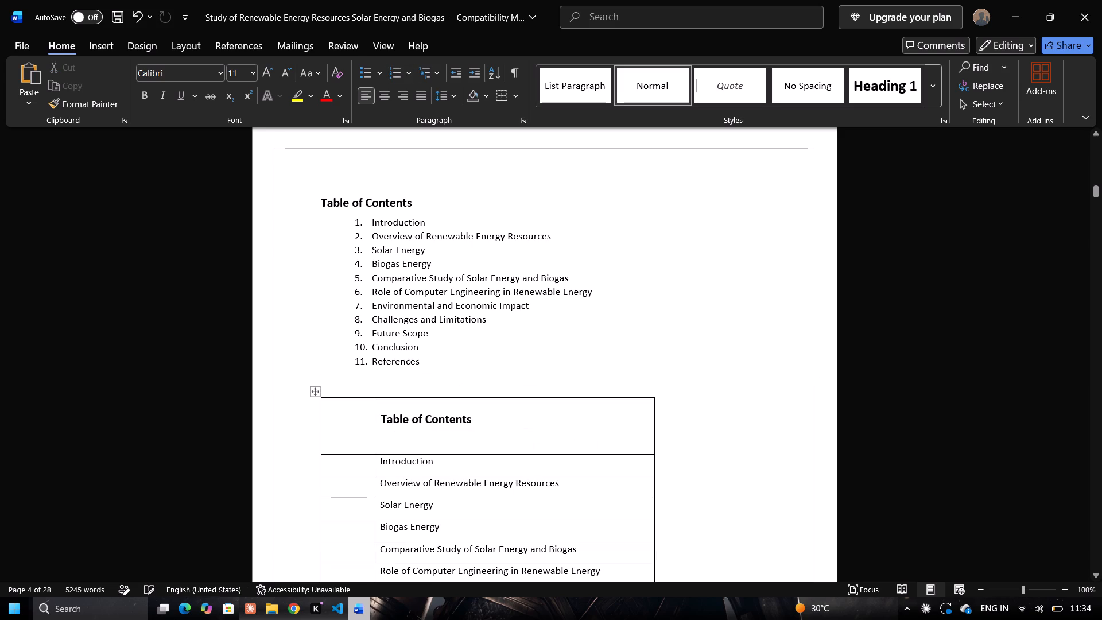
# Widen the contents table until its outer edge nearly reaches the page border.
pyautogui.scroll(-4, 530, 403)
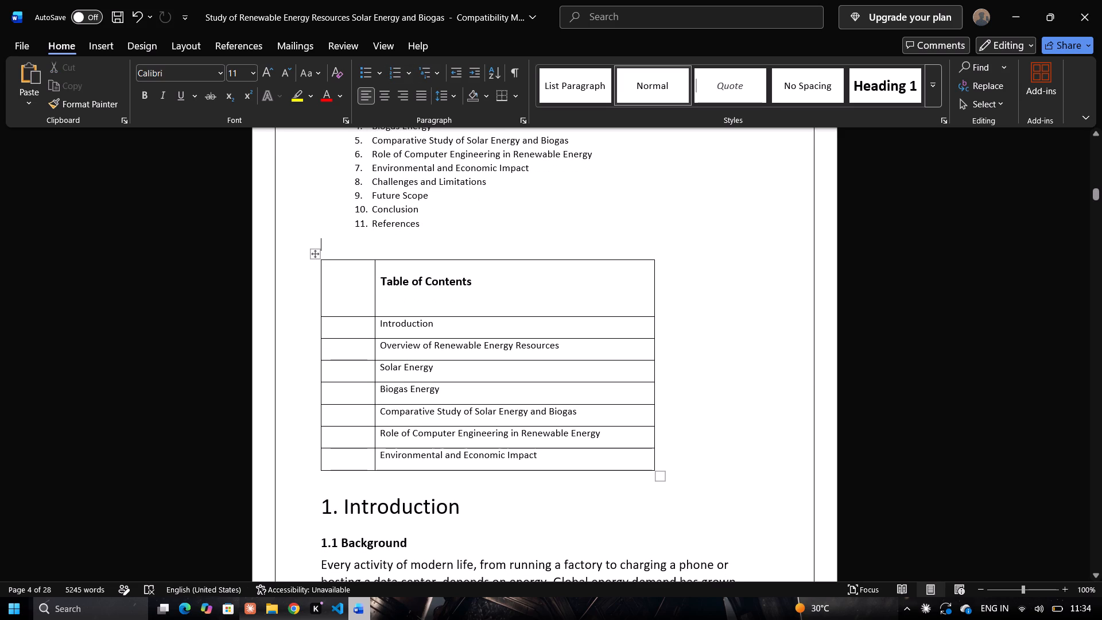
pyautogui.scroll(-1, 493, 463)
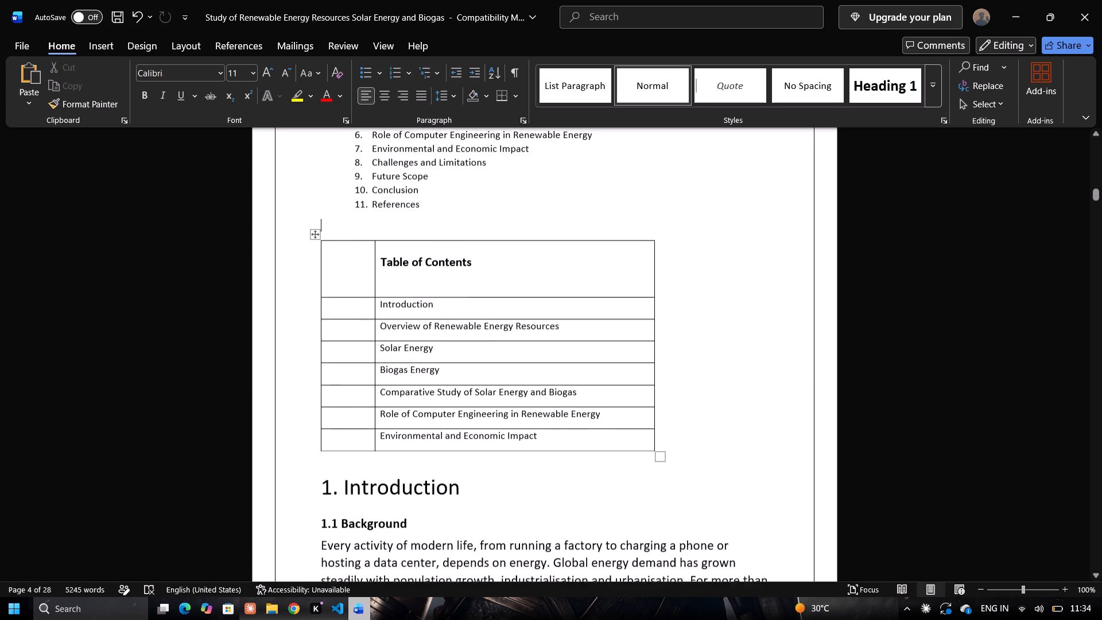
pyautogui.click(335, 257)
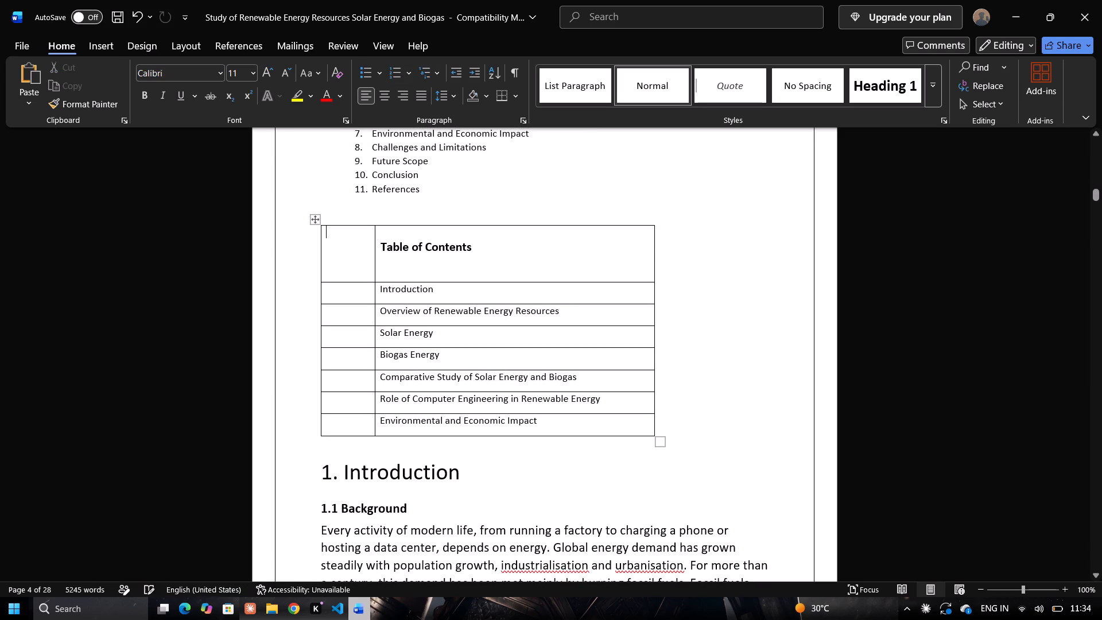
pyautogui.click(342, 299)
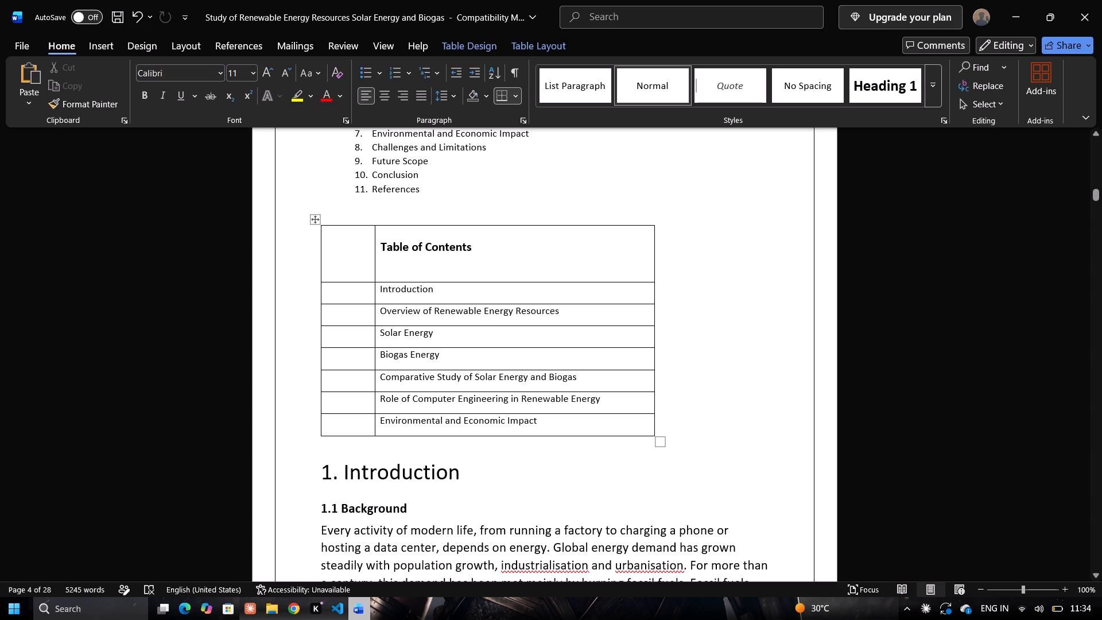
pyautogui.scroll(5, 546, 392)
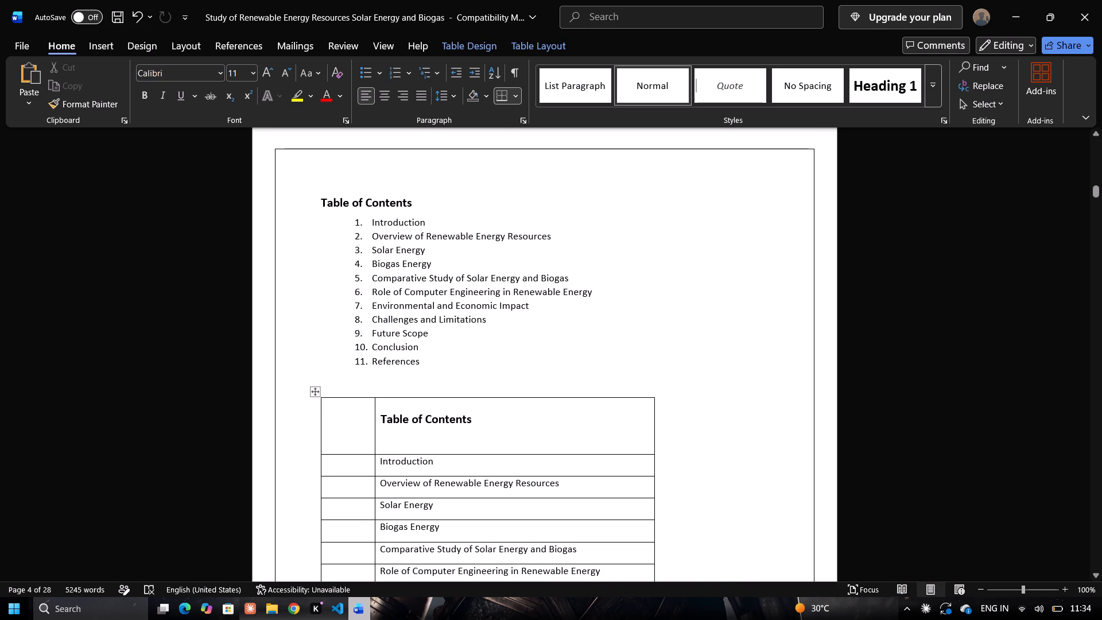
pyautogui.scroll(-7, 579, 369)
pyautogui.click(611, 368)
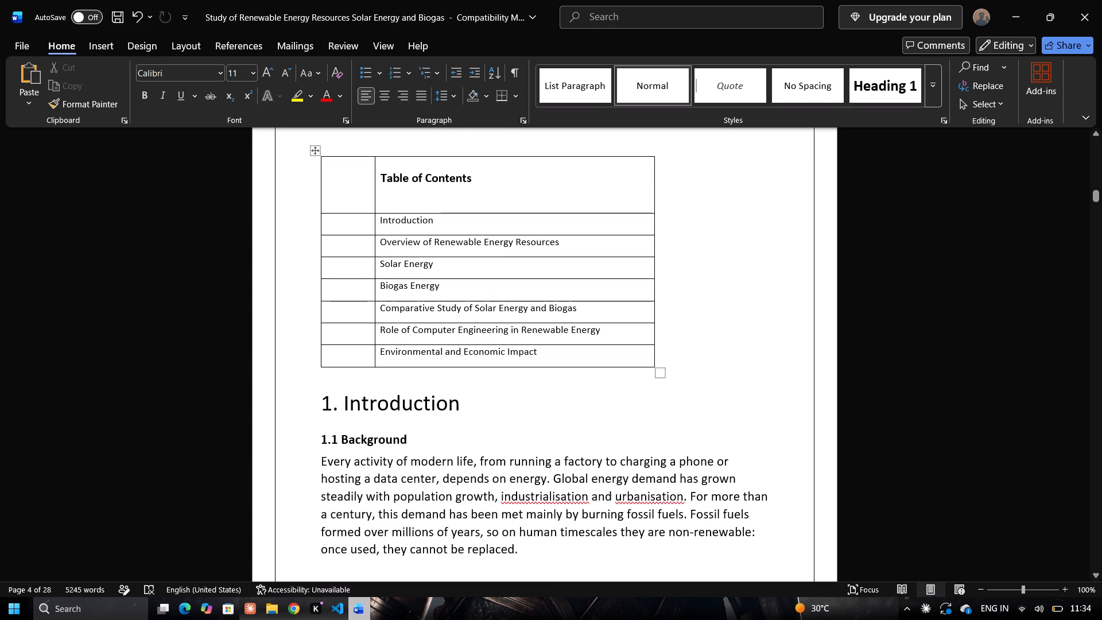
pyautogui.click(610, 362)
pyautogui.click(647, 363)
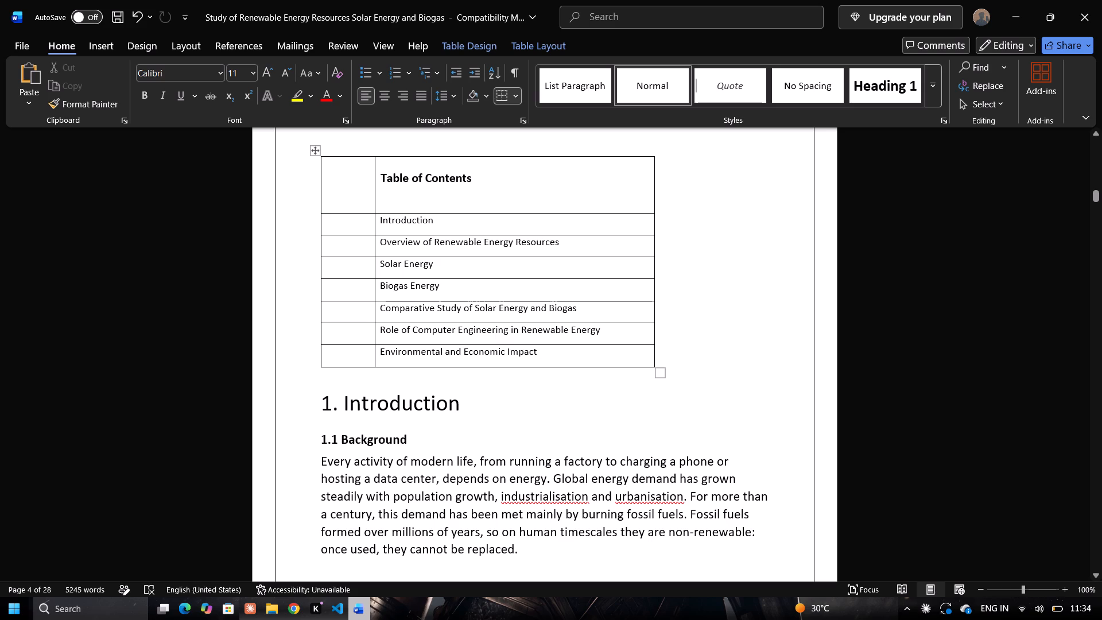
pyautogui.moveTo(657, 367); pyautogui.dragTo(664, 376)
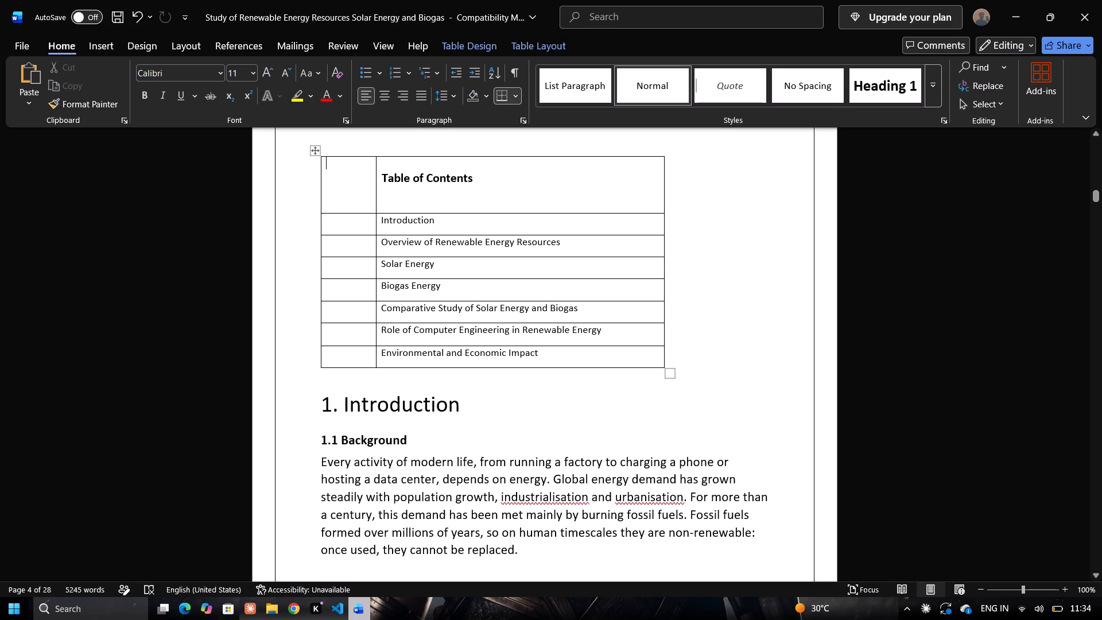
pyautogui.moveTo(665, 368); pyautogui.dragTo(716, 374)
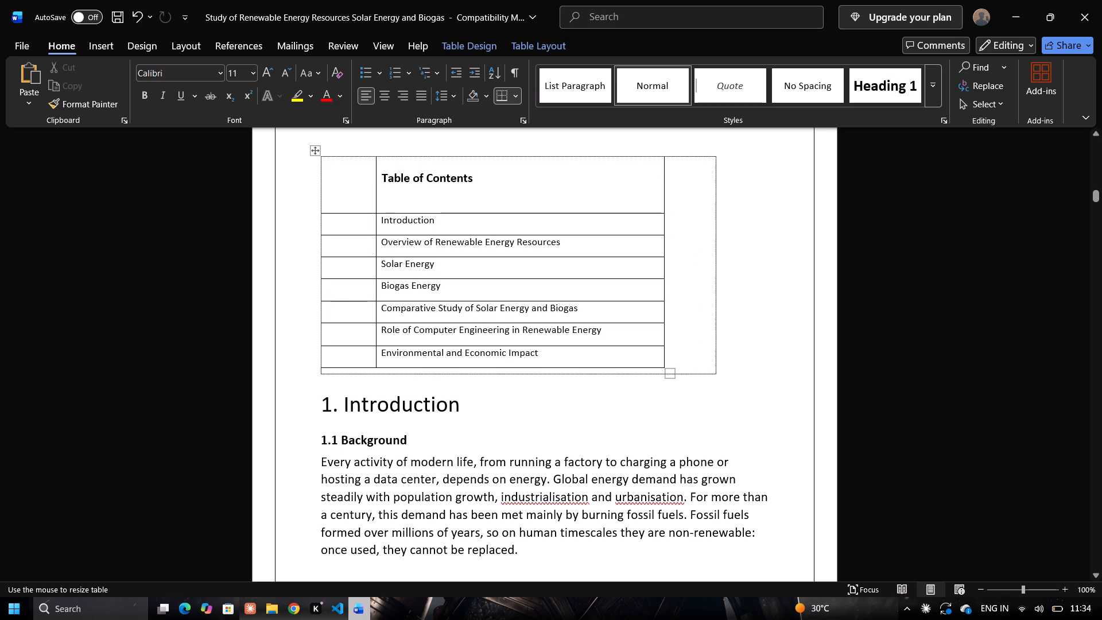
pyautogui.moveTo(716, 374); pyautogui.dragTo(783, 374)
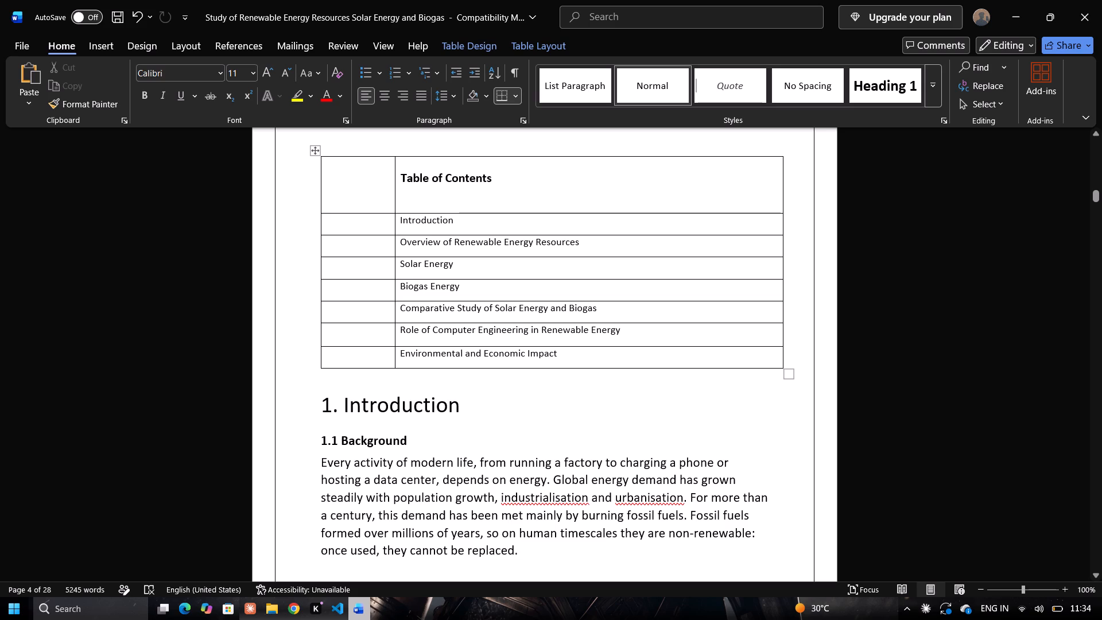
# Narrow the table's empty first column to roughly half its width.
pyautogui.moveTo(395, 269); pyautogui.dragTo(362, 266)
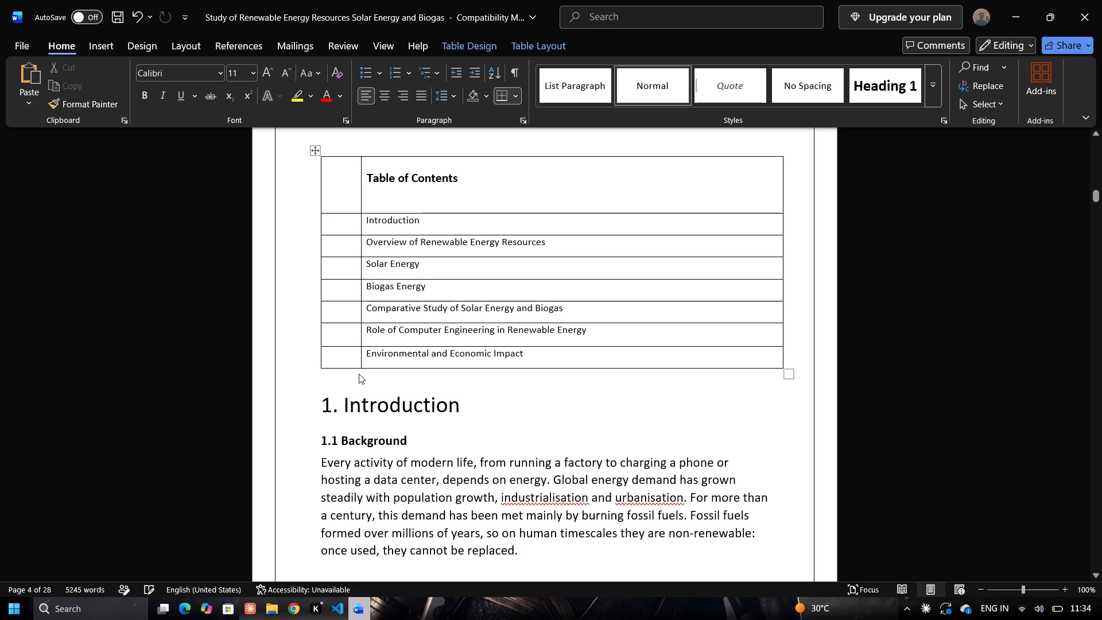
pyautogui.click(333, 368)
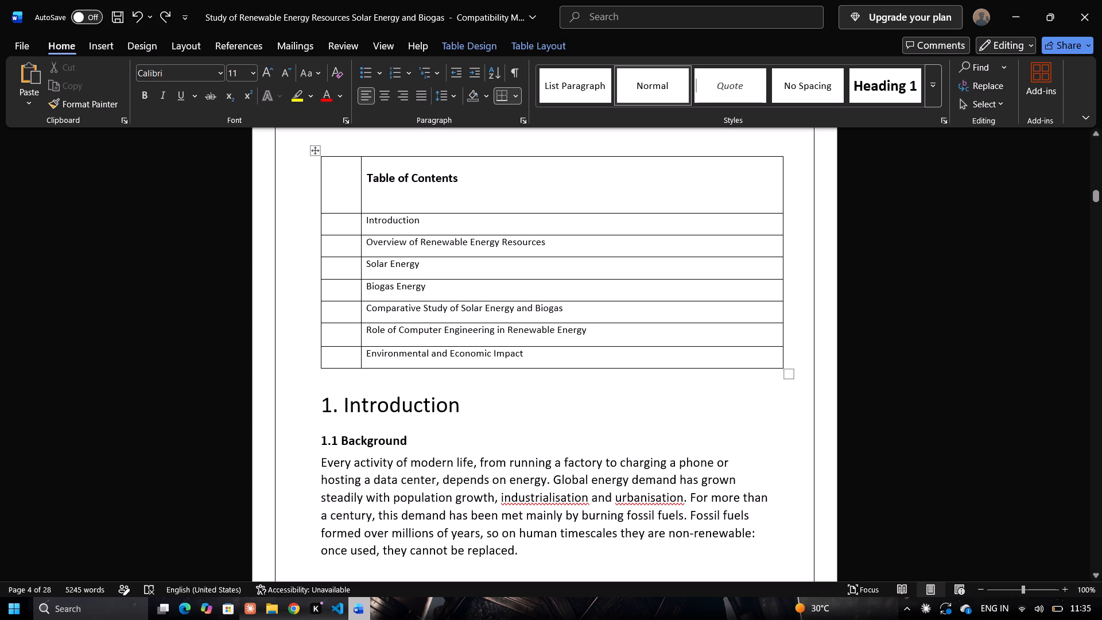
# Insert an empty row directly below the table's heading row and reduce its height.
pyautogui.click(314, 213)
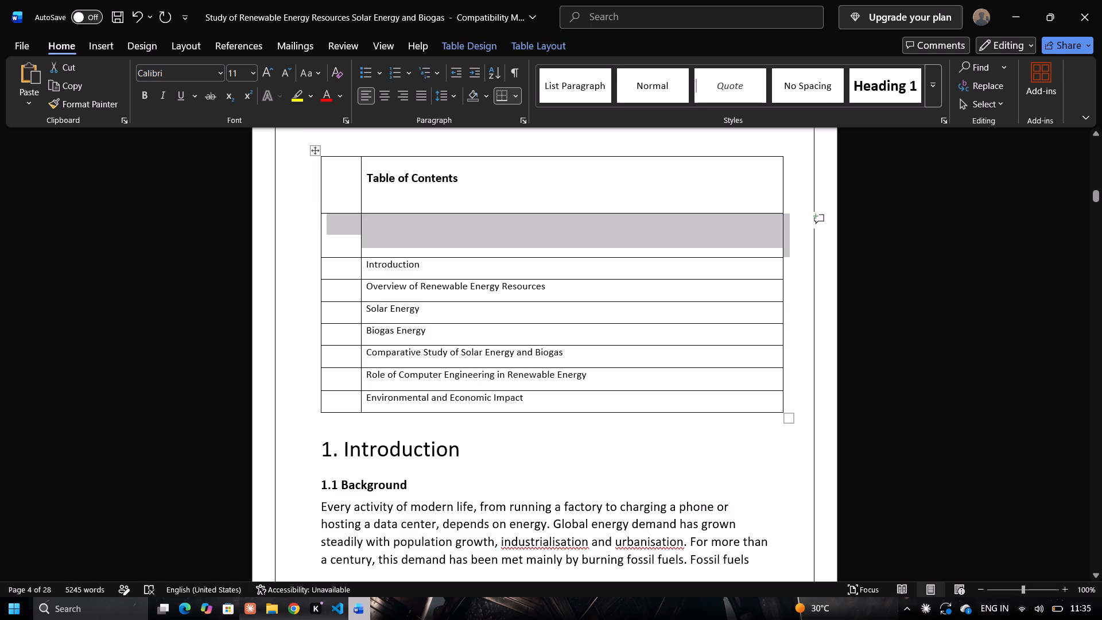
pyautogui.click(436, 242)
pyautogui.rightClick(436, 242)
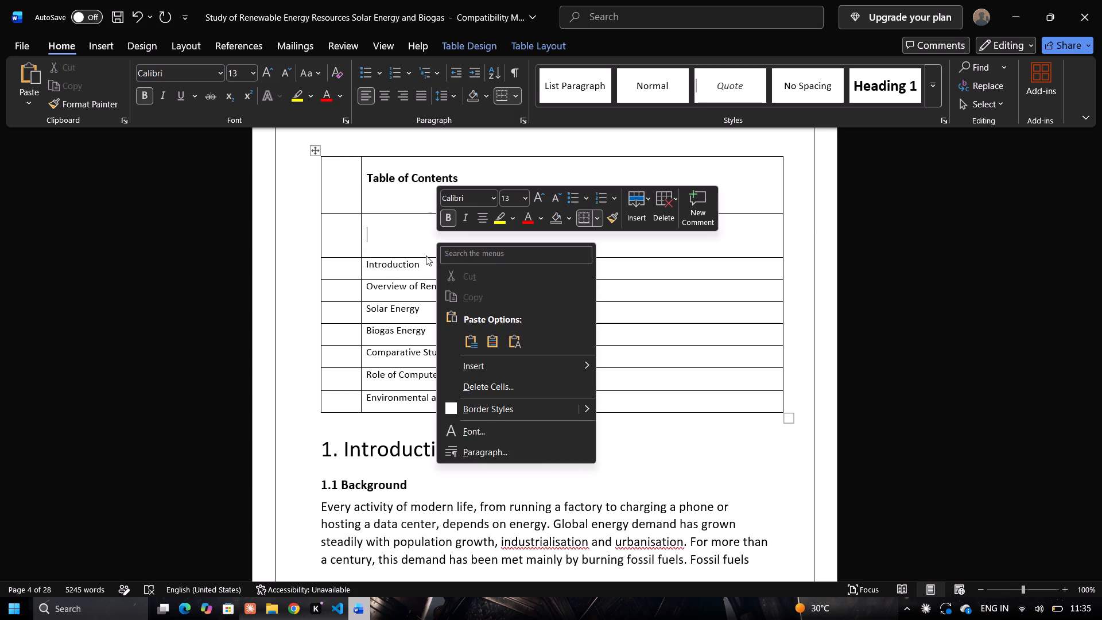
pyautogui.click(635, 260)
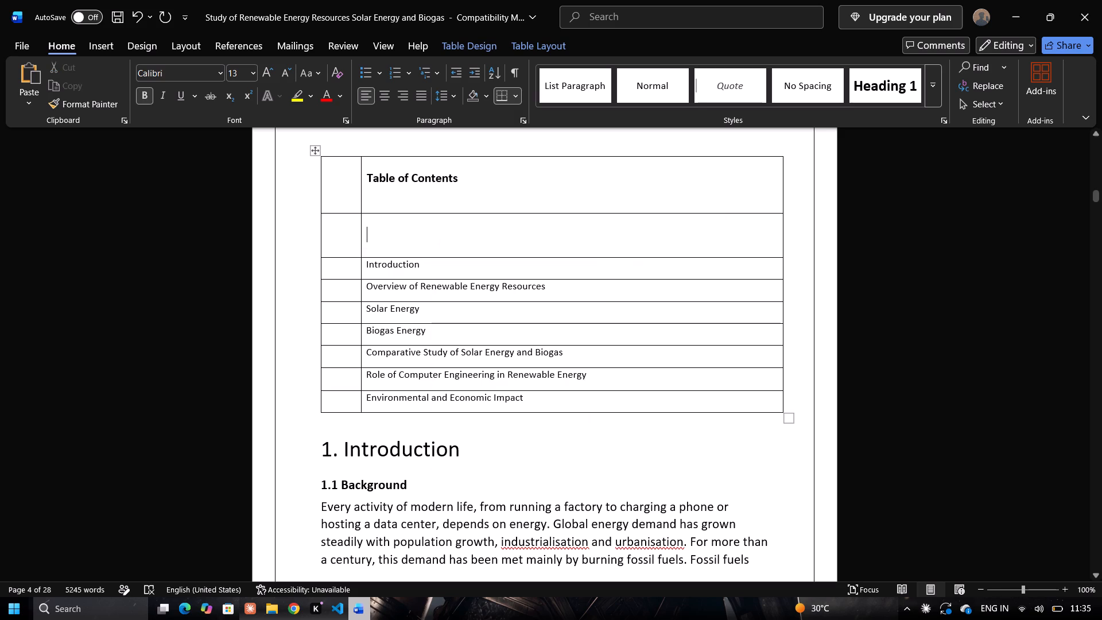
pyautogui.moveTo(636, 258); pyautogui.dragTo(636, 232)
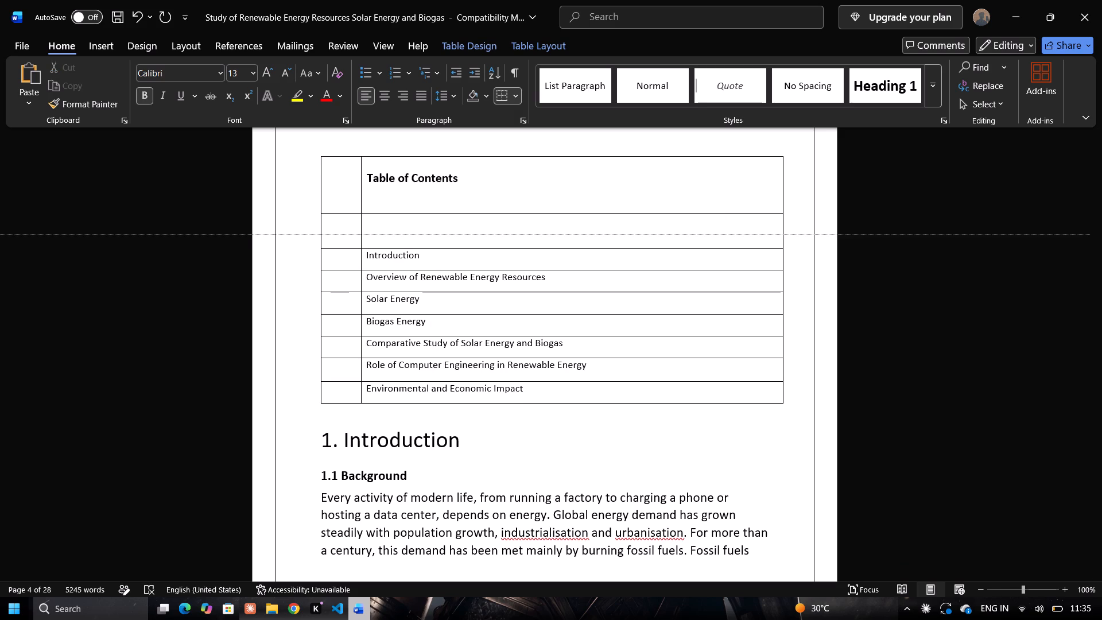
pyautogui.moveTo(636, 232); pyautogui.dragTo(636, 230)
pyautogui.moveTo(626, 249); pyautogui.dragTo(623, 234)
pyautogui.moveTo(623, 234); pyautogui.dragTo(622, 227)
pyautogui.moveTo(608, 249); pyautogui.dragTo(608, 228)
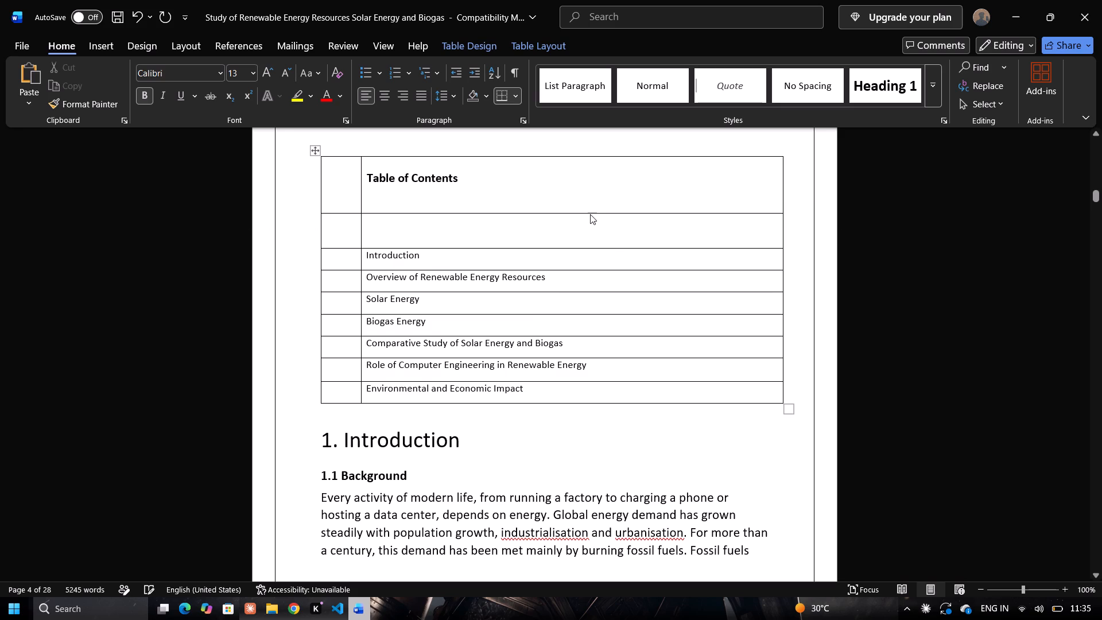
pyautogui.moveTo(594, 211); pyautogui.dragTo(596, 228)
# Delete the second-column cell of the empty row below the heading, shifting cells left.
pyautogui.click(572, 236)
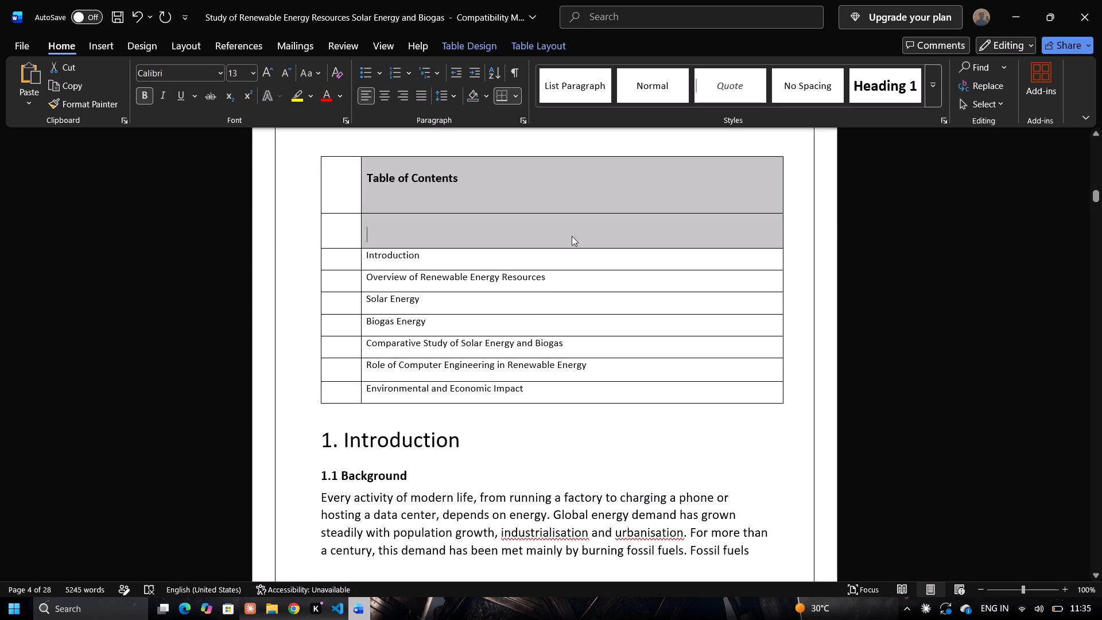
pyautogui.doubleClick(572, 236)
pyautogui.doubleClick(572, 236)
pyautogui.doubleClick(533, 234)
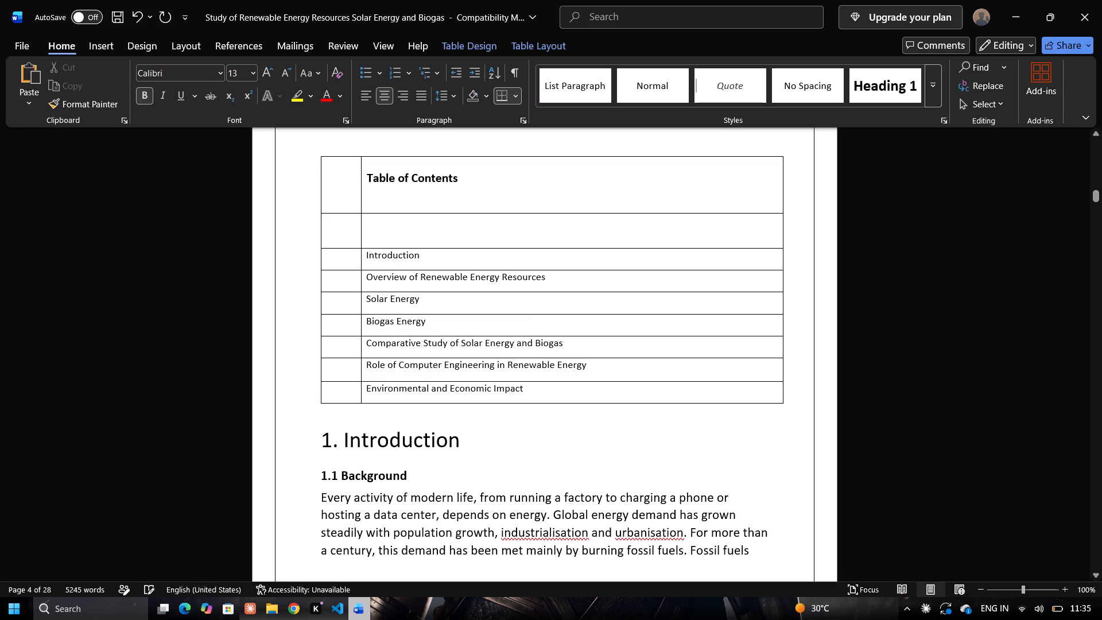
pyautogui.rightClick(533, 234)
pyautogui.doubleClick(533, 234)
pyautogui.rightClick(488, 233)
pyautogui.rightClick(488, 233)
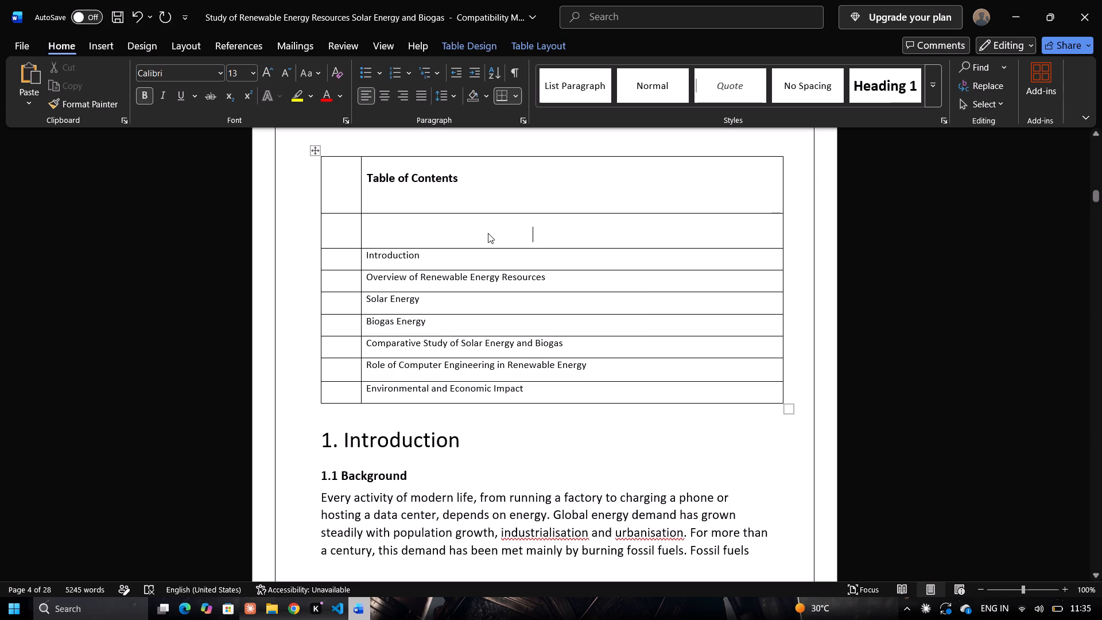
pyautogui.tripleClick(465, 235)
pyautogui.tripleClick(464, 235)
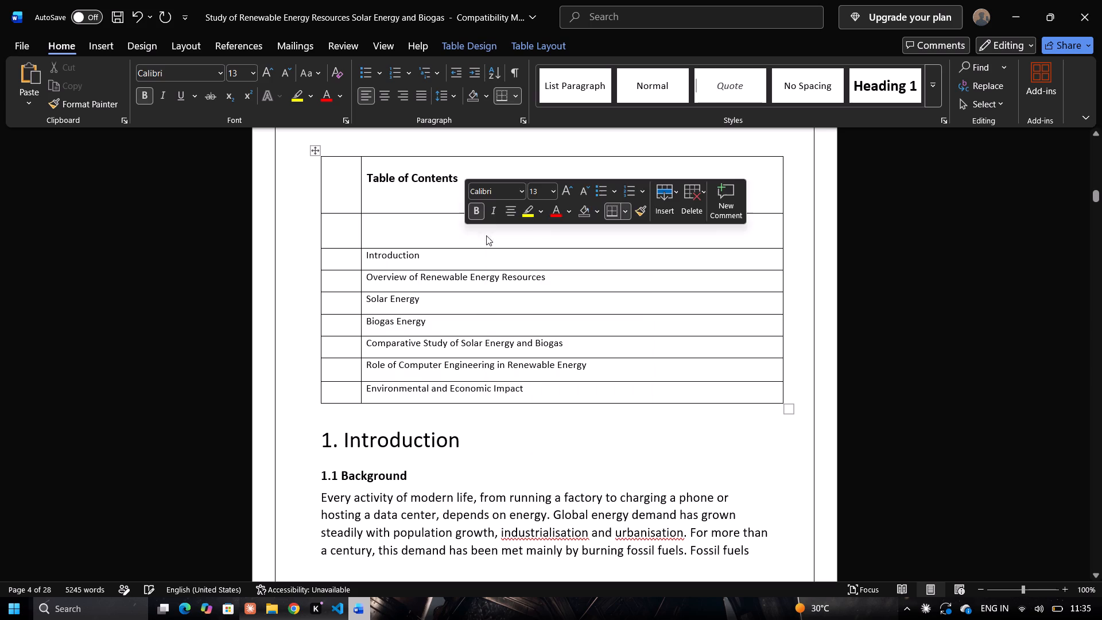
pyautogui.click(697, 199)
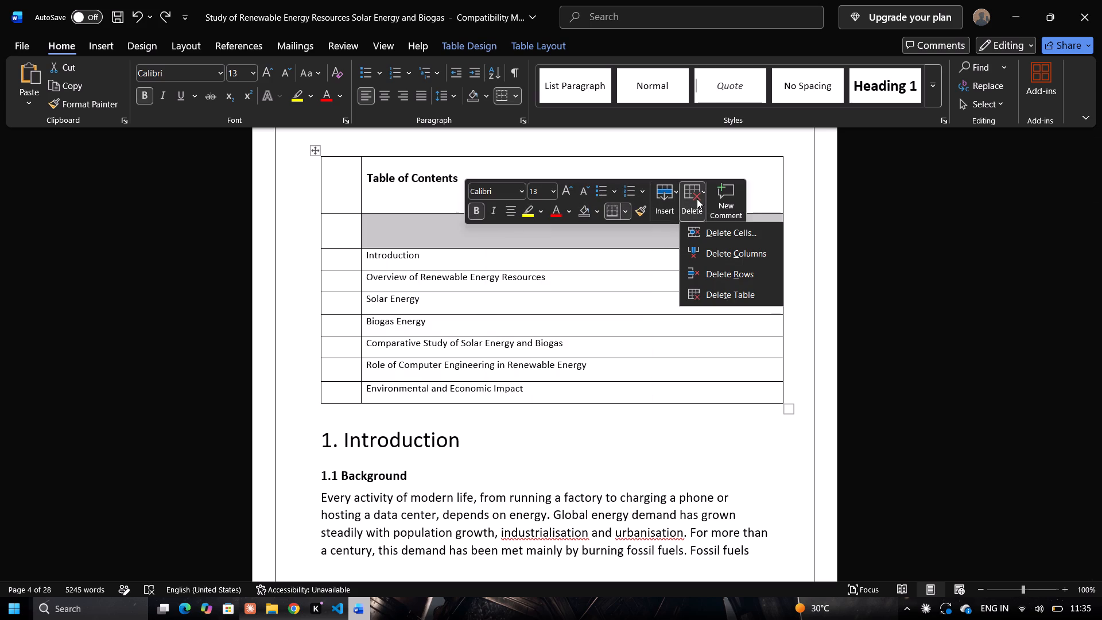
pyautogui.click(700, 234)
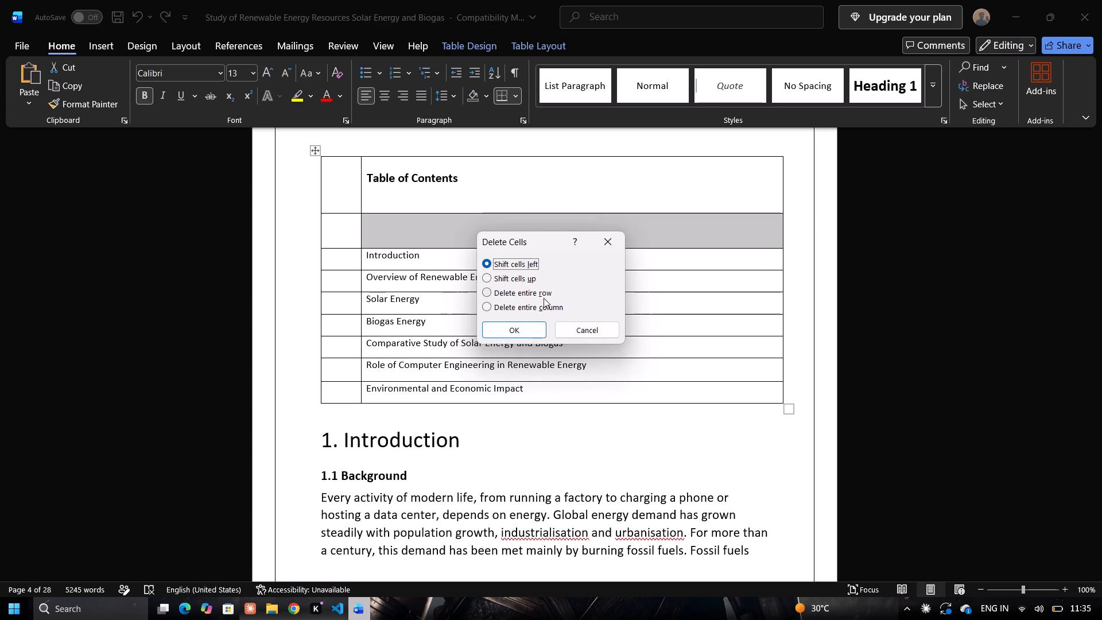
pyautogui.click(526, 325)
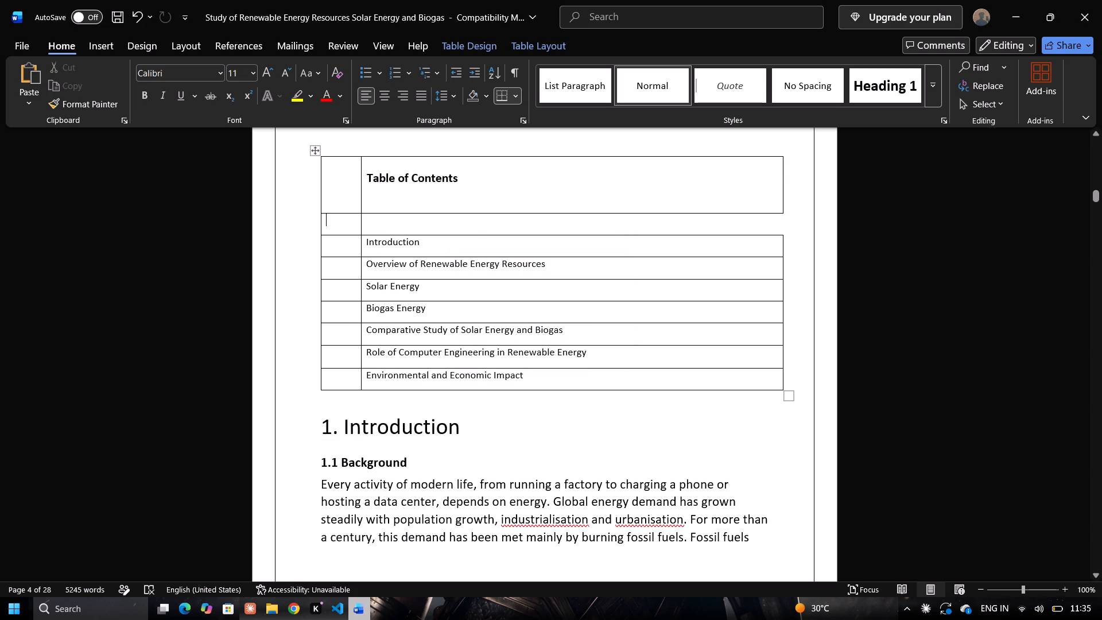
# Delete the table's empty first column, including the leftover cell below the heading row.
pyautogui.doubleClick(358, 224)
pyautogui.tripleClick(328, 223)
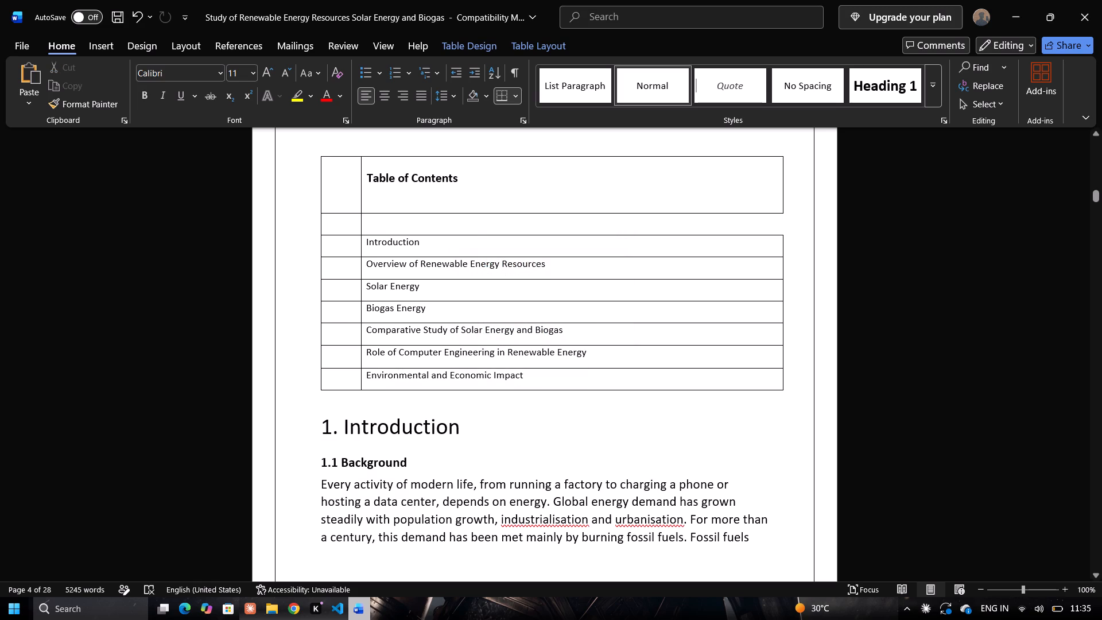
pyautogui.click(328, 223)
pyautogui.click(328, 223)
pyautogui.doubleClick(328, 223)
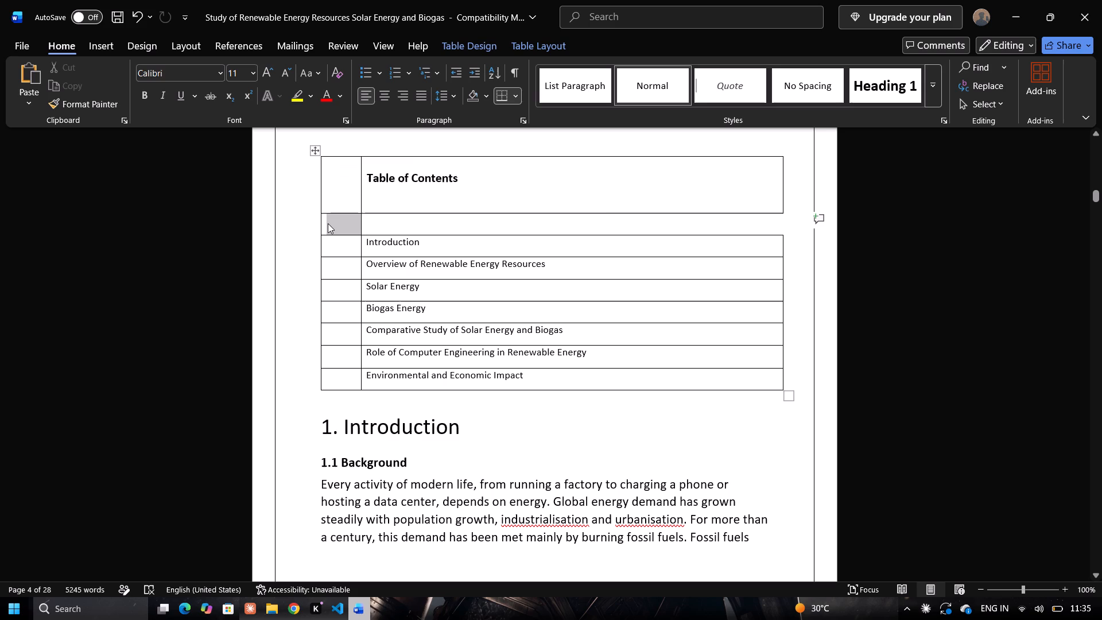
pyautogui.click(557, 189)
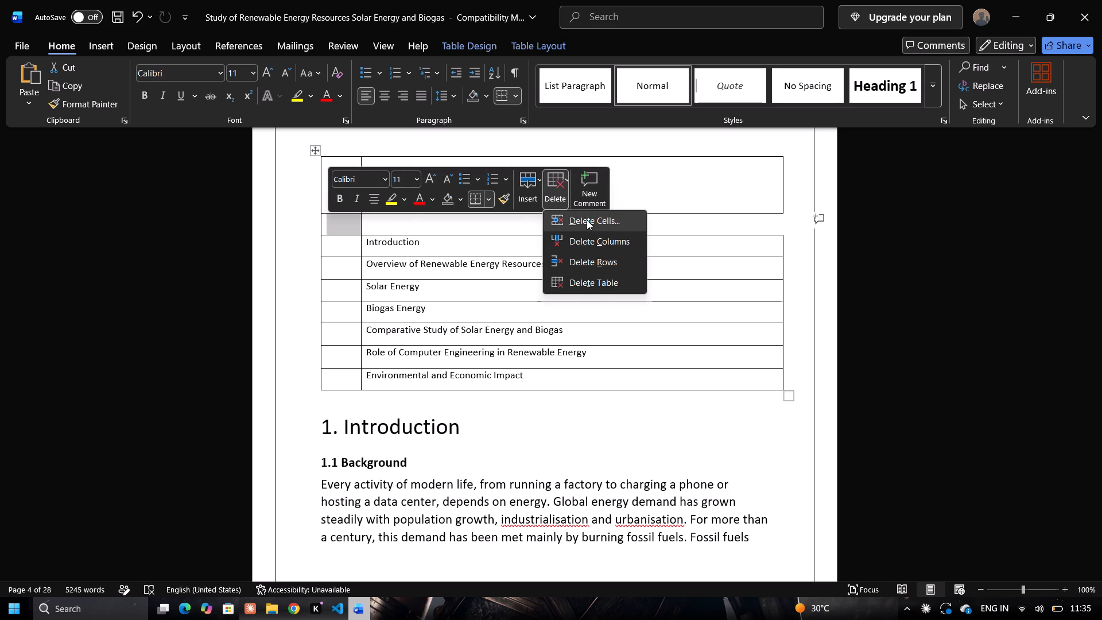
pyautogui.click(587, 241)
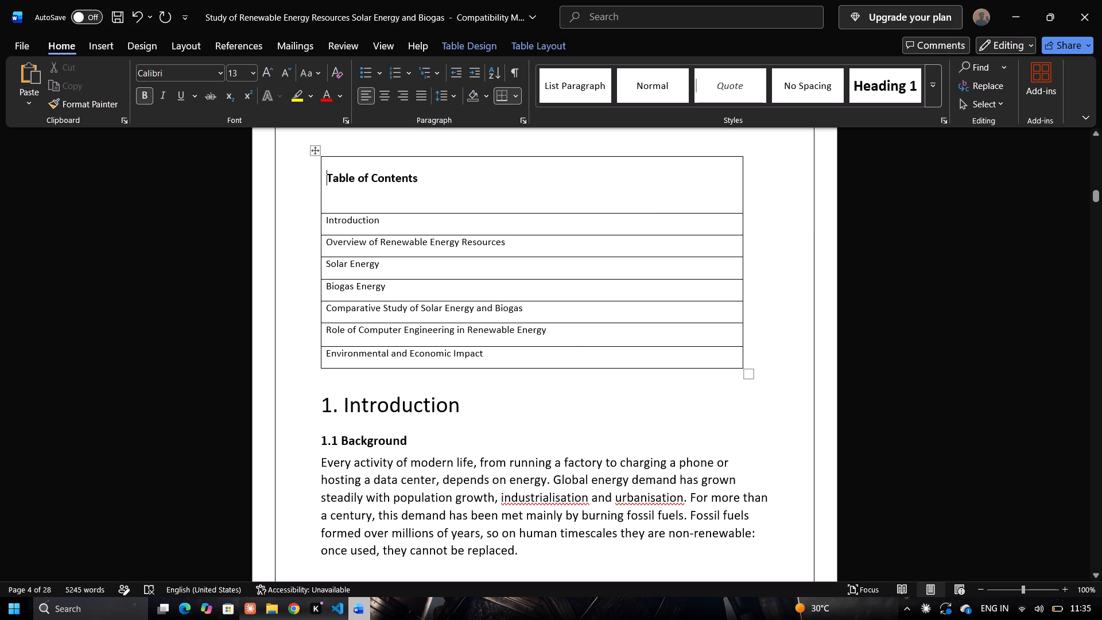
# Insert three empty rows between the Role of Computer Engineering and Environmental and Economic Impact rows of the contents table.
pyautogui.click(492, 357)
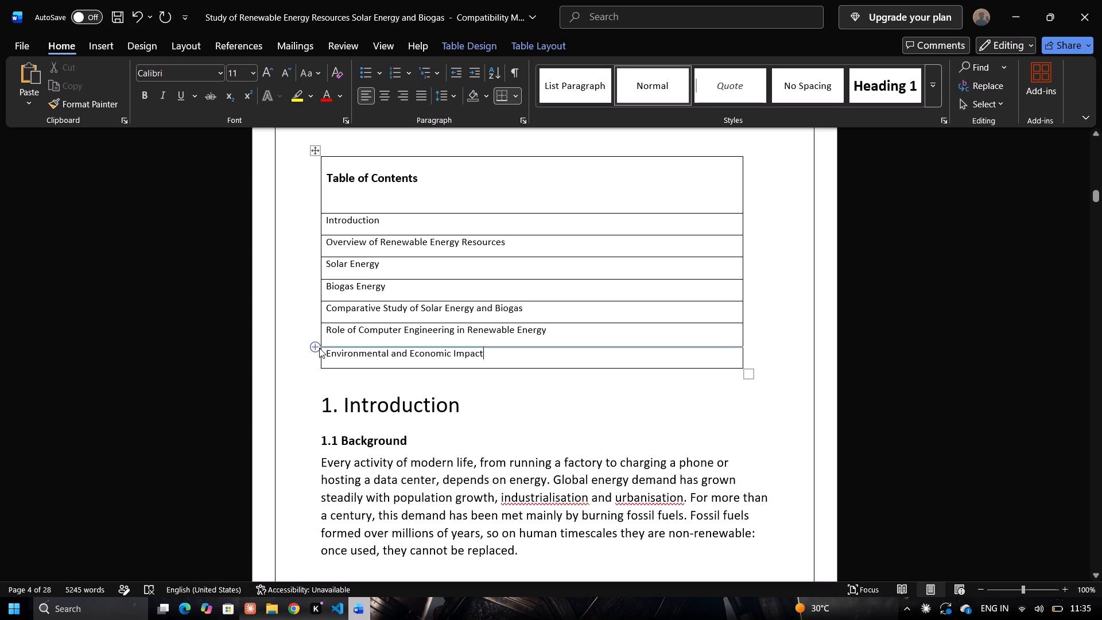
pyautogui.click(315, 347)
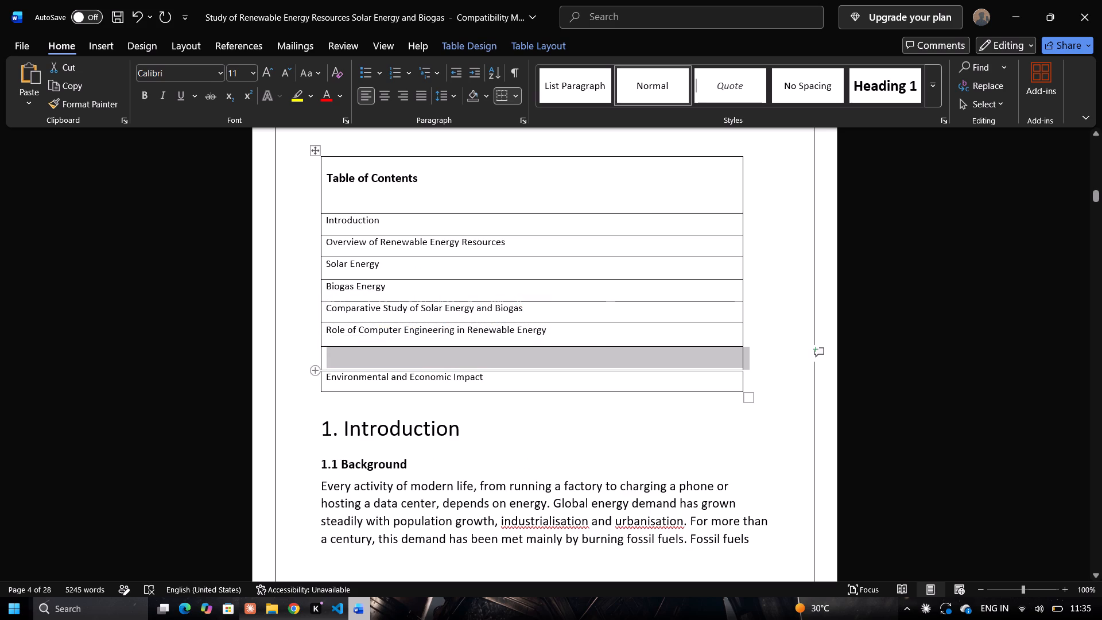
pyautogui.click(311, 368)
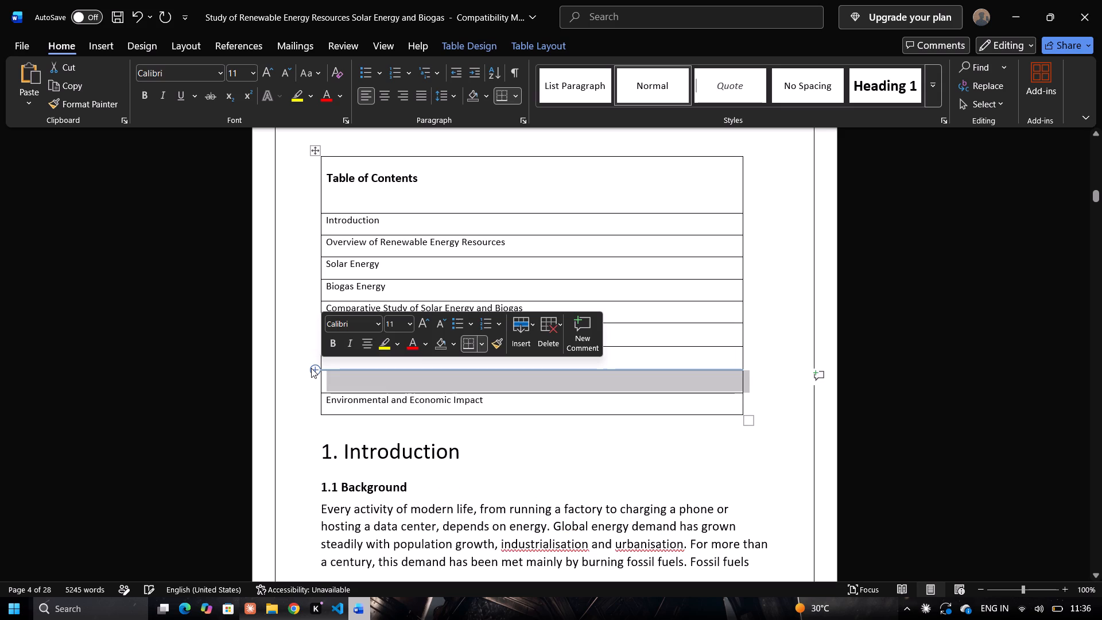
pyautogui.click(311, 368)
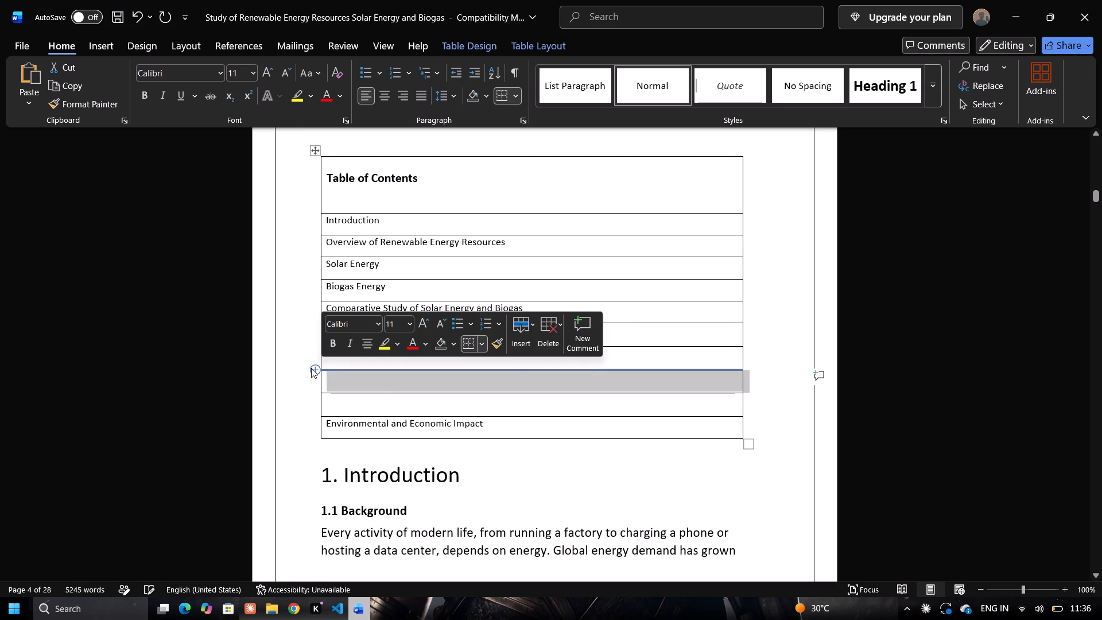
# Insert one more empty row between the Role of Computer Engineering and Environmental and Economic Impact rows.
pyautogui.click(311, 368)
# Clear the Environmental and Economic Impact text from the table's last row.
pyautogui.moveTo(486, 448); pyautogui.dragTo(424, 452)
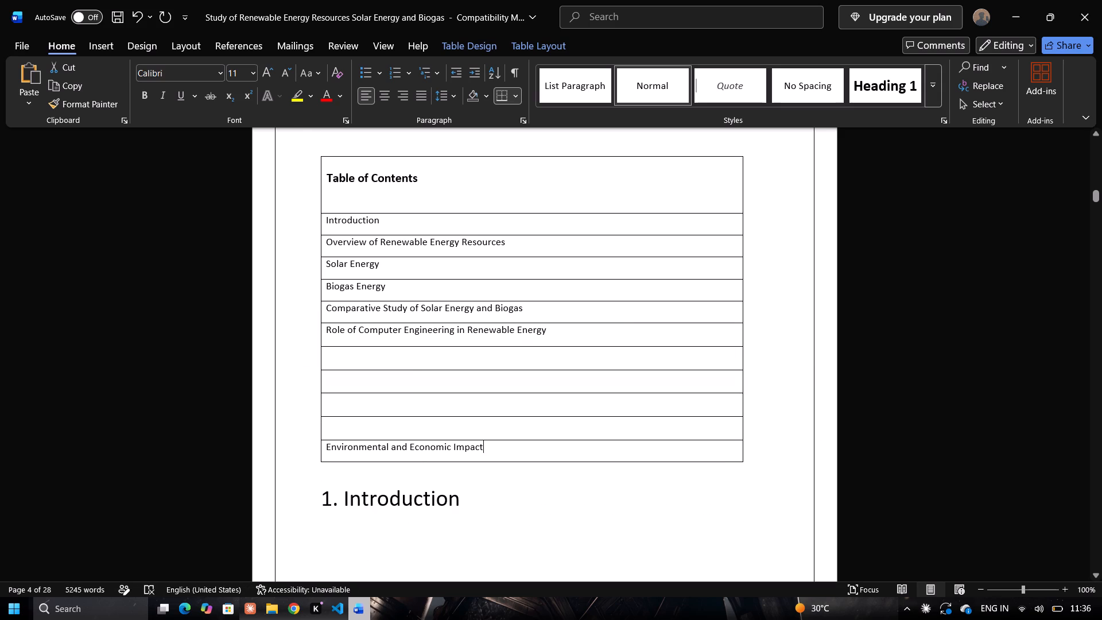
pyautogui.moveTo(424, 452); pyautogui.dragTo(338, 445)
pyautogui.press('BackSpace')
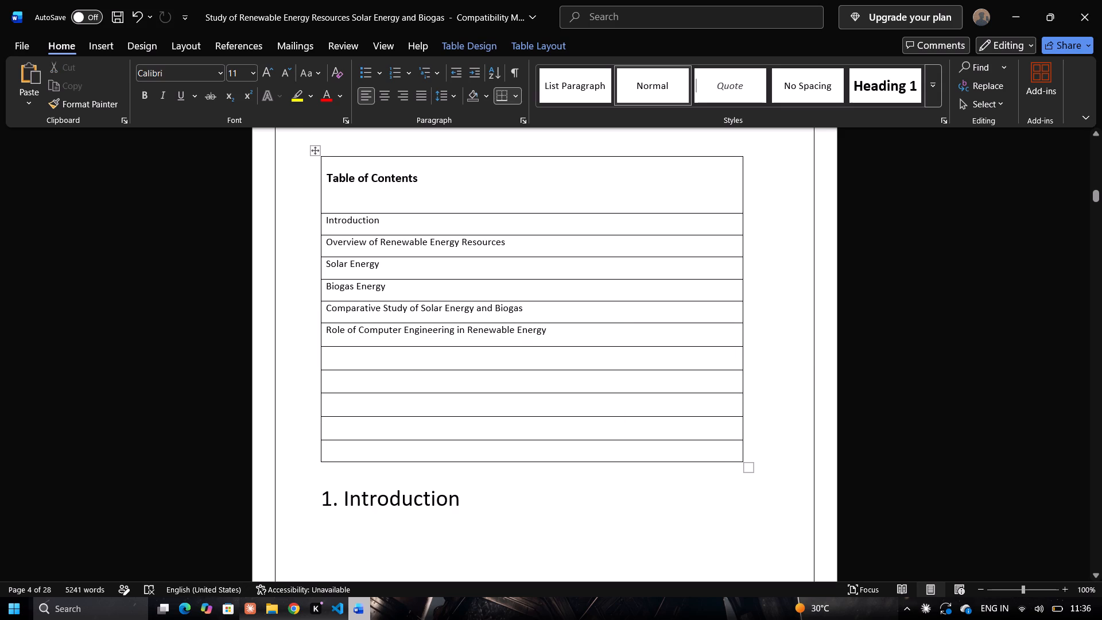
# Delete the six filled table rows from Introduction through Role of Computer Engineering in Renewable Energy.
pyautogui.scroll(3, 340, 338)
pyautogui.moveTo(328, 324); pyautogui.dragTo(360, 332)
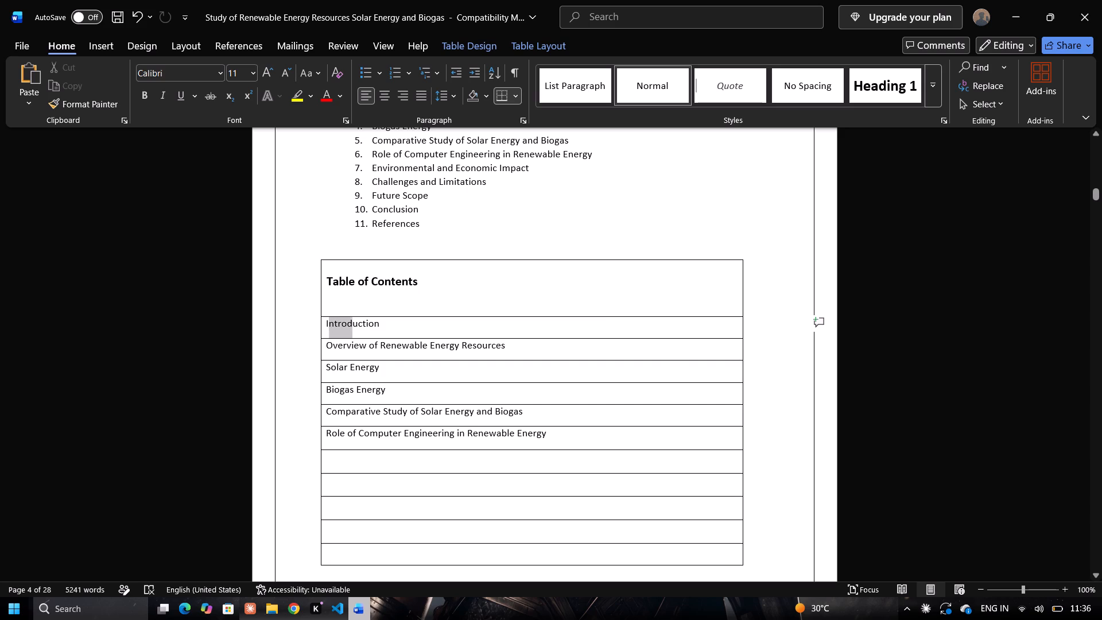
pyautogui.moveTo(360, 332); pyautogui.dragTo(499, 430)
pyautogui.press('BackSpace')
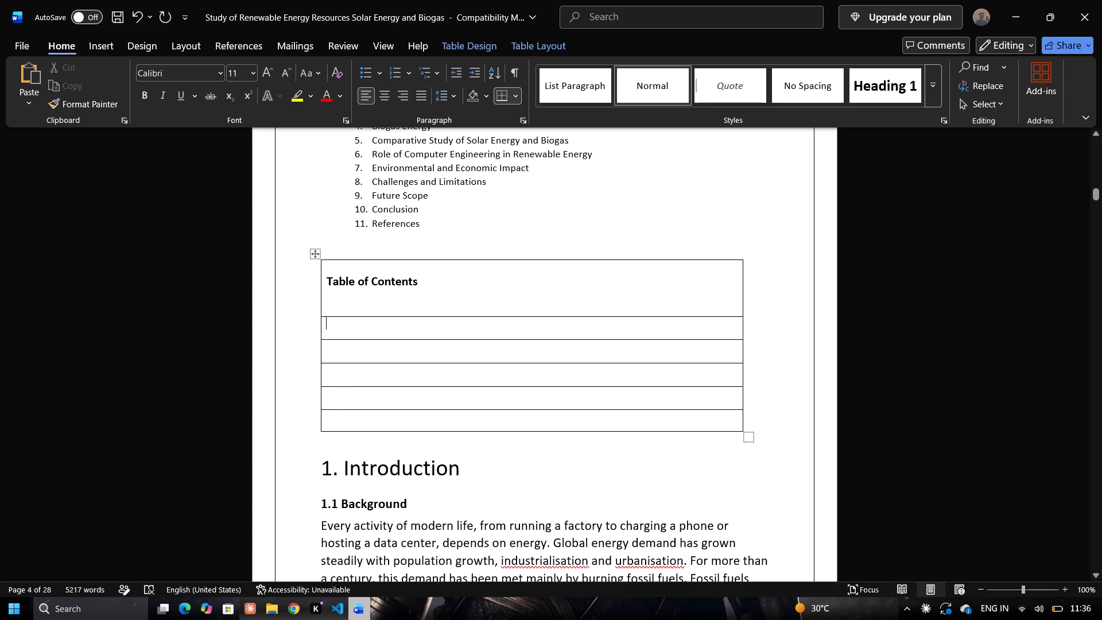
# Insert six empty rows above the table's last row, making eleven empty rows below the heading.
pyautogui.scroll(3, 343, 405)
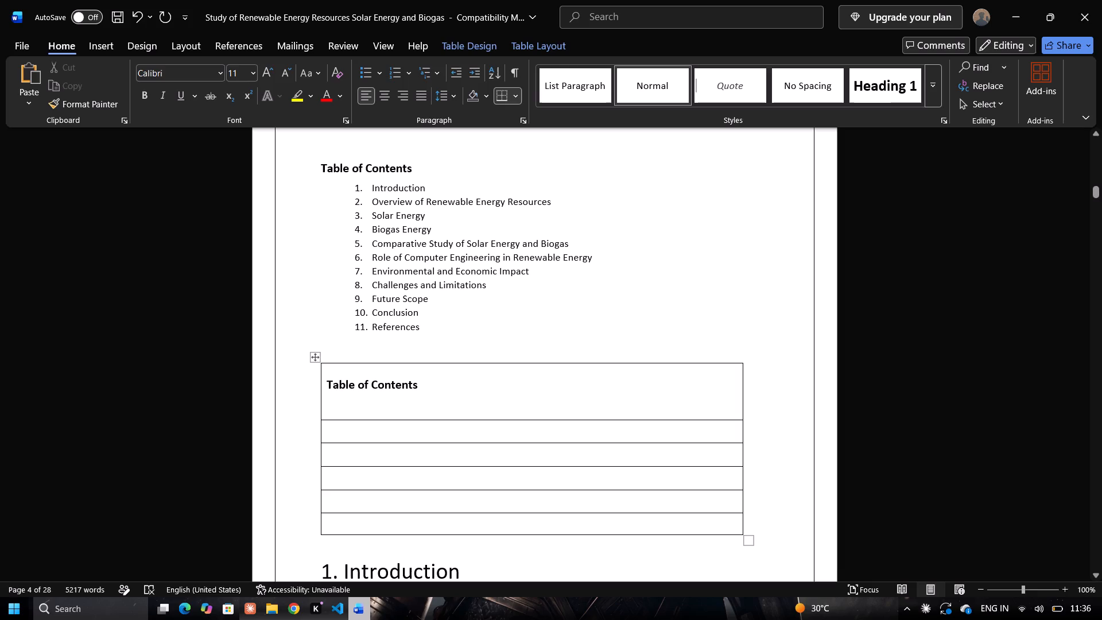
pyautogui.scroll(-3, 380, 243)
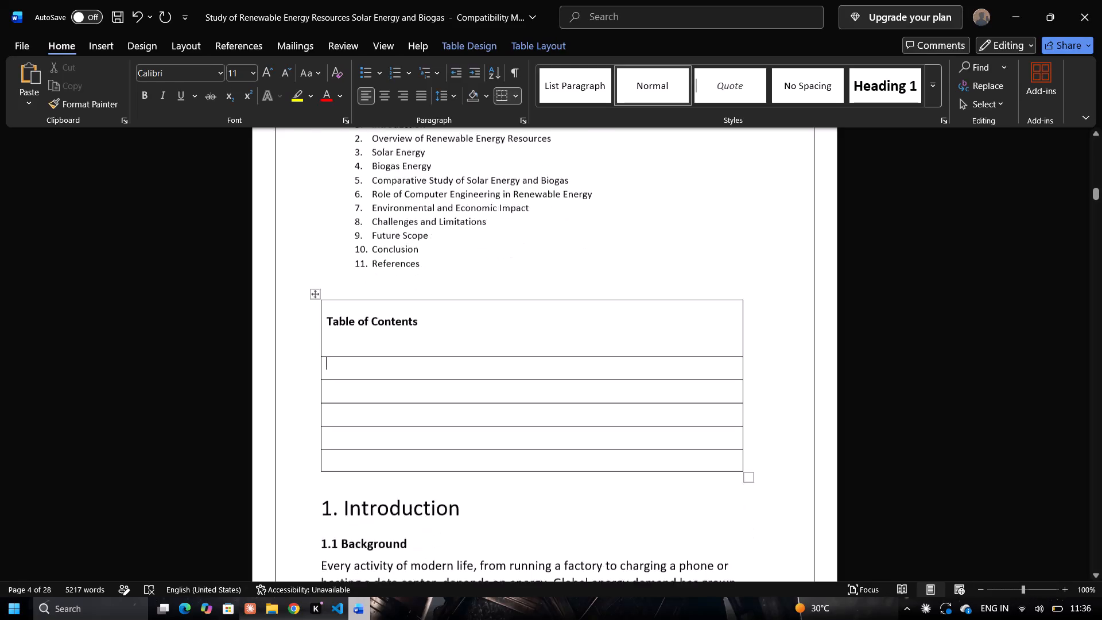
pyautogui.scroll(-1, 380, 243)
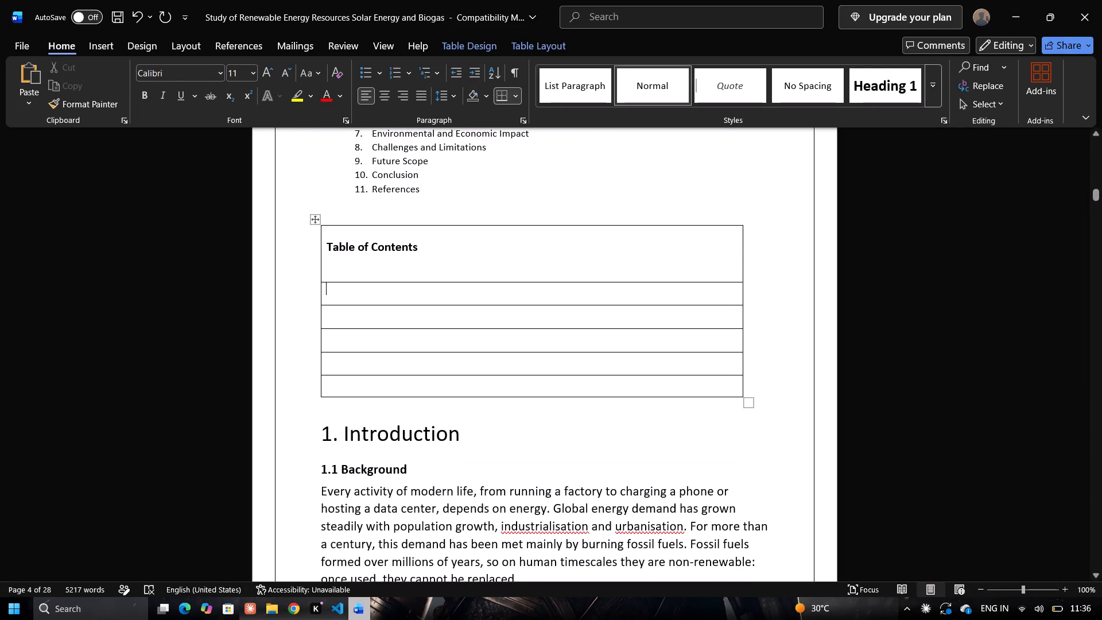
pyautogui.click(314, 377)
pyautogui.click(314, 377)
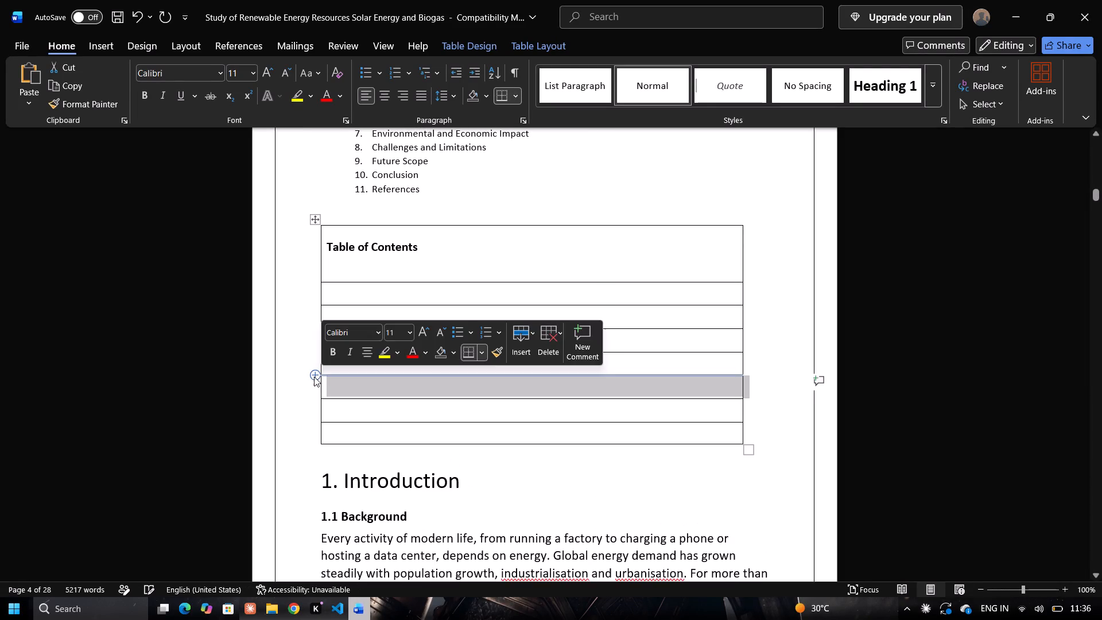
pyautogui.click(314, 377)
pyautogui.click(314, 377)
pyautogui.click(314, 377)
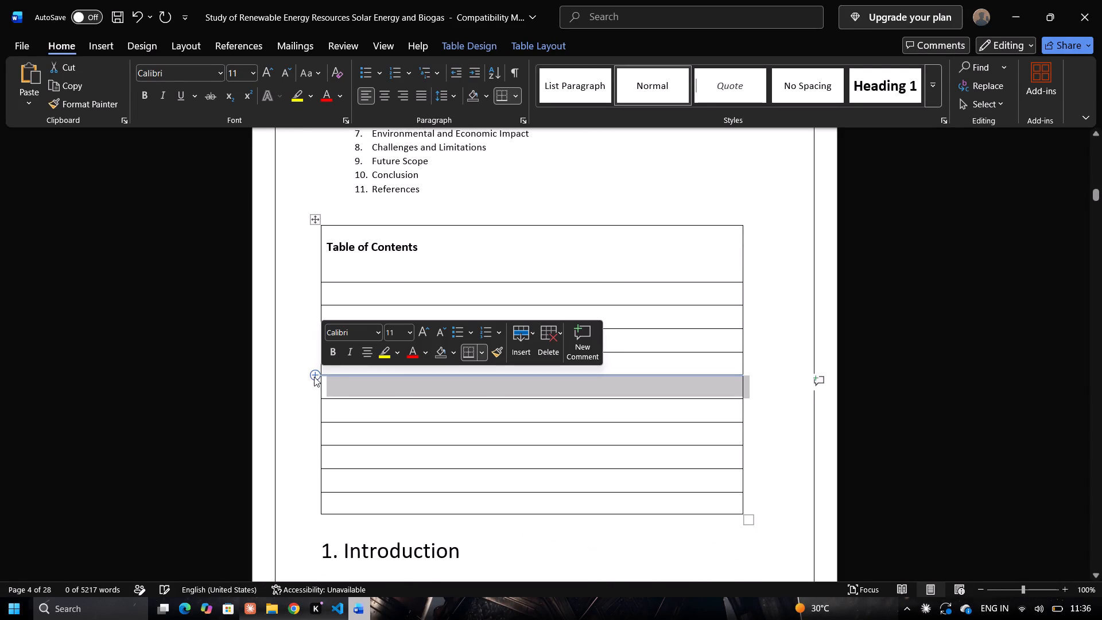
pyautogui.click(329, 301)
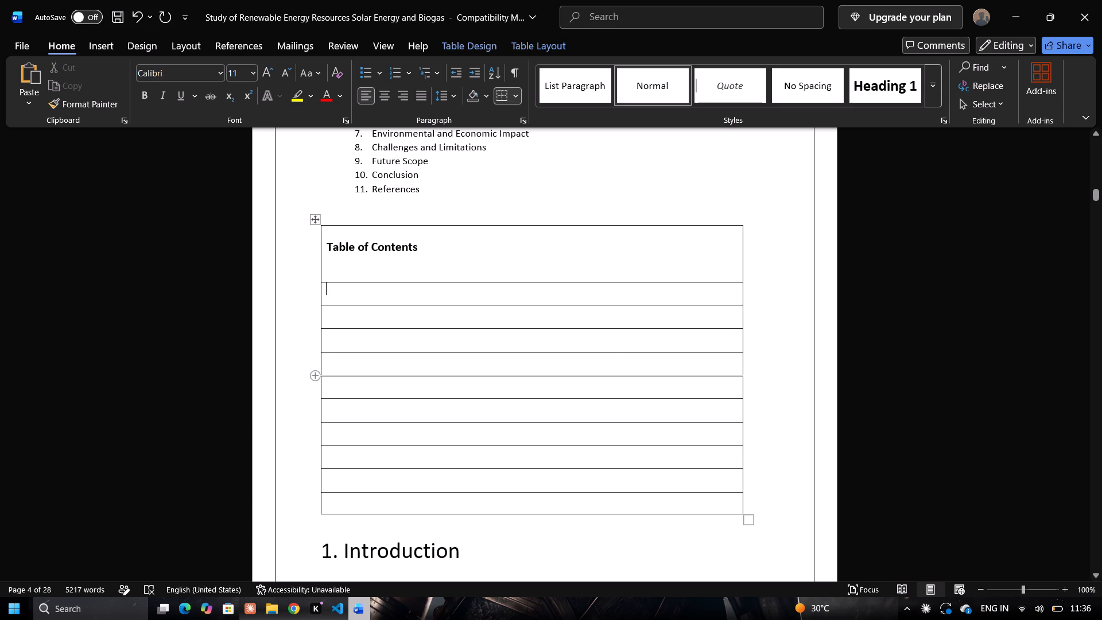
pyautogui.click(316, 377)
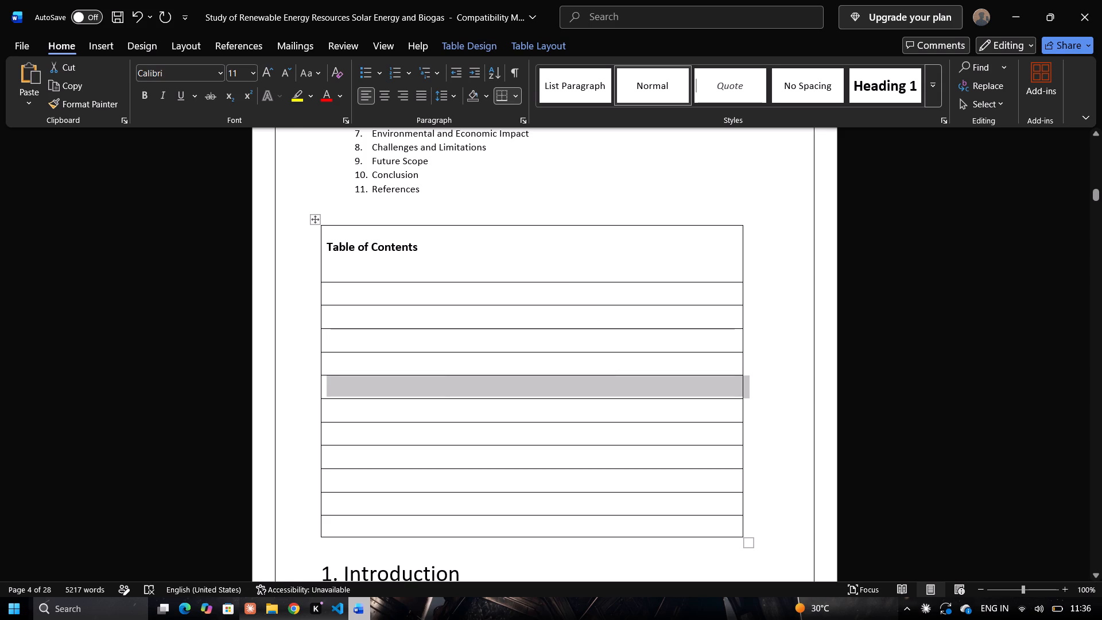
# Center the Table of Contents heading within the table's heading row.
pyautogui.scroll(3, 395, 435)
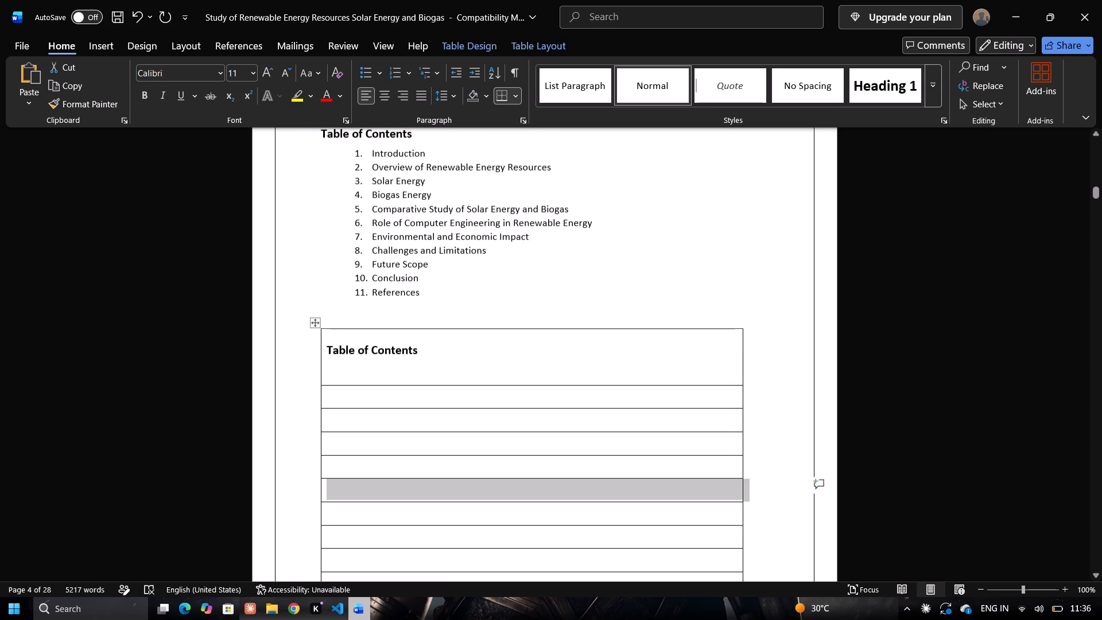
pyautogui.scroll(-2, 373, 369)
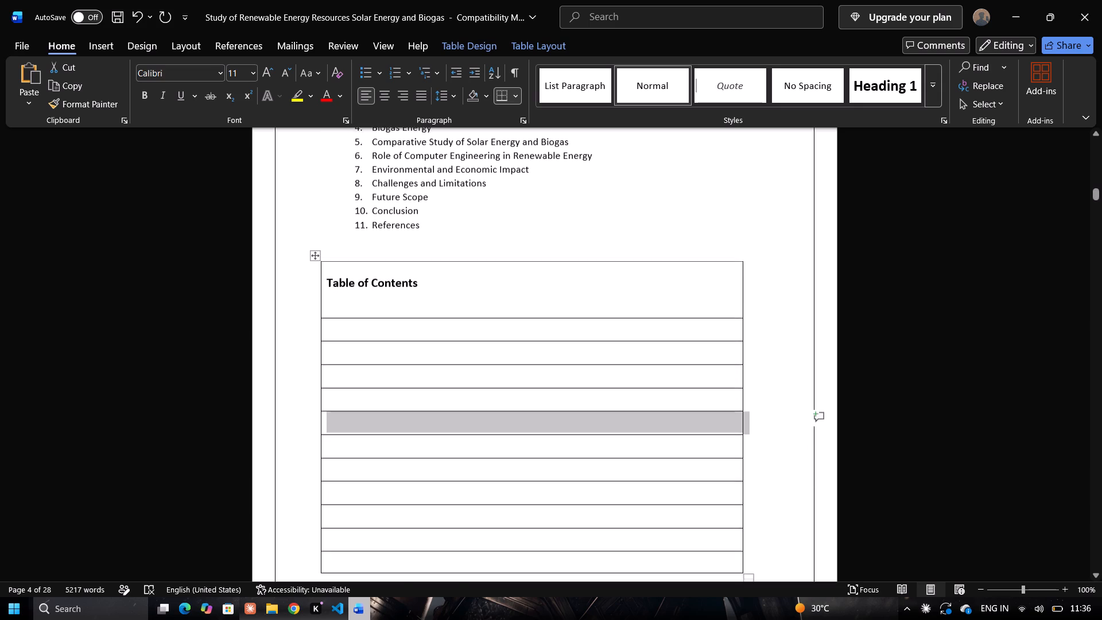
pyautogui.scroll(-1, 373, 369)
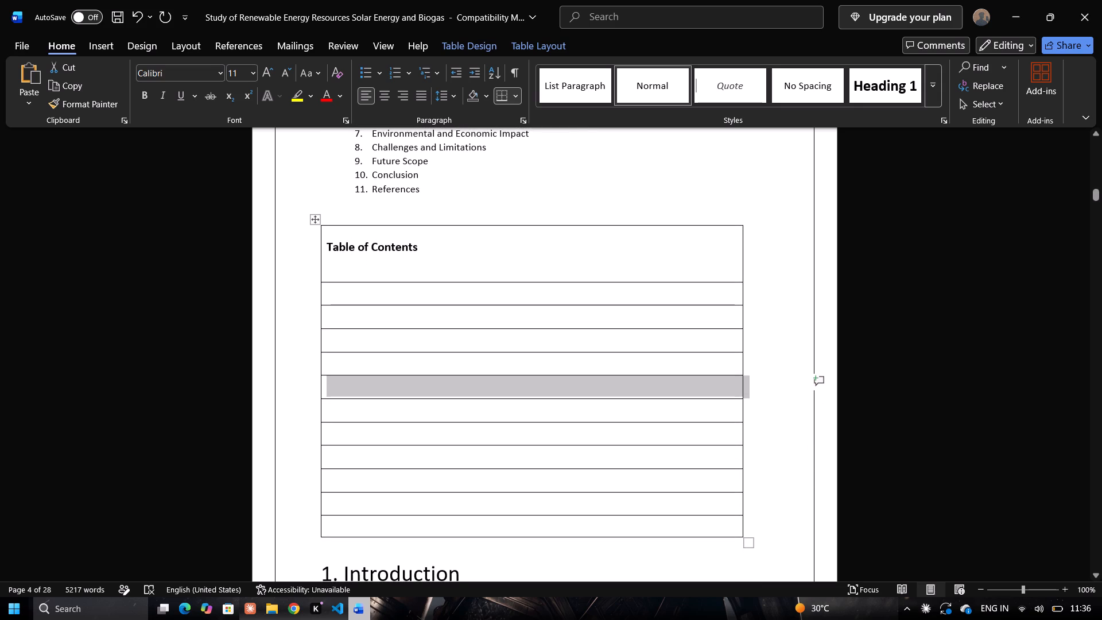
pyautogui.moveTo(374, 226); pyautogui.dragTo(374, 249)
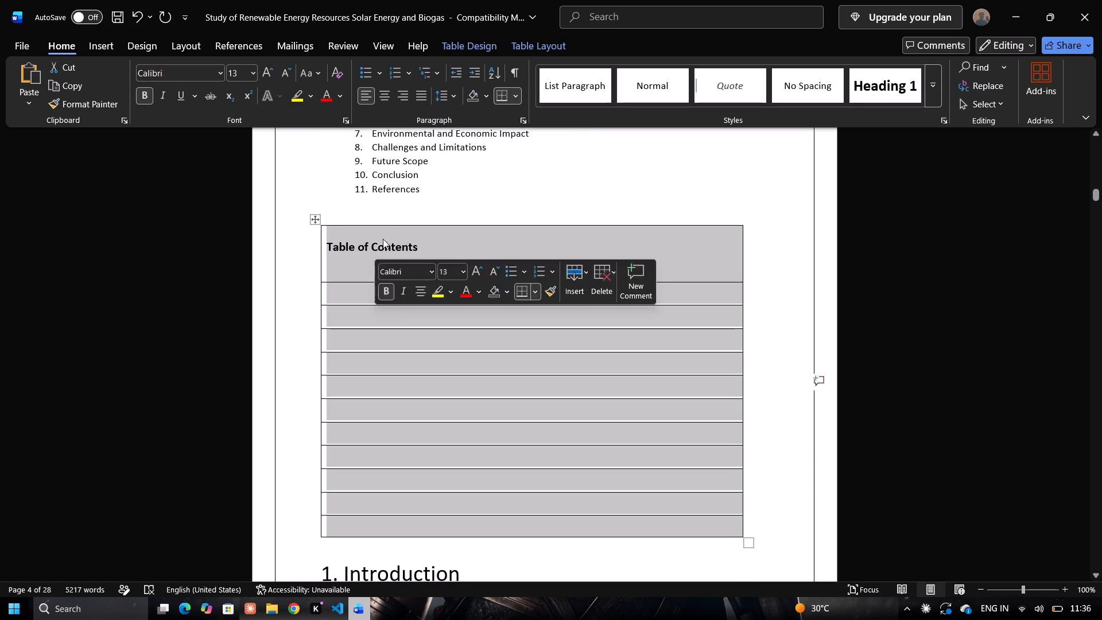
pyautogui.click(447, 209)
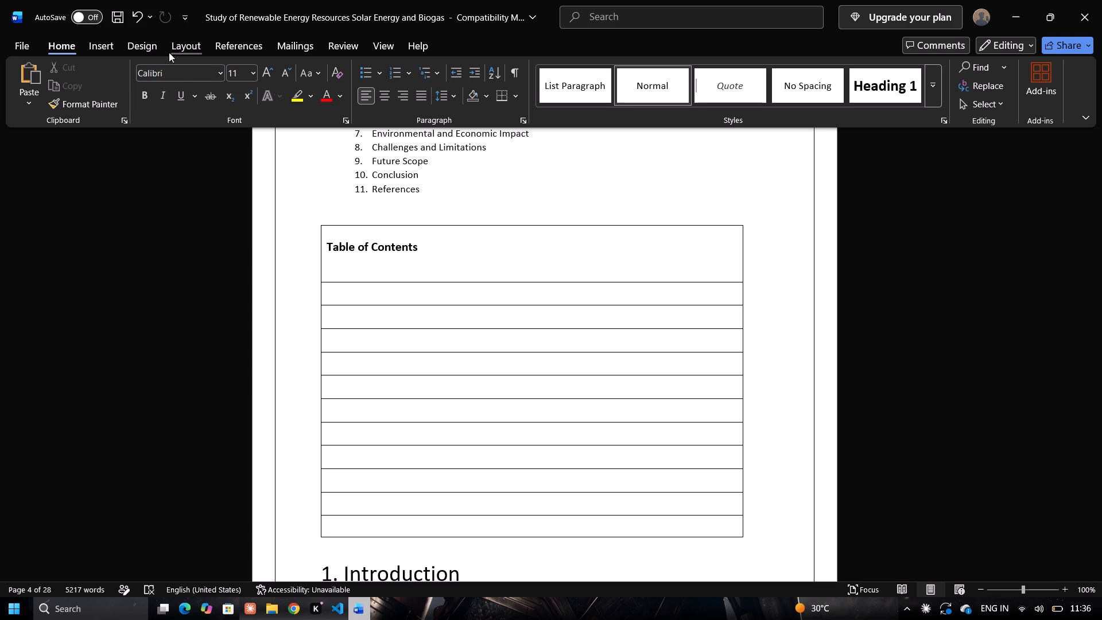
pyautogui.moveTo(328, 250); pyautogui.dragTo(416, 251)
pyautogui.click(387, 94)
pyautogui.click(610, 265)
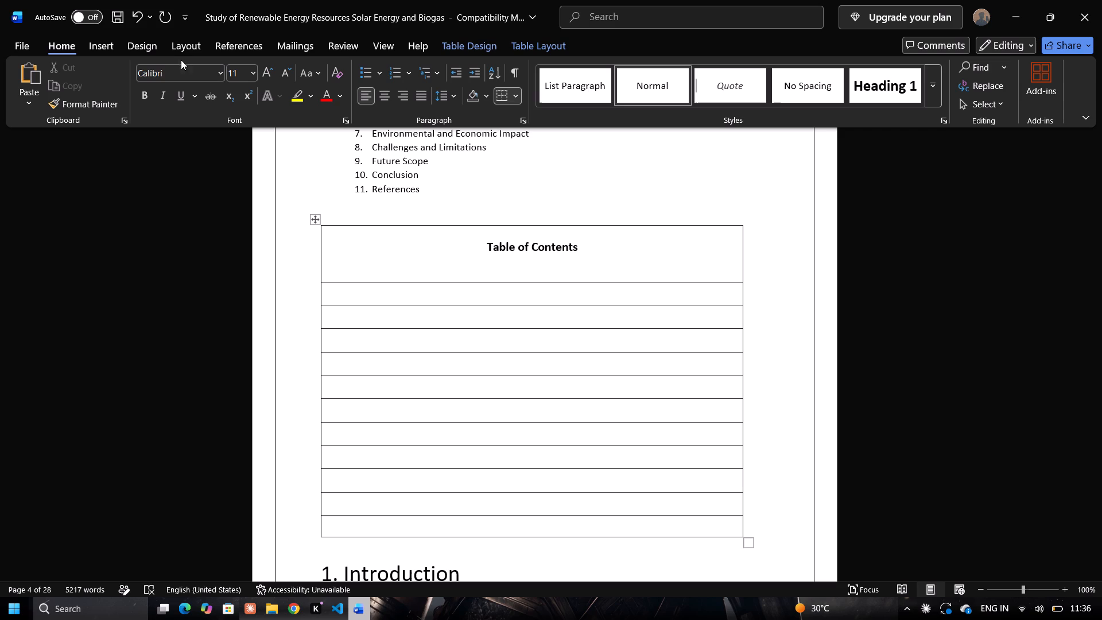
# Draw a vertical border through all table rows to split off a narrow first column about 1.3 cm wide.
pyautogui.click(95, 44)
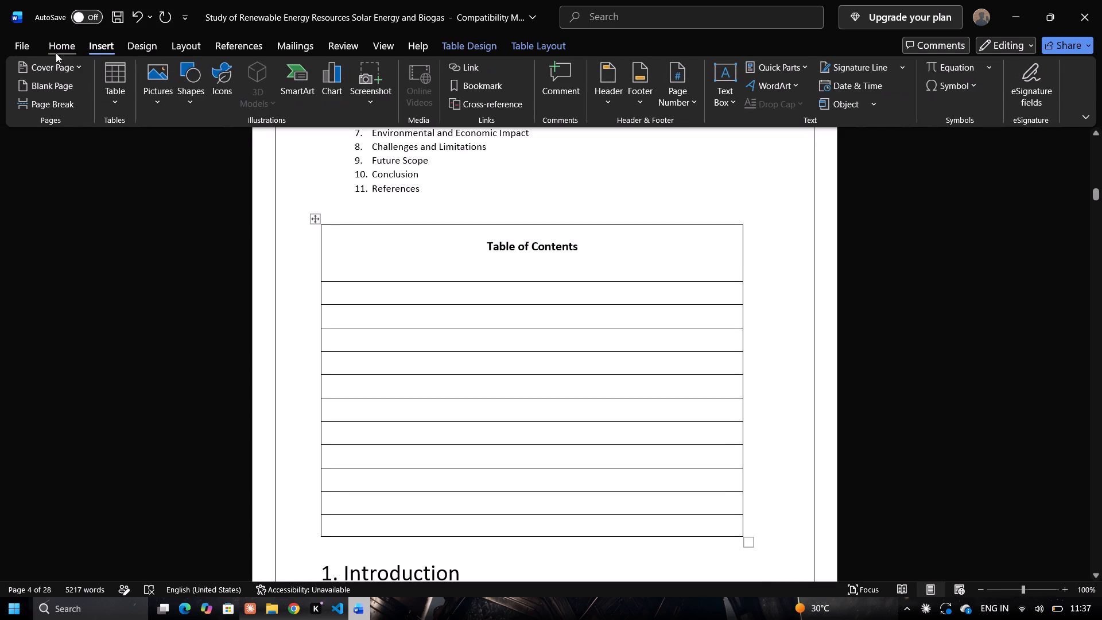
pyautogui.click(46, 42)
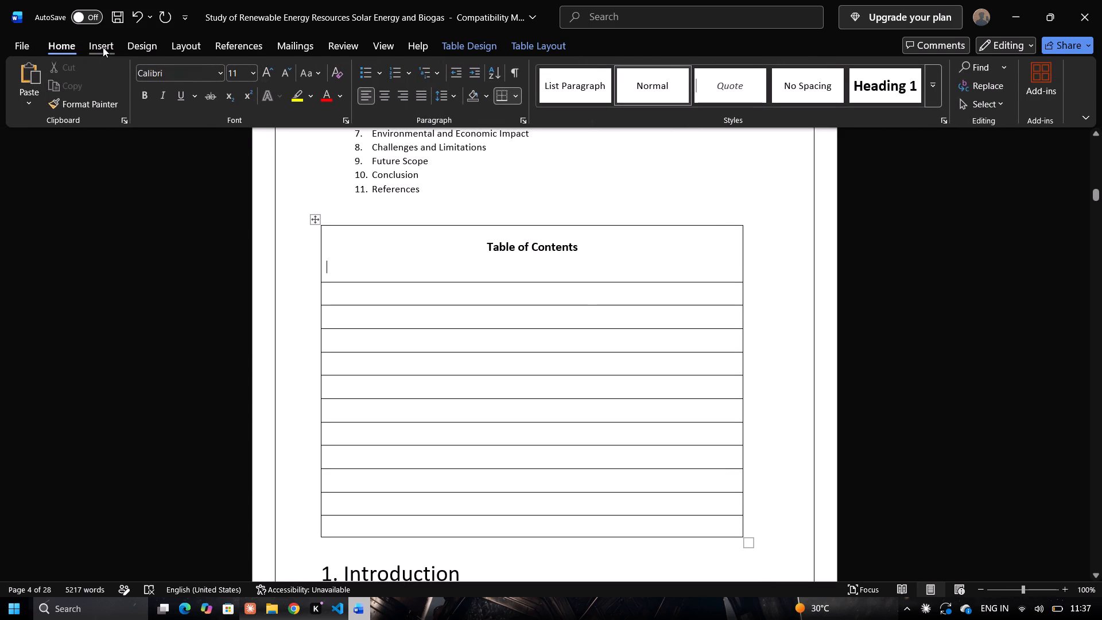
pyautogui.click(103, 47)
pyautogui.click(124, 107)
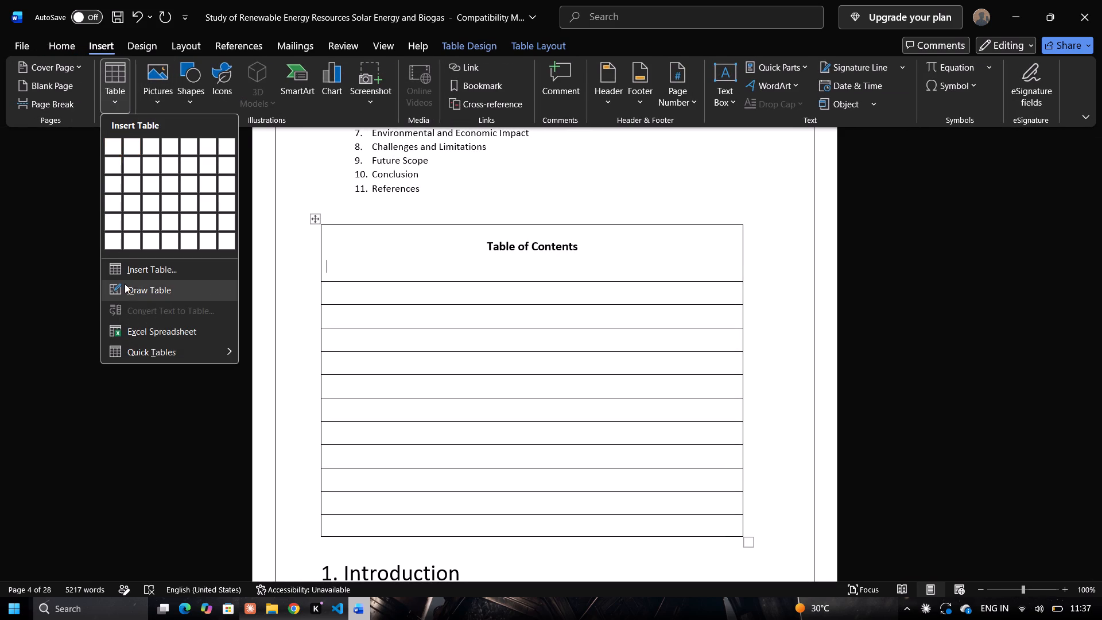
pyautogui.click(125, 285)
pyautogui.moveTo(356, 226); pyautogui.dragTo(360, 267)
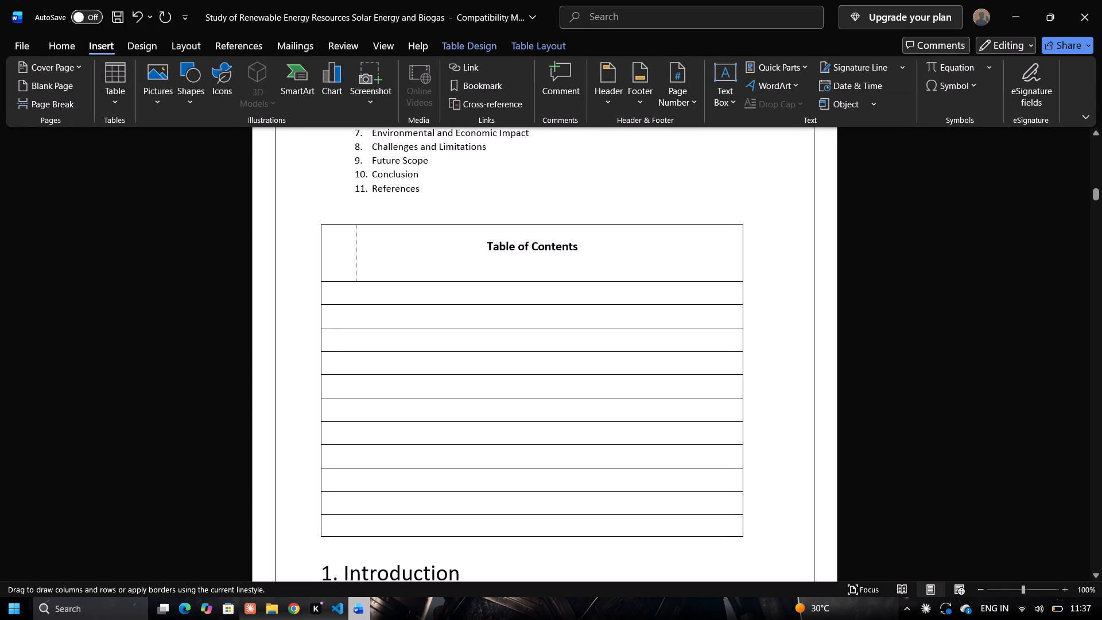
pyautogui.moveTo(360, 267); pyautogui.dragTo(368, 525)
pyautogui.click(414, 304)
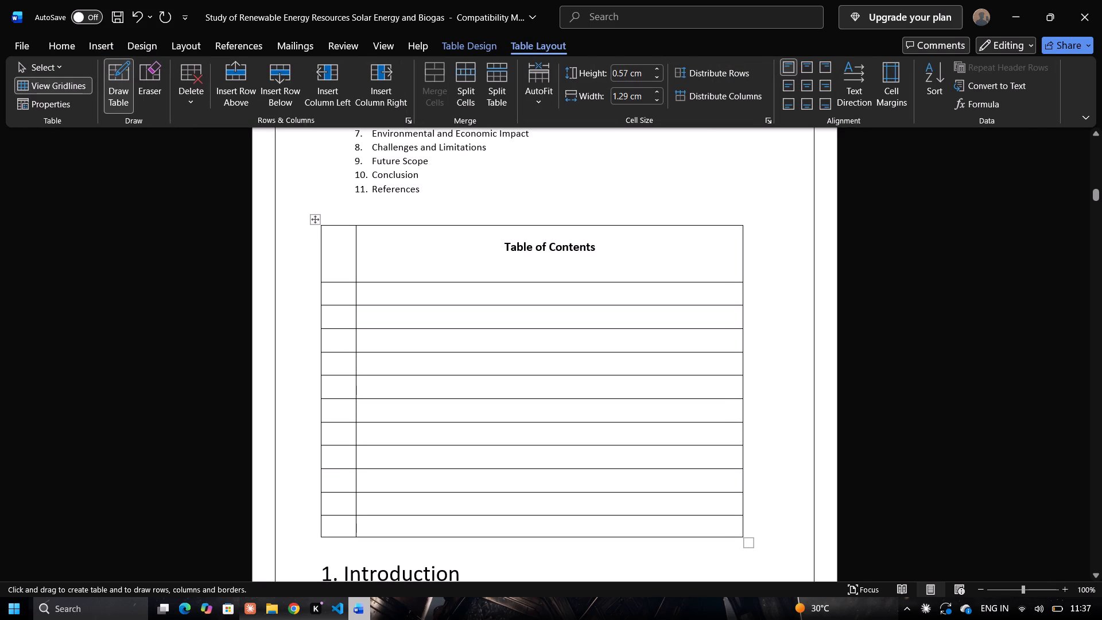
pyautogui.click(413, 304)
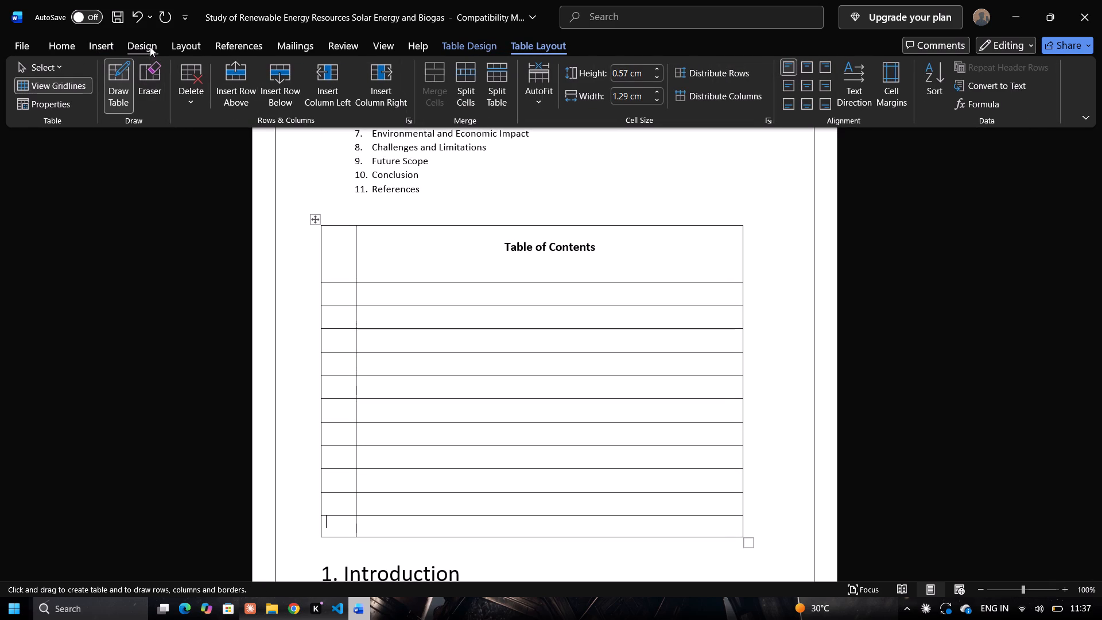
pyautogui.scroll(5, 374, 210)
pyautogui.click(499, 200)
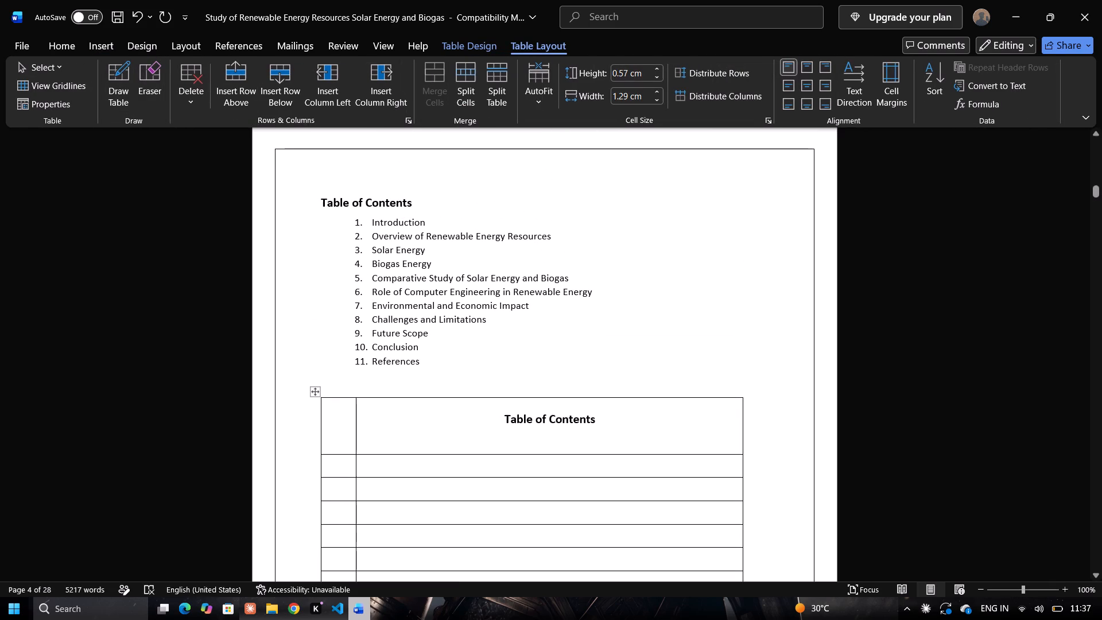
# Copy the eleven entries of the numbered contents list into the table's second column, one entry per row below the heading.
pyautogui.moveTo(349, 220); pyautogui.dragTo(508, 360)
pyautogui.hotkey('ctrl', 'c')
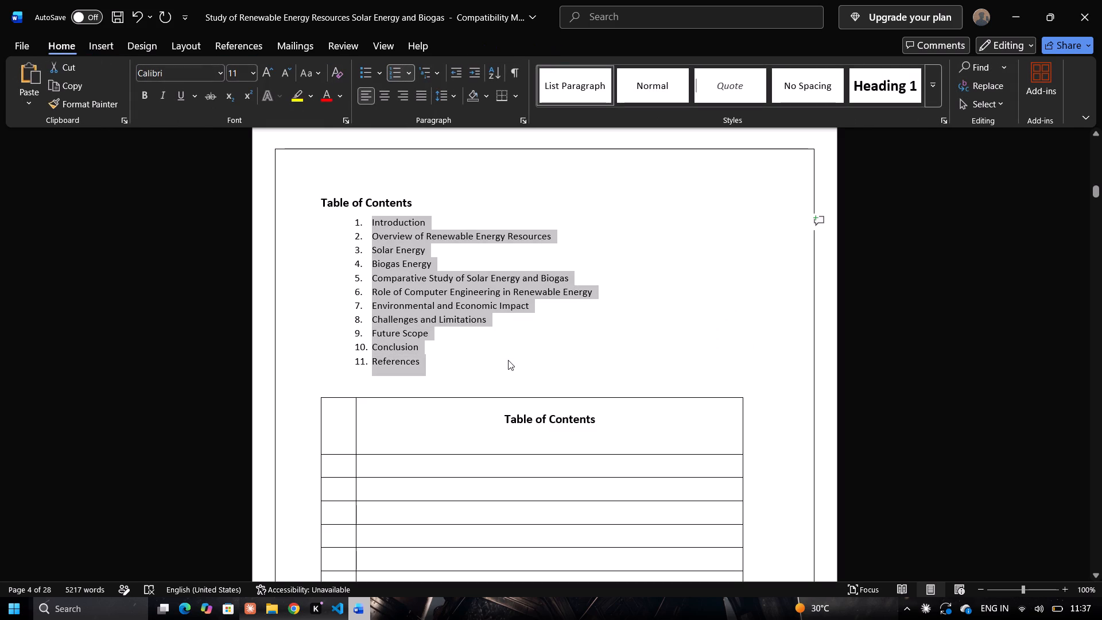
pyautogui.scroll(-2, 508, 360)
pyautogui.click(372, 397)
pyautogui.moveTo(372, 397); pyautogui.dragTo(484, 527)
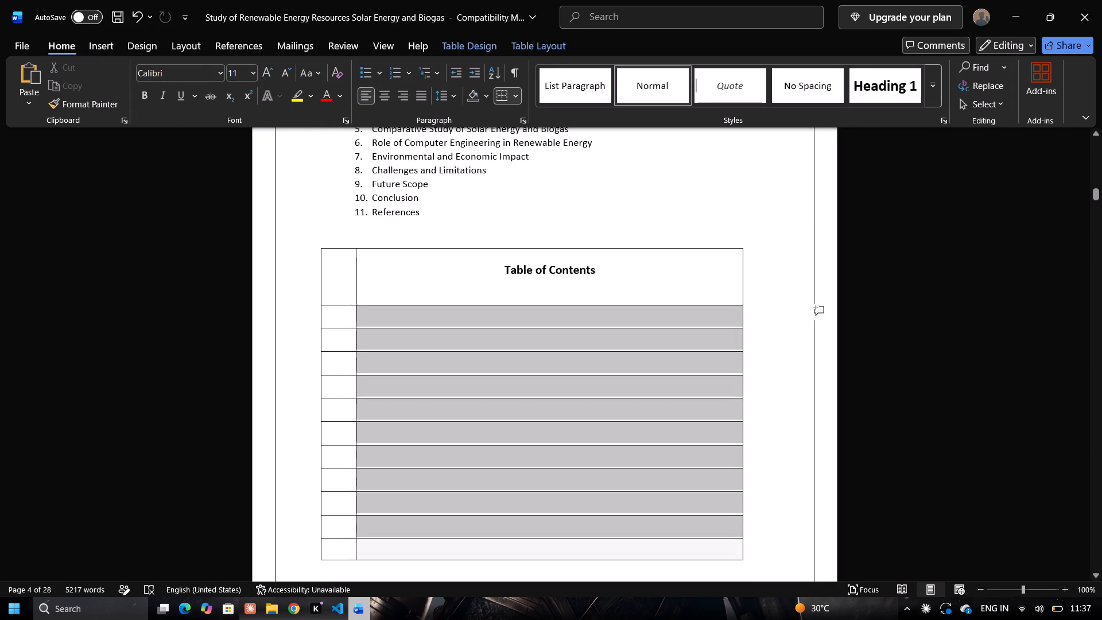
pyautogui.moveTo(484, 527); pyautogui.dragTo(483, 550)
pyautogui.hotkey('ctrl', 'v')
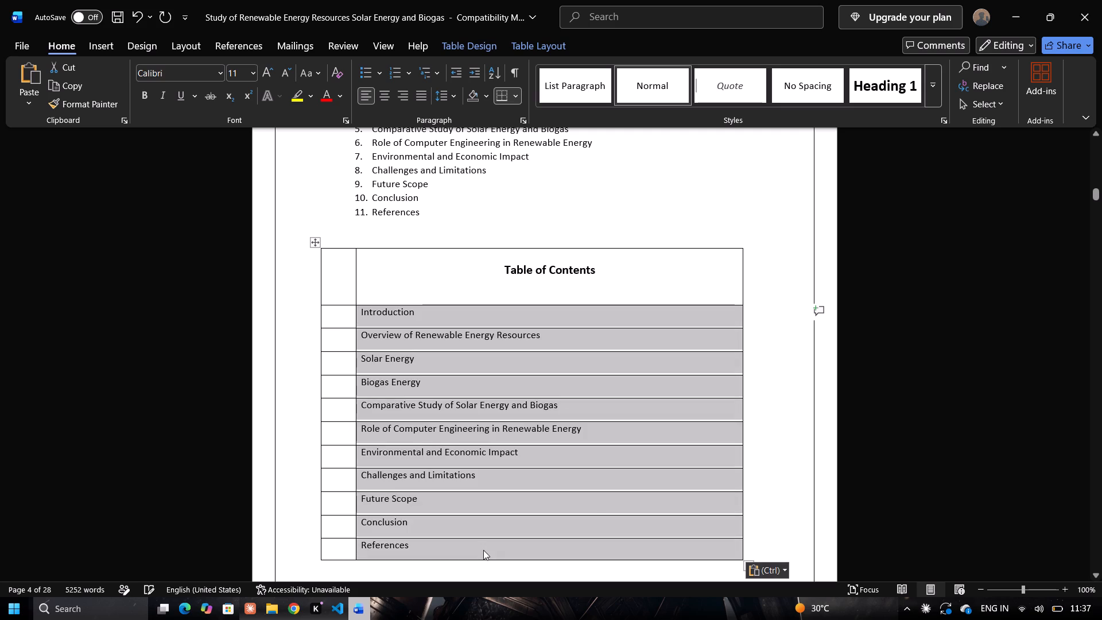
pyautogui.click(796, 367)
# Number the contents table's first column 1 to 11, one number beside each entry from Introduction to References.
pyautogui.click(333, 322)
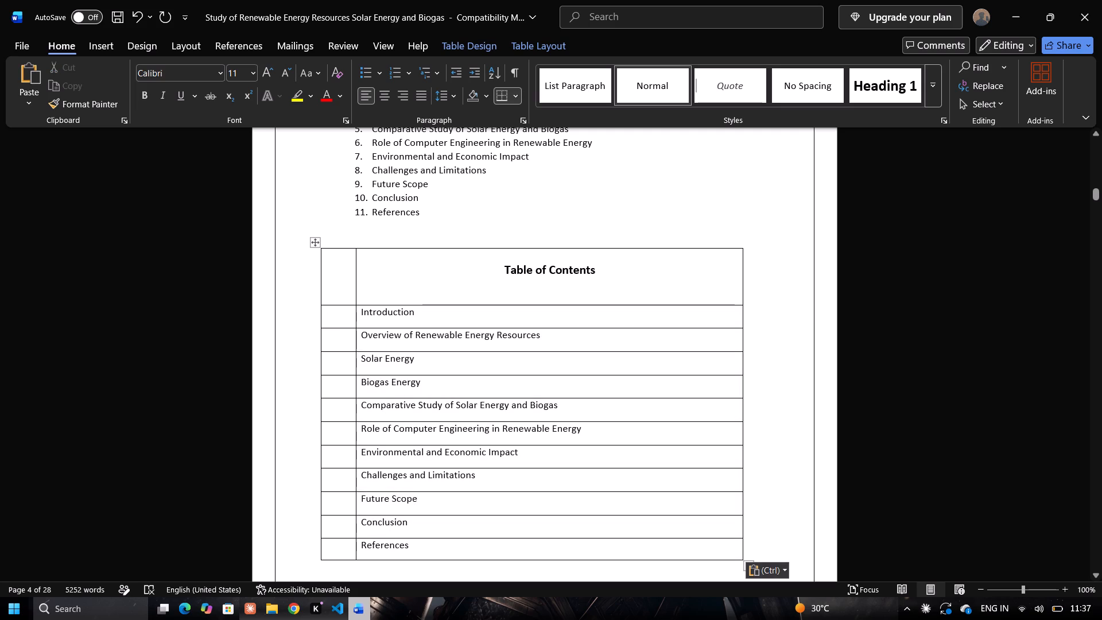
pyautogui.press('1')
pyautogui.click(333, 342)
pyautogui.press('2')
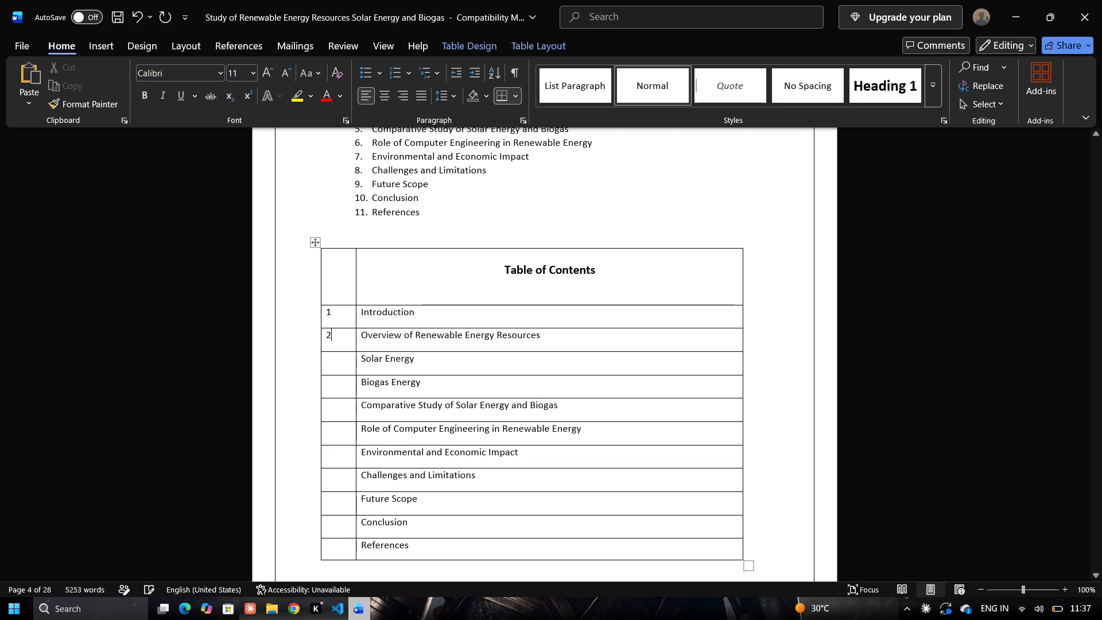
pyautogui.click(340, 376)
pyautogui.click(343, 371)
pyautogui.press('3')
pyautogui.click(342, 379)
pyautogui.click(339, 390)
pyautogui.press('4')
pyautogui.click(343, 423)
pyautogui.click(339, 413)
pyautogui.press('5')
pyautogui.click(340, 431)
pyautogui.press('6')
pyautogui.click(339, 455)
pyautogui.press('7')
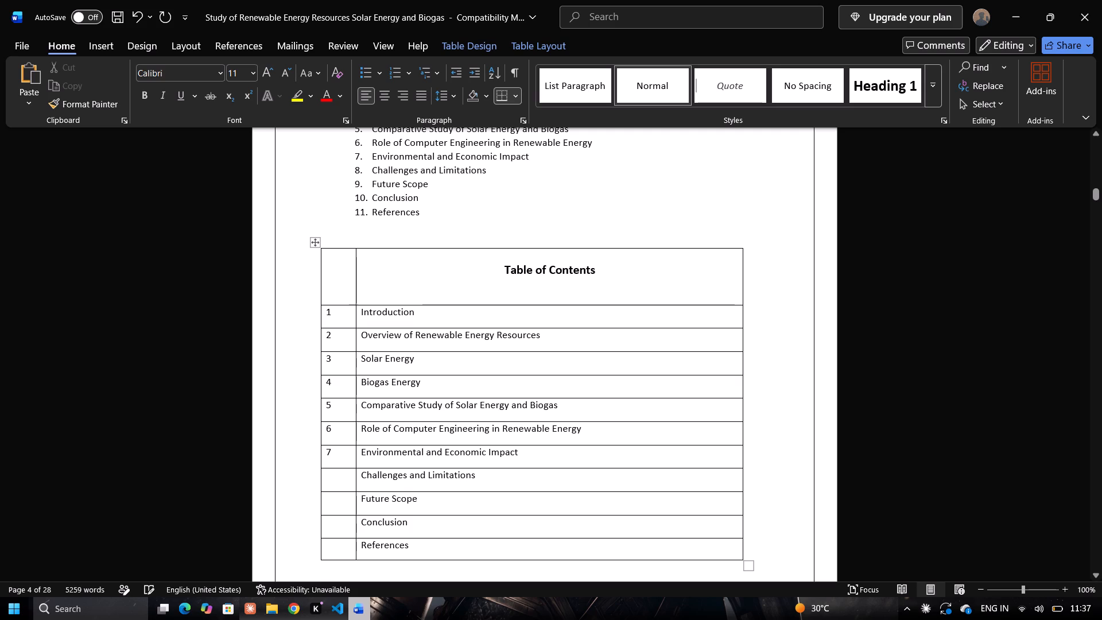
pyautogui.click(339, 482)
pyautogui.press('8')
pyautogui.click(344, 506)
pyautogui.press('9')
pyautogui.click(333, 523)
pyautogui.write('10')
pyautogui.click(333, 543)
pyautogui.write('11')
# Remove the bold formatting from the Table of Contents heading in the table's heading row.
pyautogui.moveTo(603, 274); pyautogui.dragTo(473, 271)
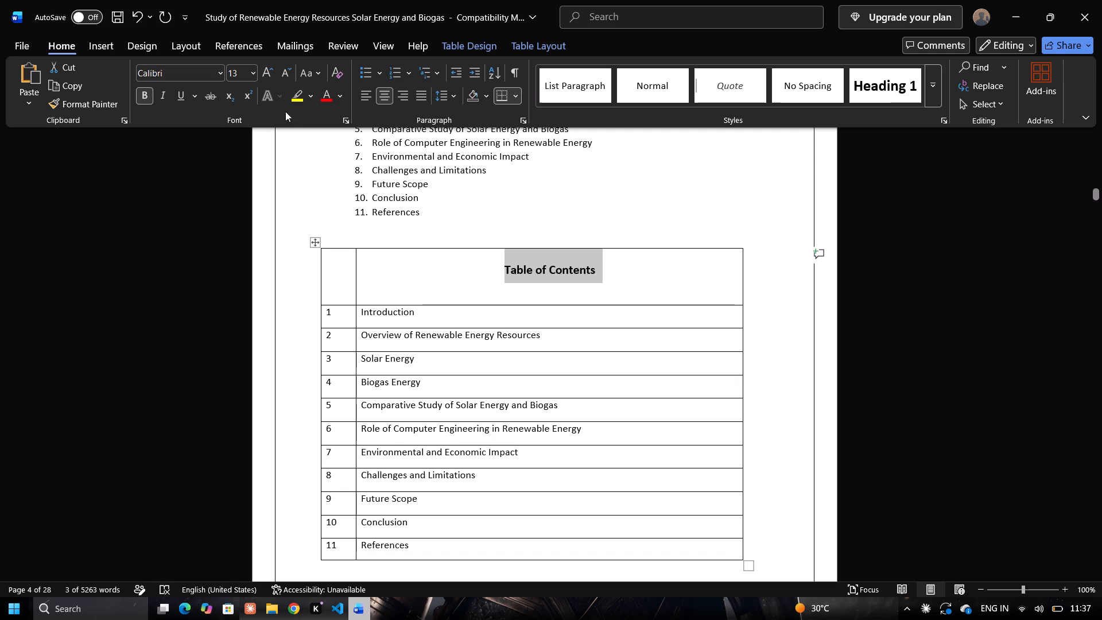
pyautogui.click(139, 96)
pyautogui.click(635, 284)
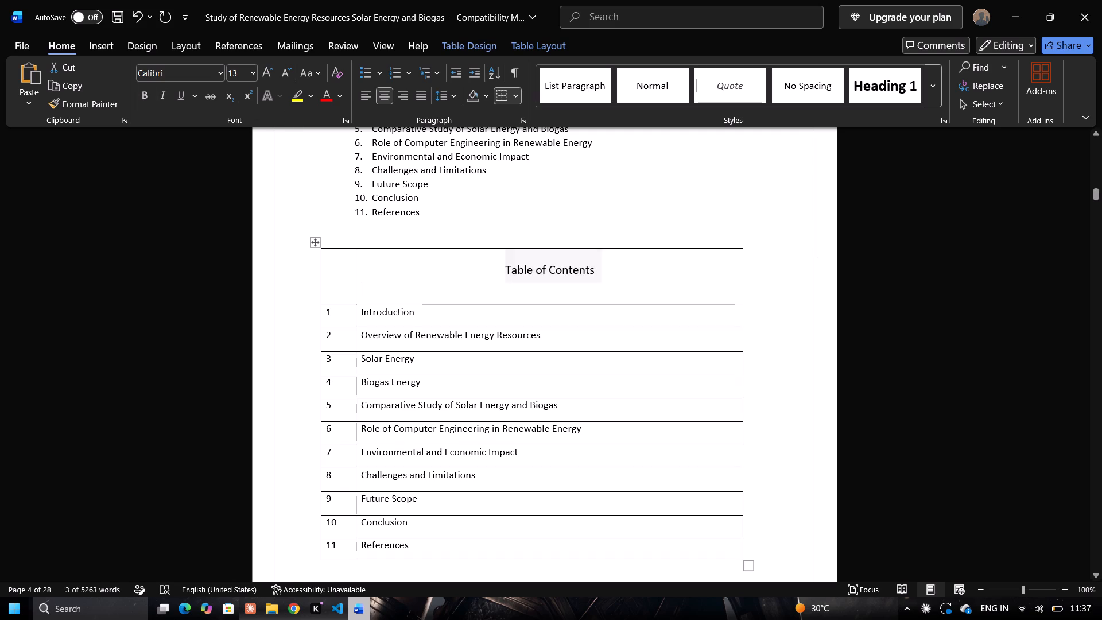
pyautogui.click(651, 197)
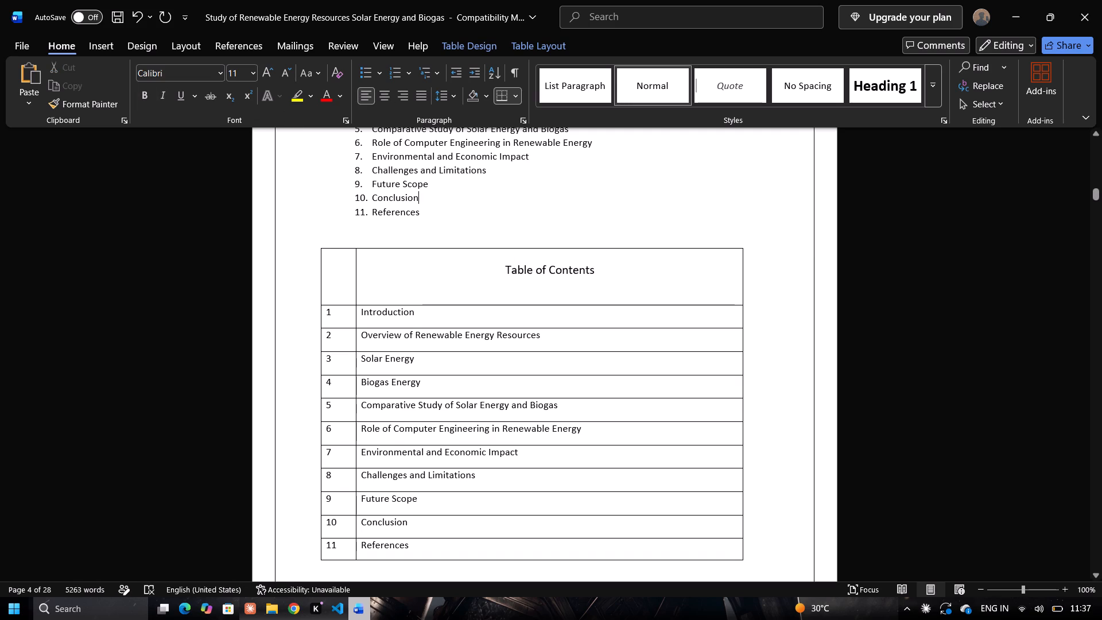
# Delete the original Table of Contents heading and its eleven-item numbered list above the table.
pyautogui.scroll(-3, 773, 251)
pyautogui.scroll(8, 773, 251)
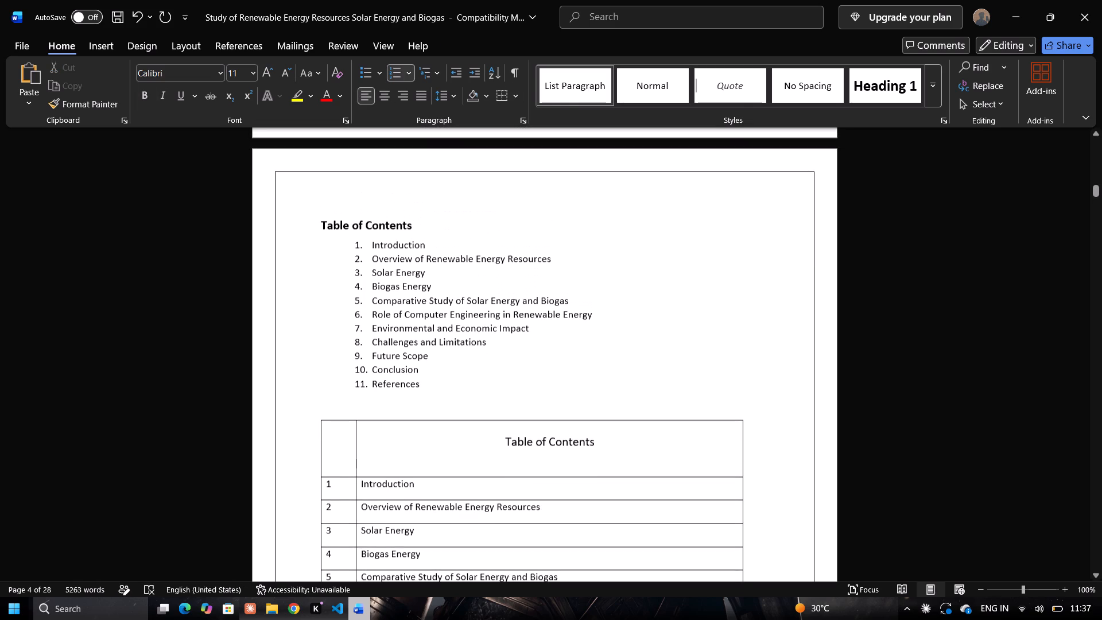
pyautogui.moveTo(323, 222); pyautogui.dragTo(495, 385)
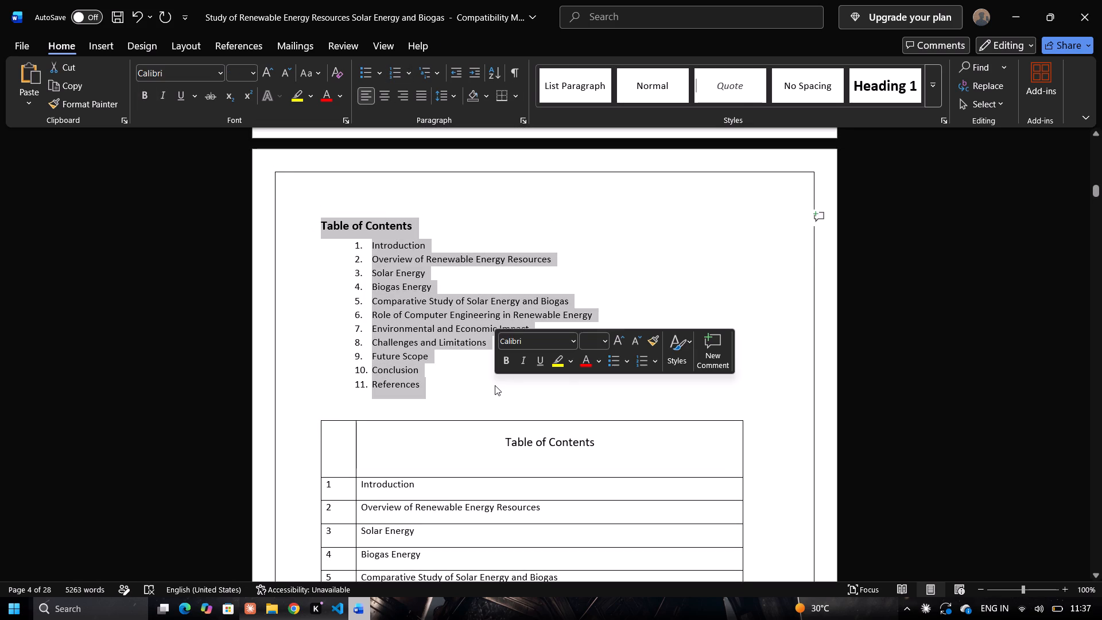
pyautogui.press('Delete')
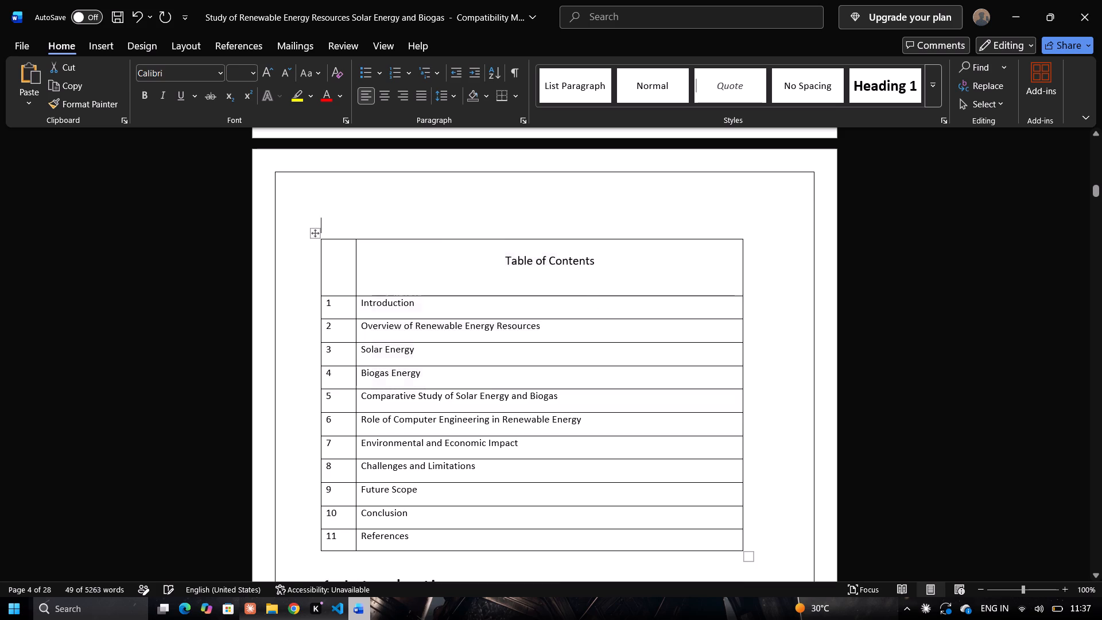
# Insert seven empty lines before the "1. Introduction" heading to move it onto the page following the contents table.
pyautogui.scroll(-9, 479, 339)
pyautogui.click(321, 276)
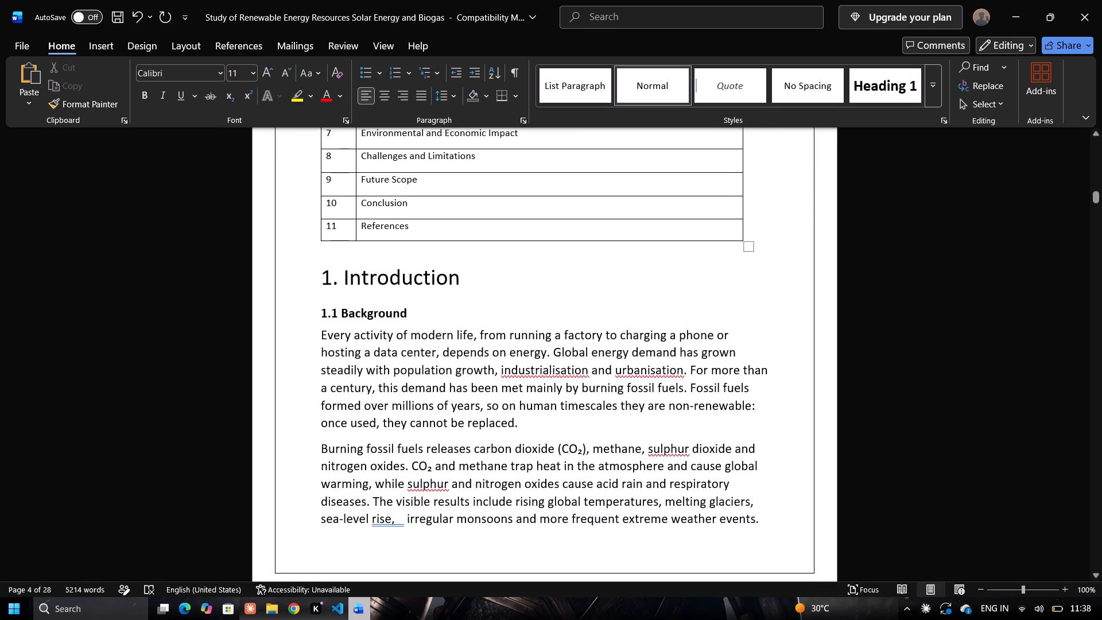
pyautogui.press('Return')
pyautogui.press('Return')
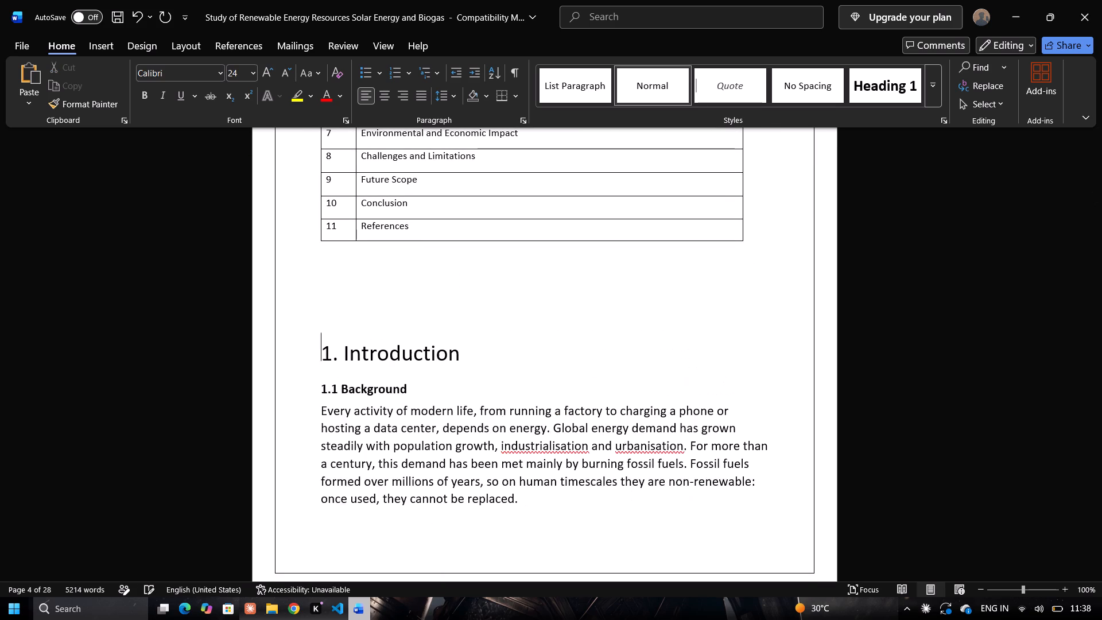
pyautogui.press('Return')
pyautogui.press('Return')
pyautogui.press('Return')
pyautogui.press('Return')
pyautogui.press('Return')
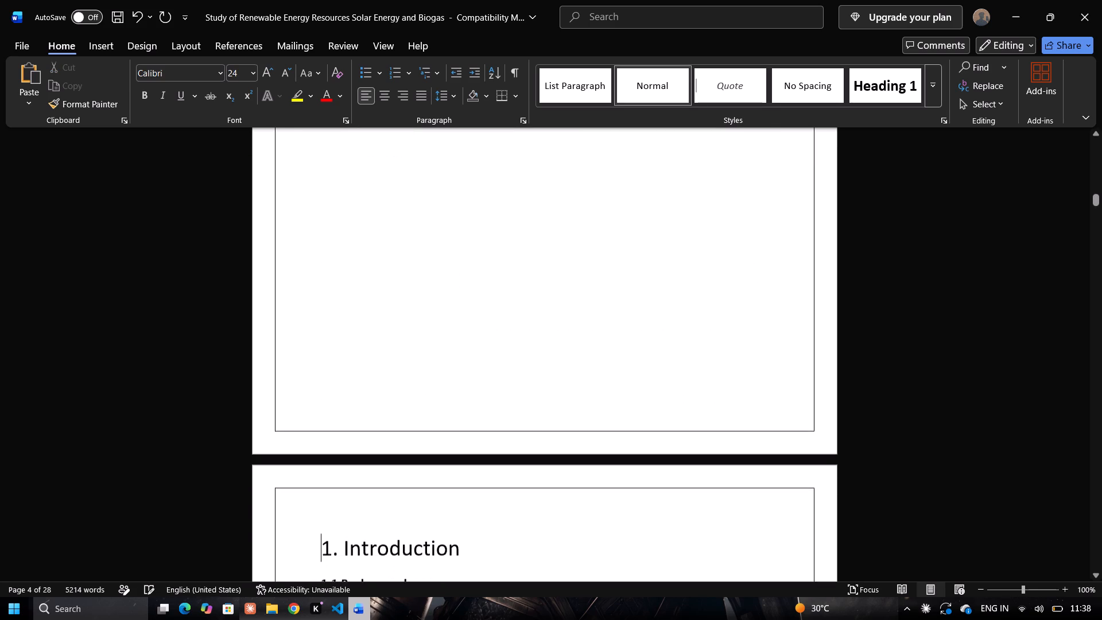
# Enlarge the contents table from its bottom-right corner so it nearly reaches the page border and its entry rows are taller.
pyautogui.scroll(14, 329, 280)
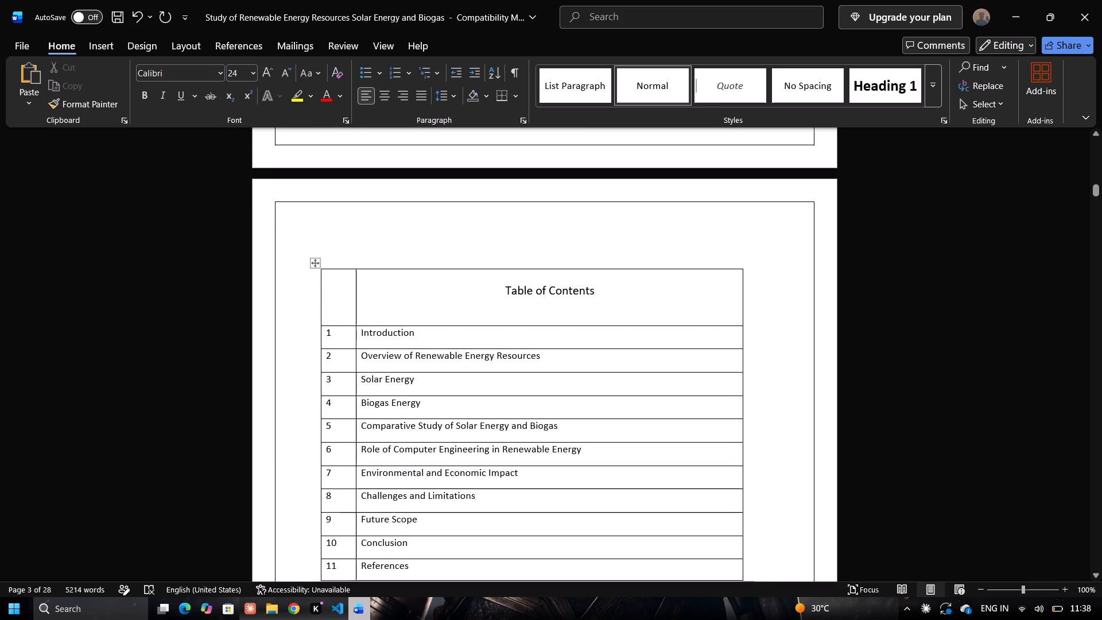
pyautogui.scroll(-5, 387, 243)
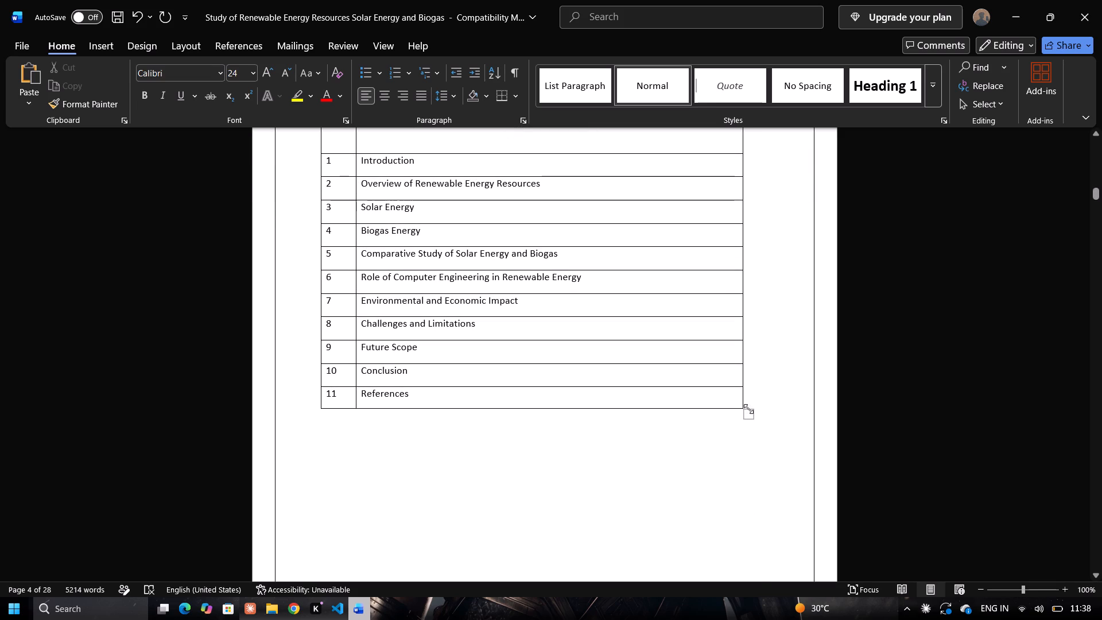
pyautogui.moveTo(744, 410); pyautogui.dragTo(765, 467)
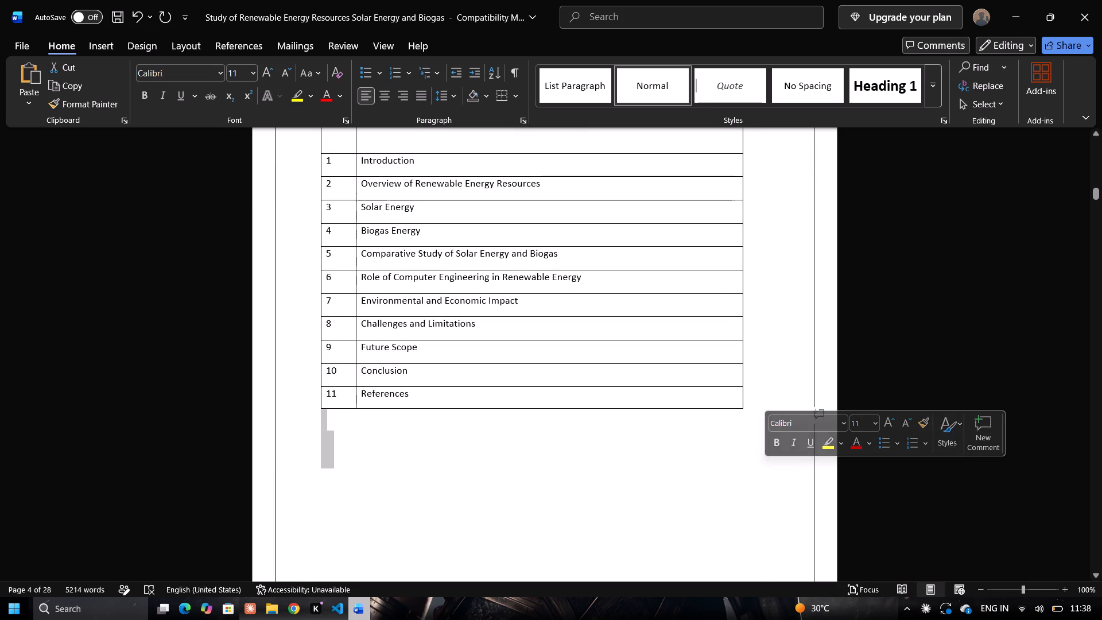
pyautogui.moveTo(741, 408); pyautogui.dragTo(752, 410)
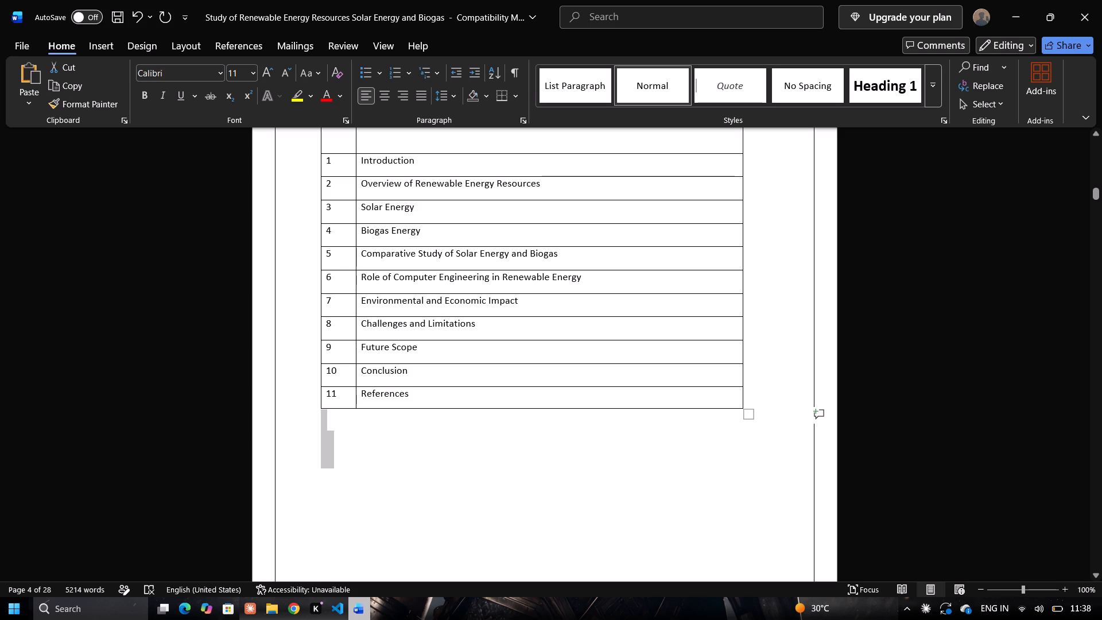
pyautogui.moveTo(746, 410); pyautogui.dragTo(782, 483)
pyautogui.scroll(4, 774, 479)
pyautogui.scroll(-4, 774, 479)
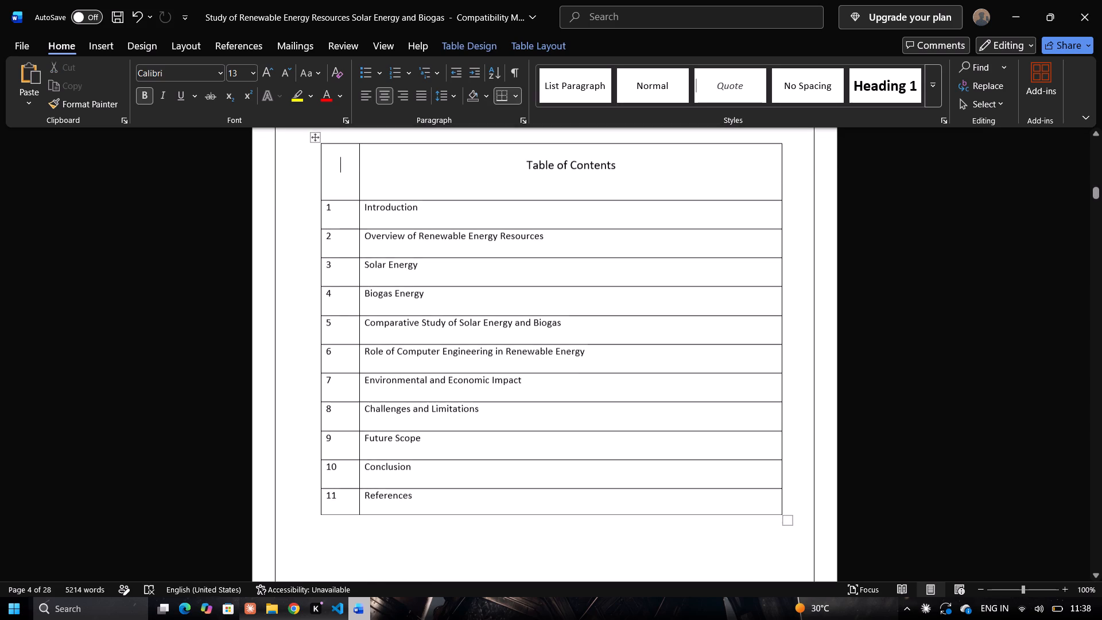
pyautogui.scroll(3, 656, 444)
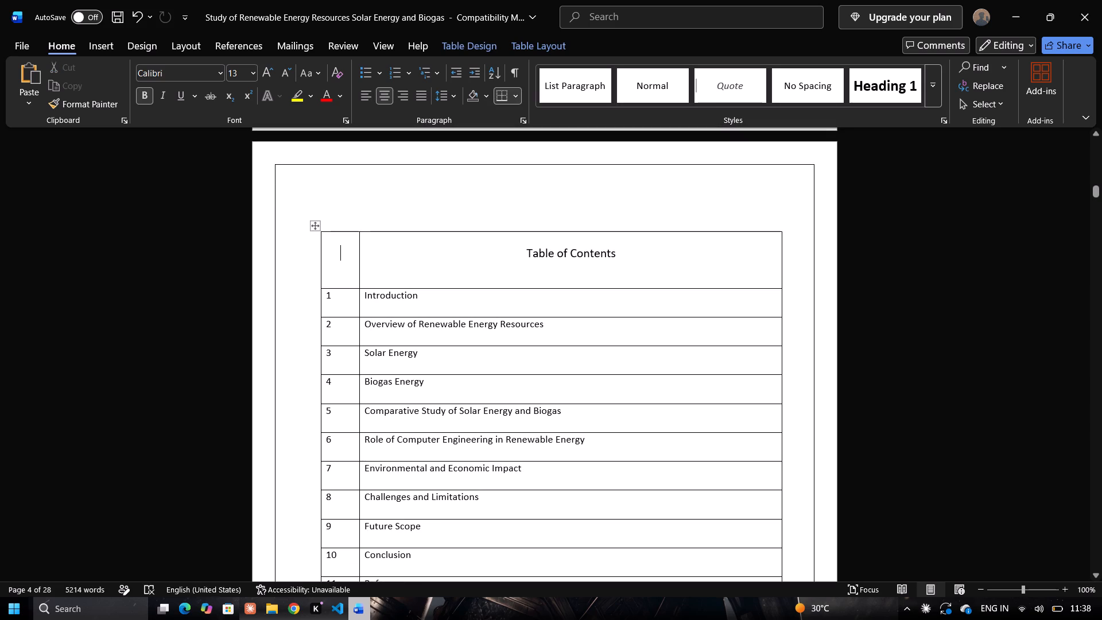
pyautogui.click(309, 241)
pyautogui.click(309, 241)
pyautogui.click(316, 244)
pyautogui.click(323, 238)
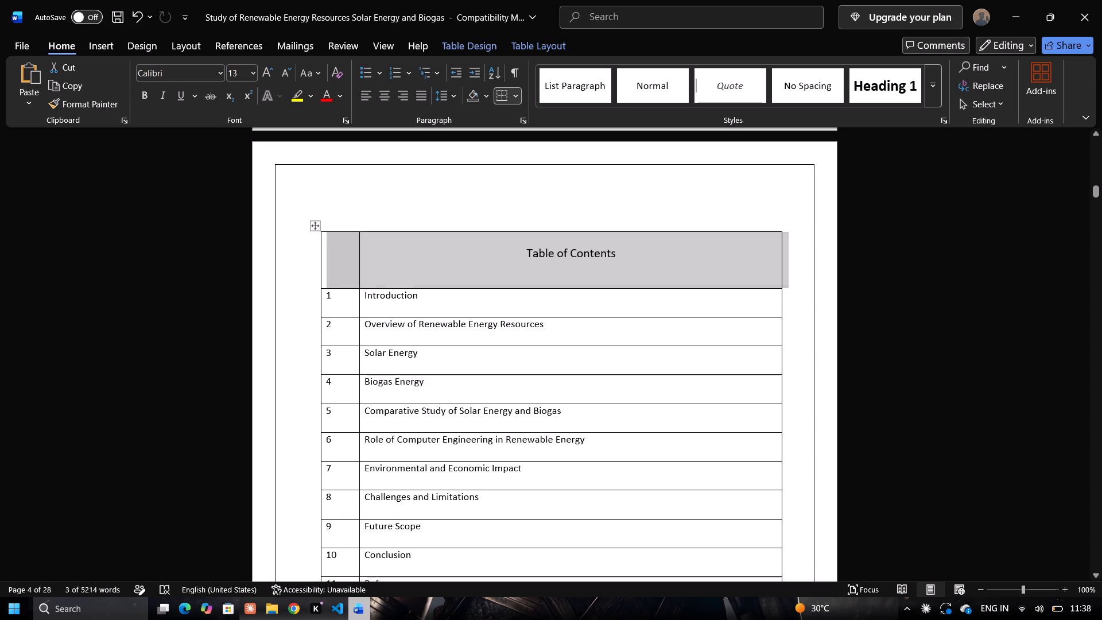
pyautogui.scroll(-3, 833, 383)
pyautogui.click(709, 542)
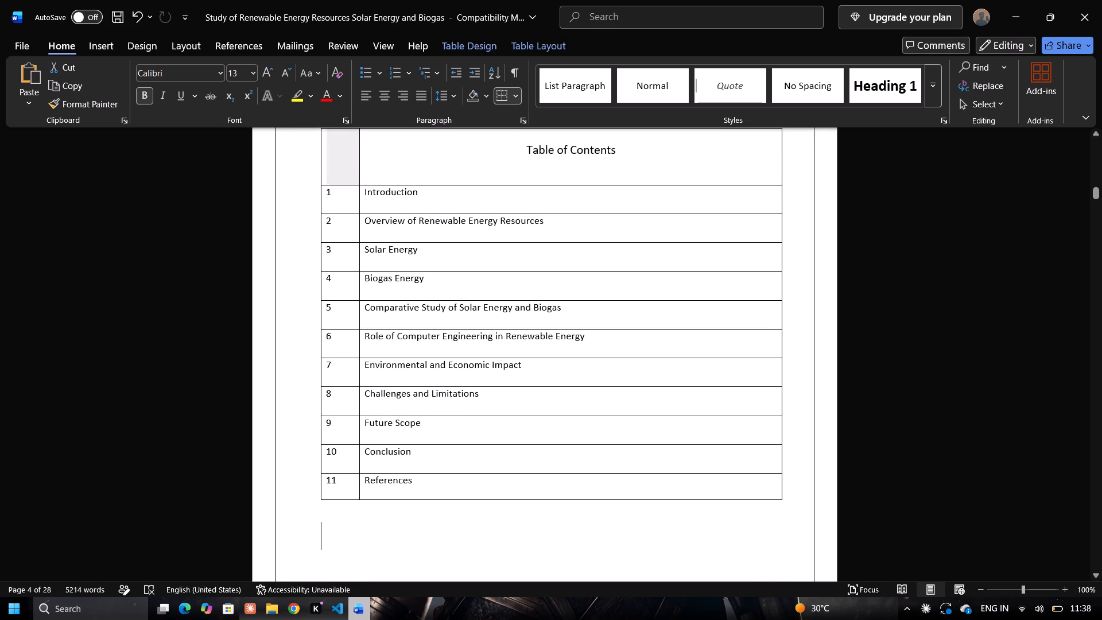
# Review the layout of the contents table page and the cover, Abstract and following pages around it.
pyautogui.scroll(4, 709, 542)
pyautogui.scroll(-3, 711, 528)
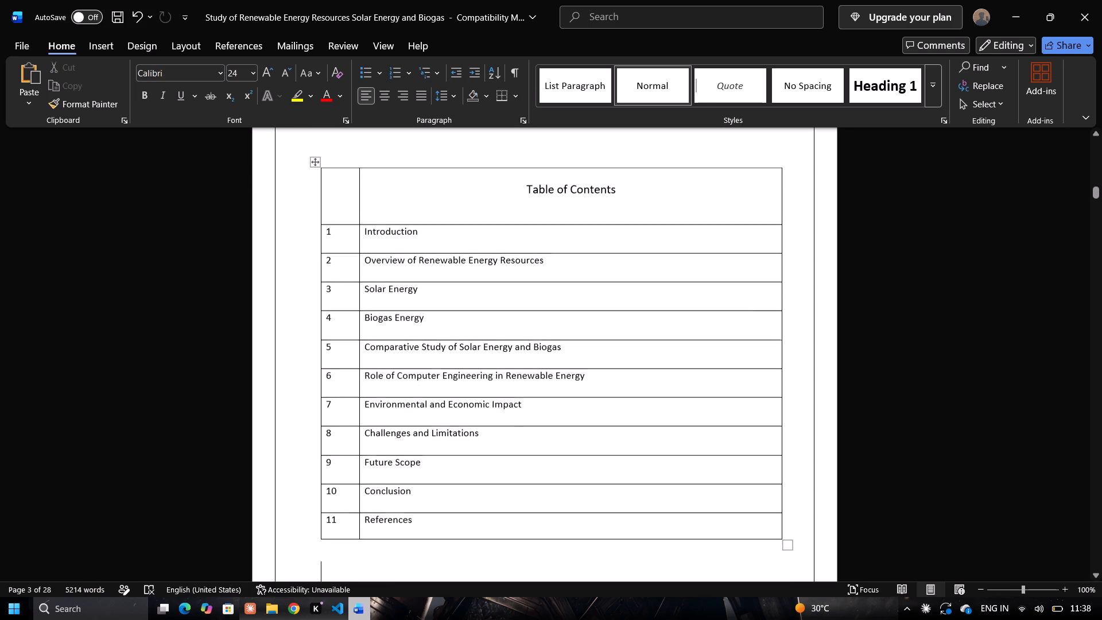
pyautogui.scroll(-9, 723, 517)
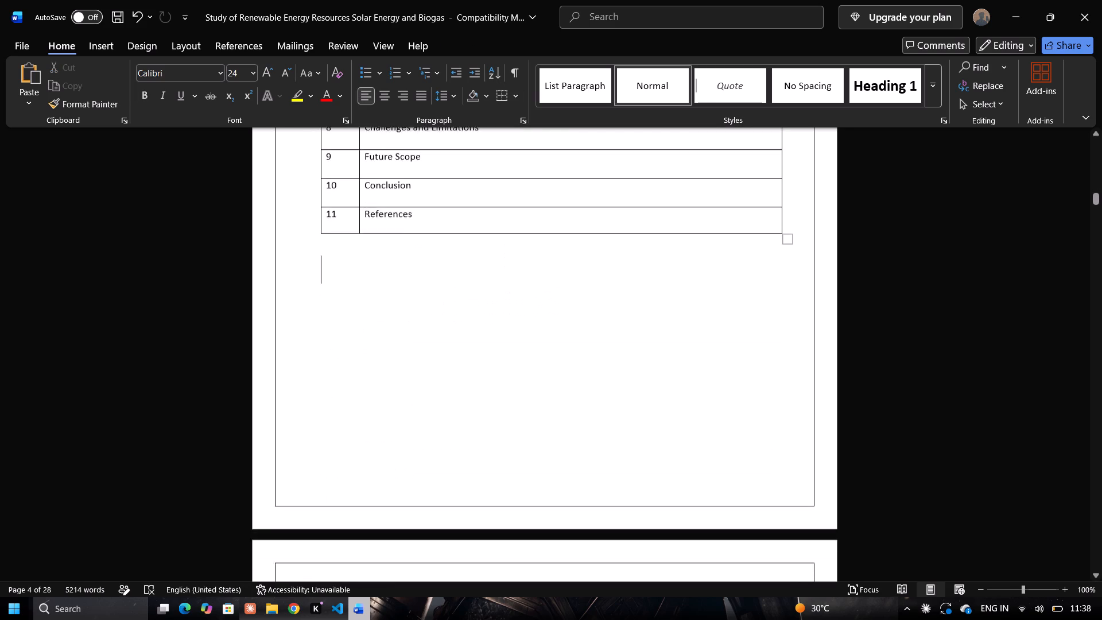
pyautogui.scroll(-3, 723, 517)
pyautogui.scroll(17, 723, 517)
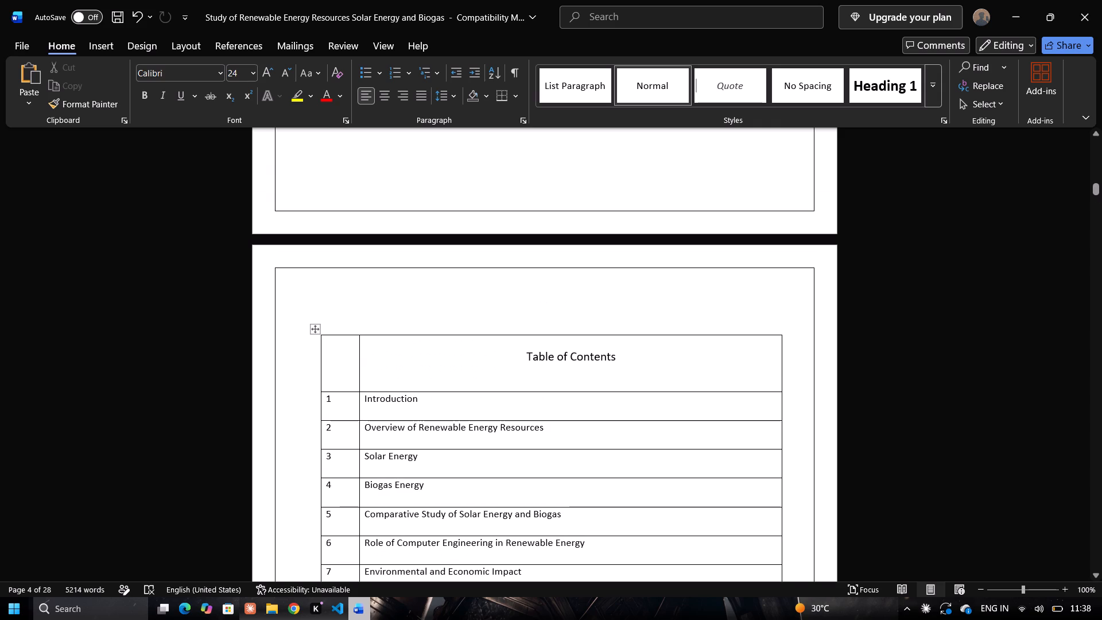
pyautogui.scroll(20, 723, 517)
pyautogui.scroll(5, 723, 517)
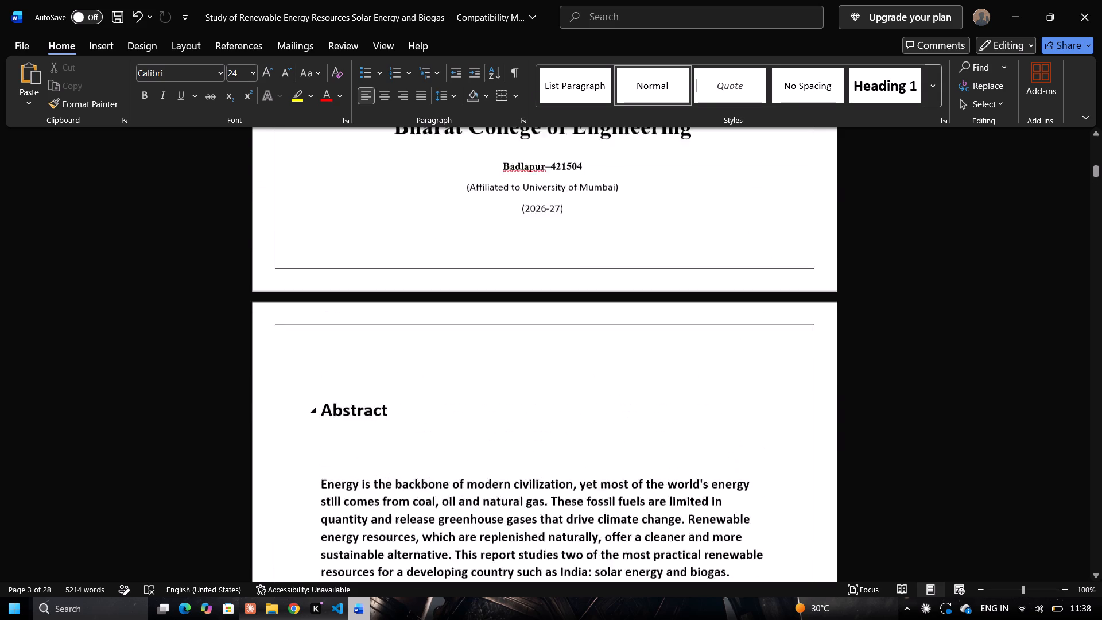
pyautogui.scroll(11, 723, 517)
pyautogui.scroll(-20, 723, 517)
pyautogui.scroll(-20, 723, 517)
pyautogui.scroll(-2, 723, 517)
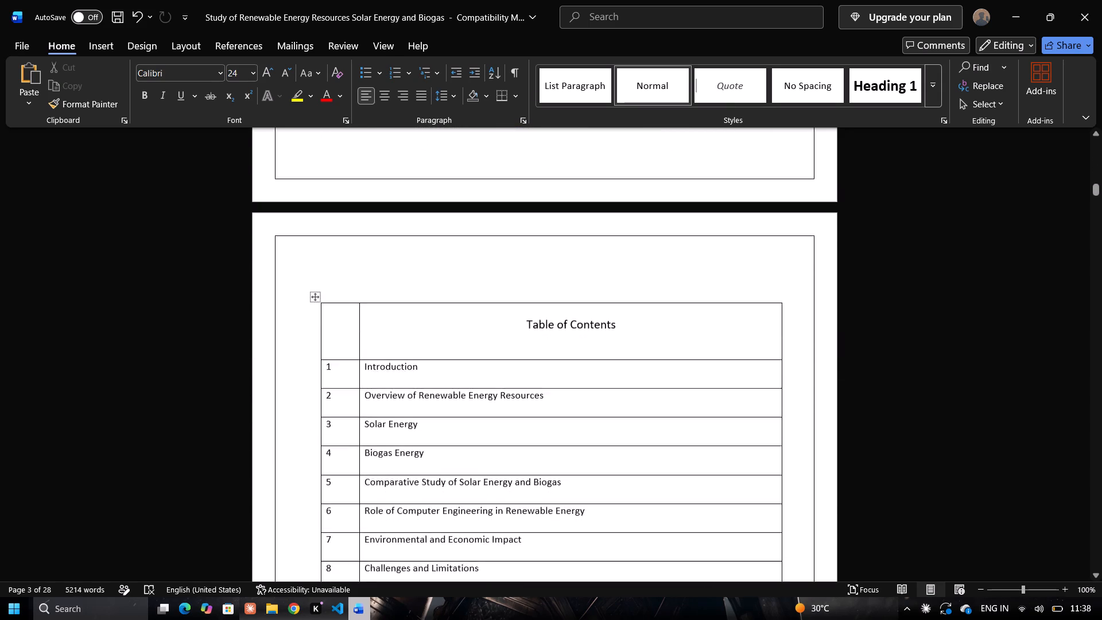
pyautogui.scroll(-10, 723, 517)
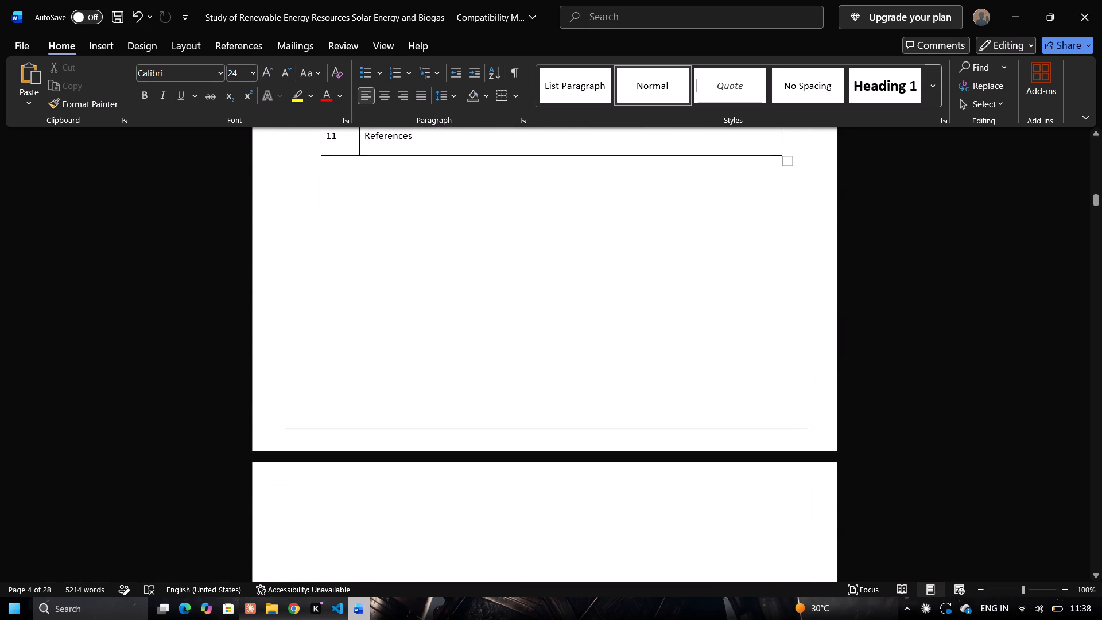
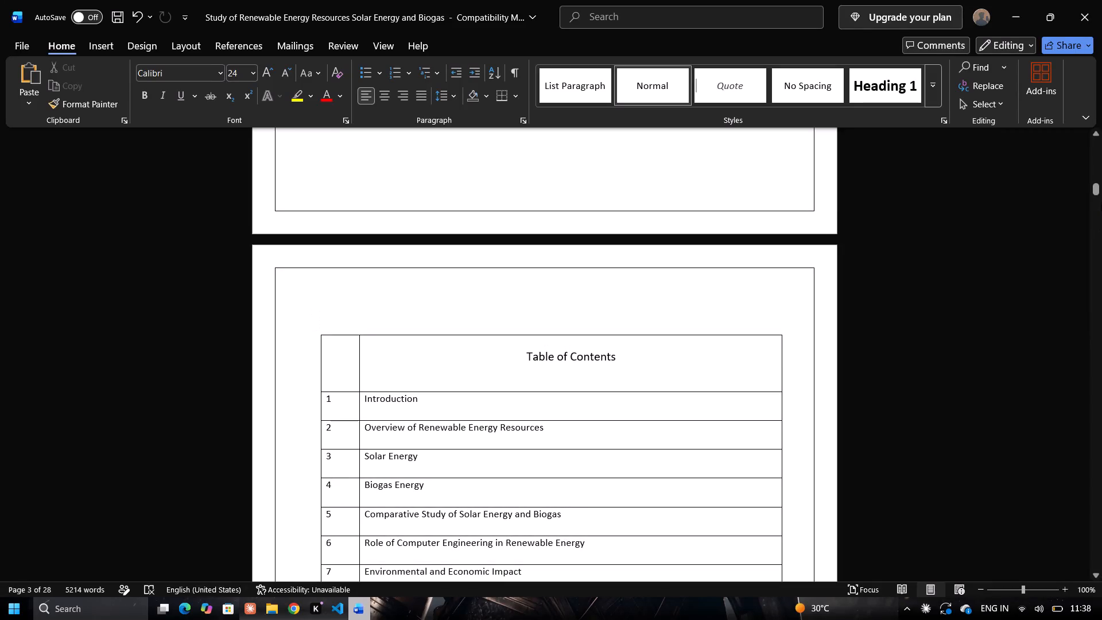
# Delete the old title block with its Subject and Course lines and the blank space above the cover page content.
pyautogui.moveTo(1093, 188); pyautogui.dragTo(1093, 320)
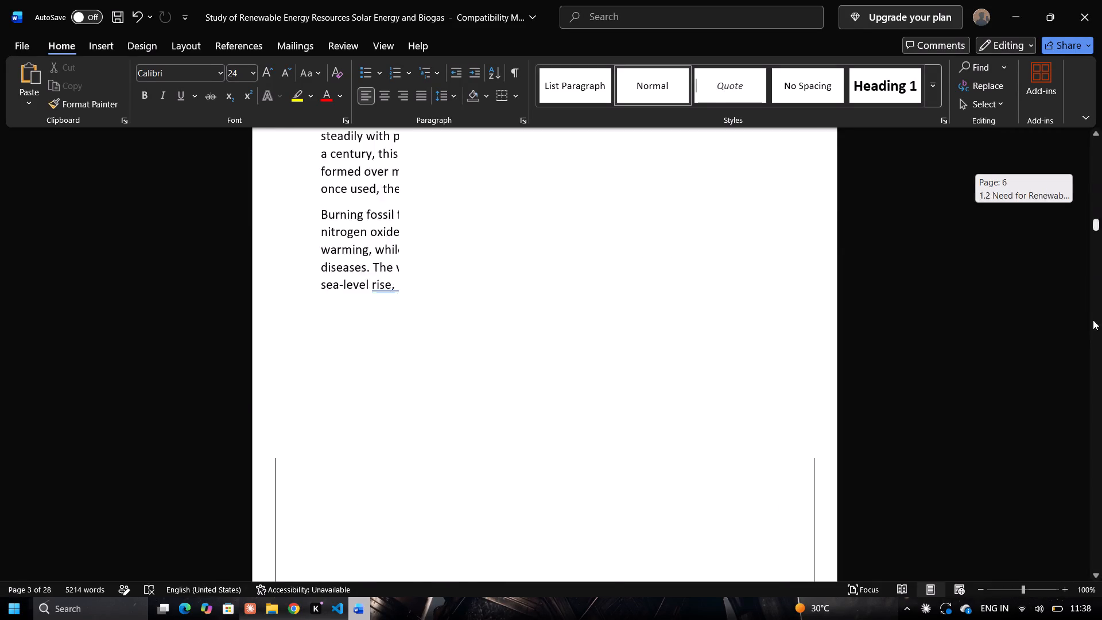
pyautogui.moveTo(1093, 320); pyautogui.dragTo(1101, 106)
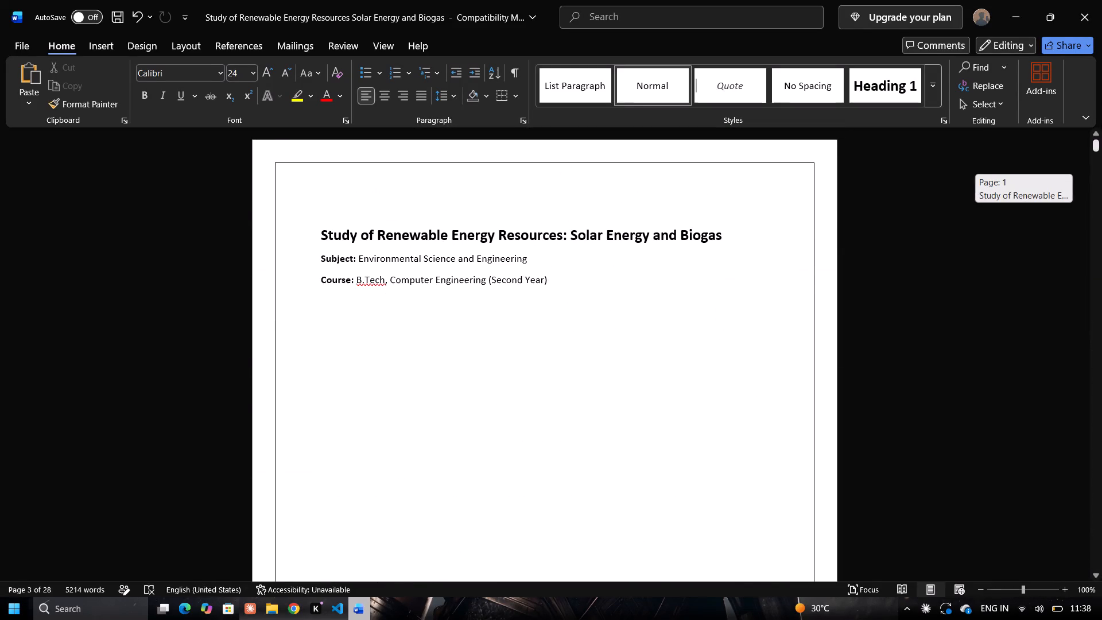
pyautogui.moveTo(1101, 106); pyautogui.dragTo(1101, 91)
pyautogui.click(1101, 91)
pyautogui.moveTo(316, 228); pyautogui.dragTo(379, 237)
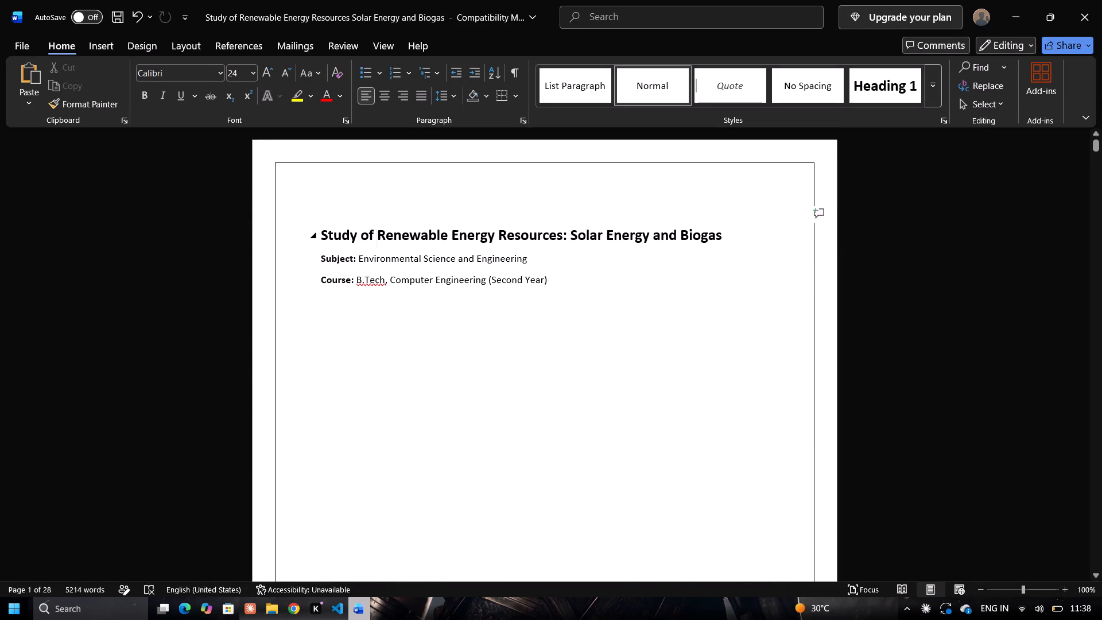
pyautogui.moveTo(379, 237); pyautogui.dragTo(493, 303)
pyautogui.press('BackSpace')
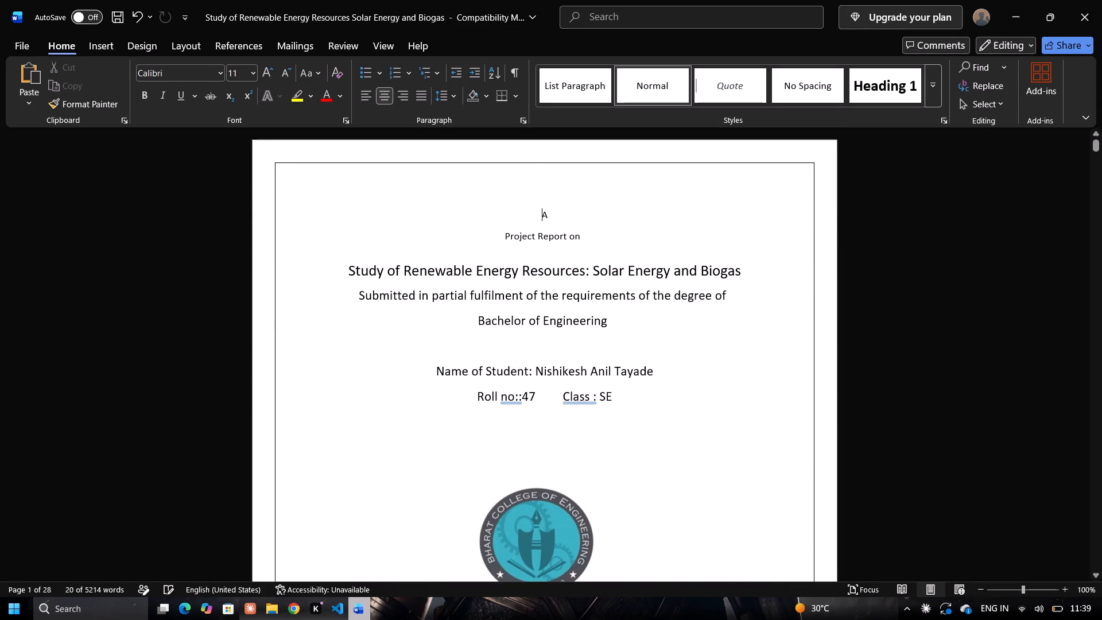
# Review the page flow from the cover through the Abstract, contents table, Introduction and the start of section 2.
pyautogui.scroll(3, 574, 300)
pyautogui.scroll(-1, 574, 300)
pyautogui.scroll(4, 574, 300)
pyautogui.scroll(-2, 609, 309)
pyautogui.scroll(1, 609, 309)
pyautogui.scroll(-20, 609, 309)
pyautogui.scroll(-1, 609, 309)
pyautogui.scroll(1, 609, 309)
pyautogui.scroll(-2, 609, 309)
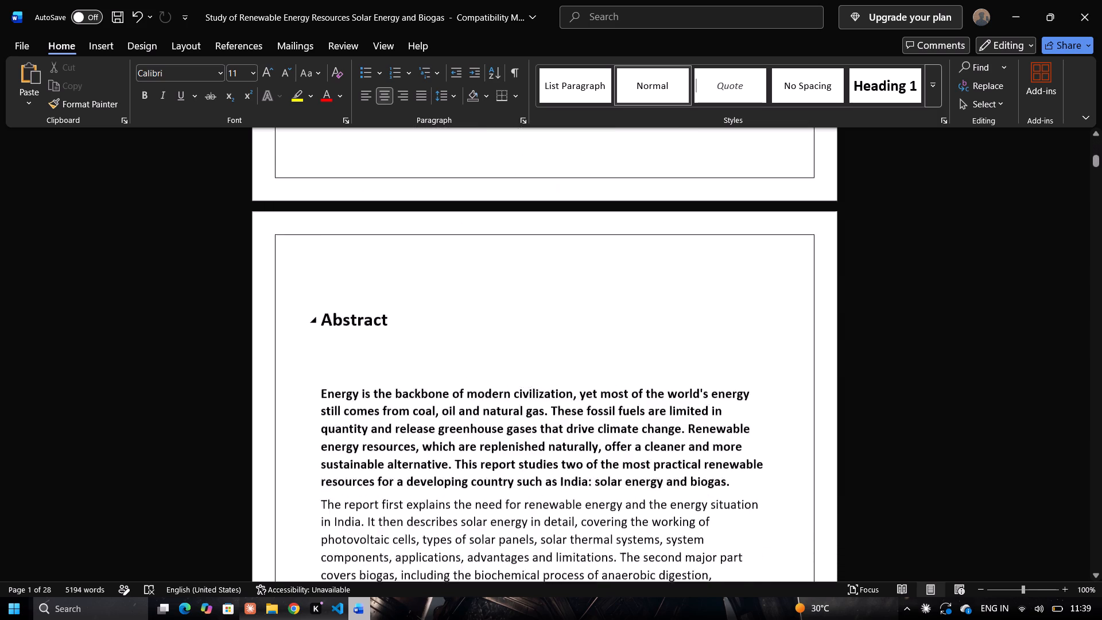
pyautogui.scroll(-20, 609, 309)
pyautogui.scroll(-19, 609, 309)
pyautogui.scroll(1, 609, 309)
pyautogui.scroll(-5, 609, 309)
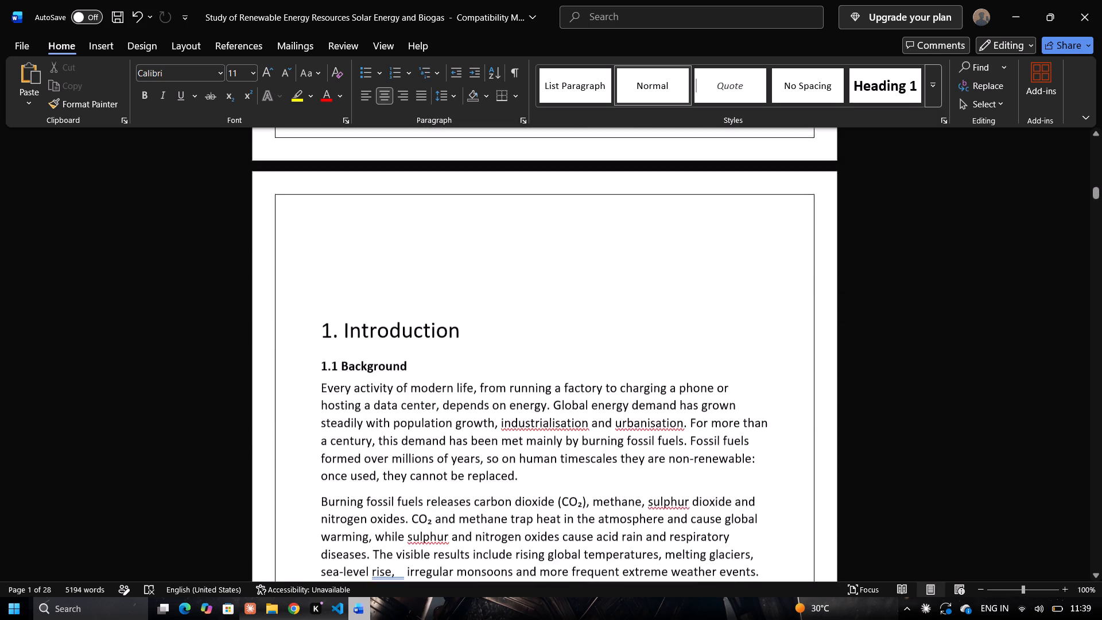
pyautogui.scroll(-16, 609, 309)
pyautogui.scroll(1, 609, 309)
pyautogui.scroll(-20, 609, 309)
pyautogui.scroll(-1, 609, 309)
pyautogui.scroll(1, 609, 309)
pyautogui.scroll(-7, 609, 309)
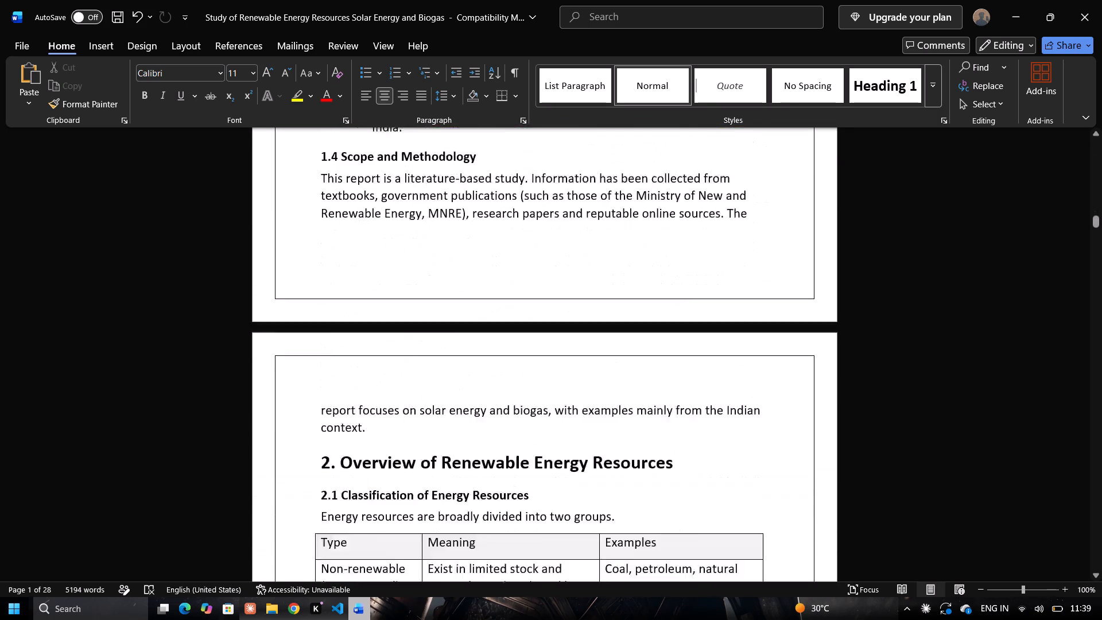
pyautogui.scroll(7, 609, 309)
pyautogui.scroll(-1, 609, 309)
pyautogui.scroll(20, 609, 309)
pyautogui.scroll(3, 609, 309)
pyautogui.scroll(-1, 615, 313)
pyautogui.scroll(8, 615, 313)
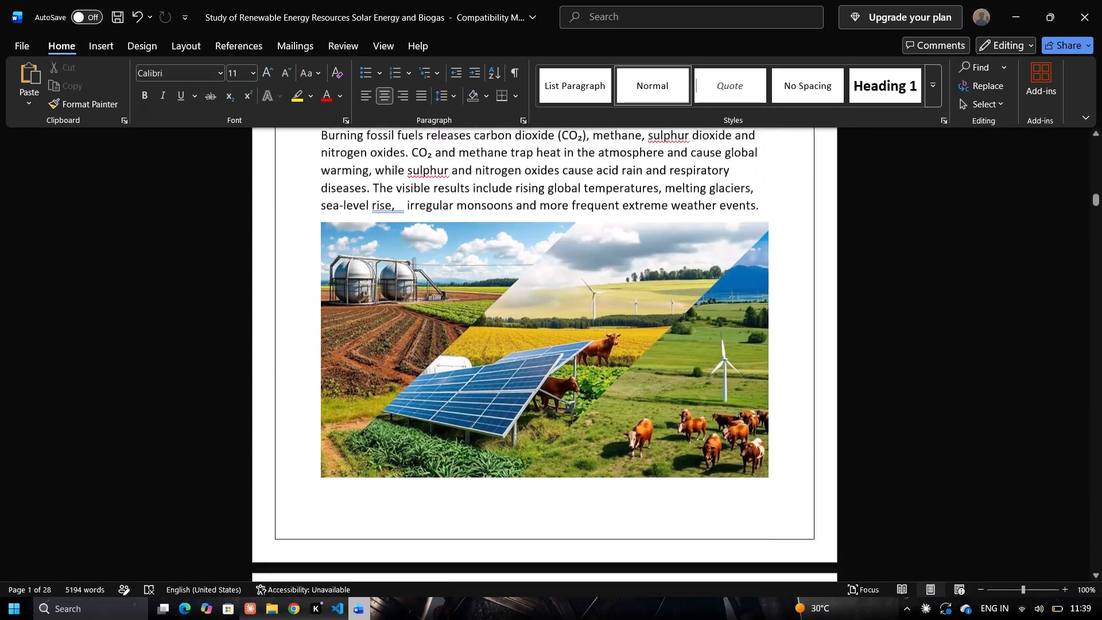
pyautogui.scroll(17, 616, 313)
pyautogui.scroll(20, 616, 313)
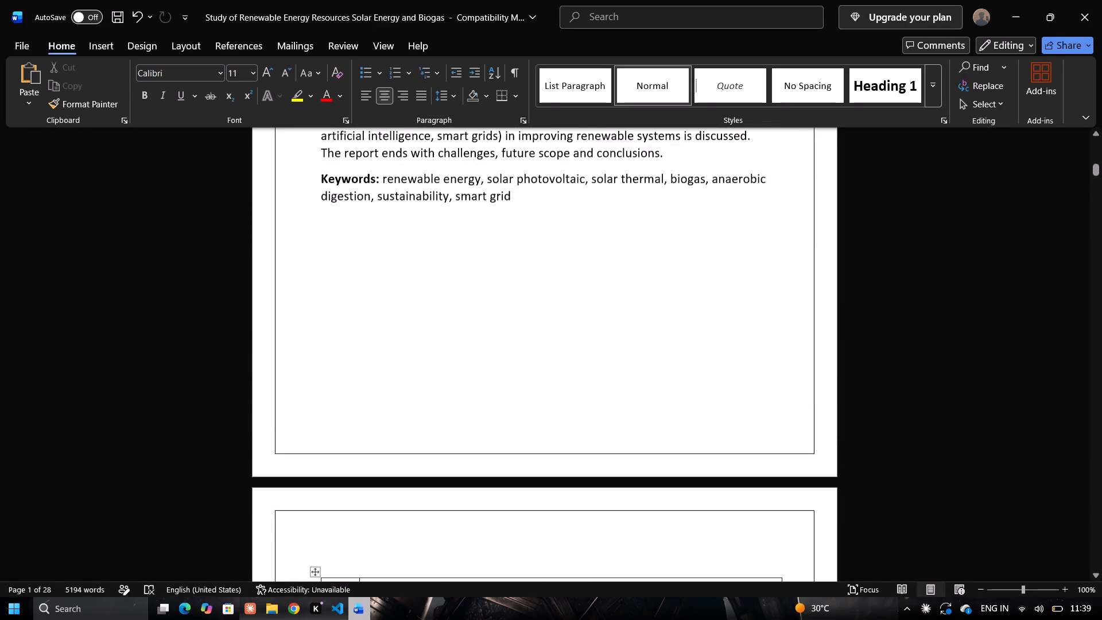
pyautogui.scroll(20, 616, 313)
pyautogui.scroll(3, 616, 313)
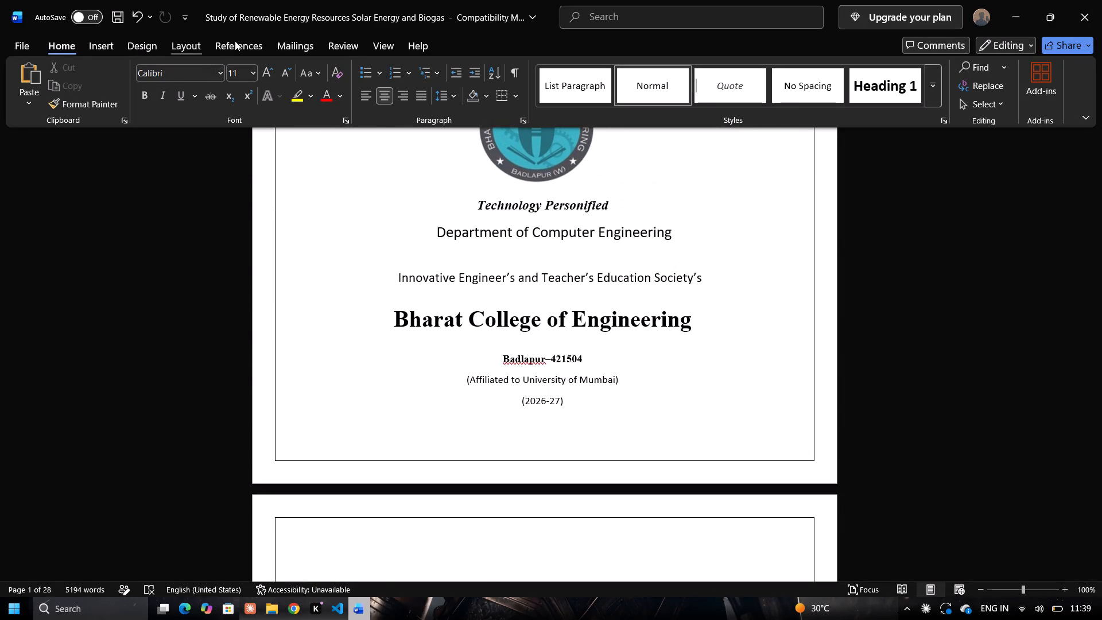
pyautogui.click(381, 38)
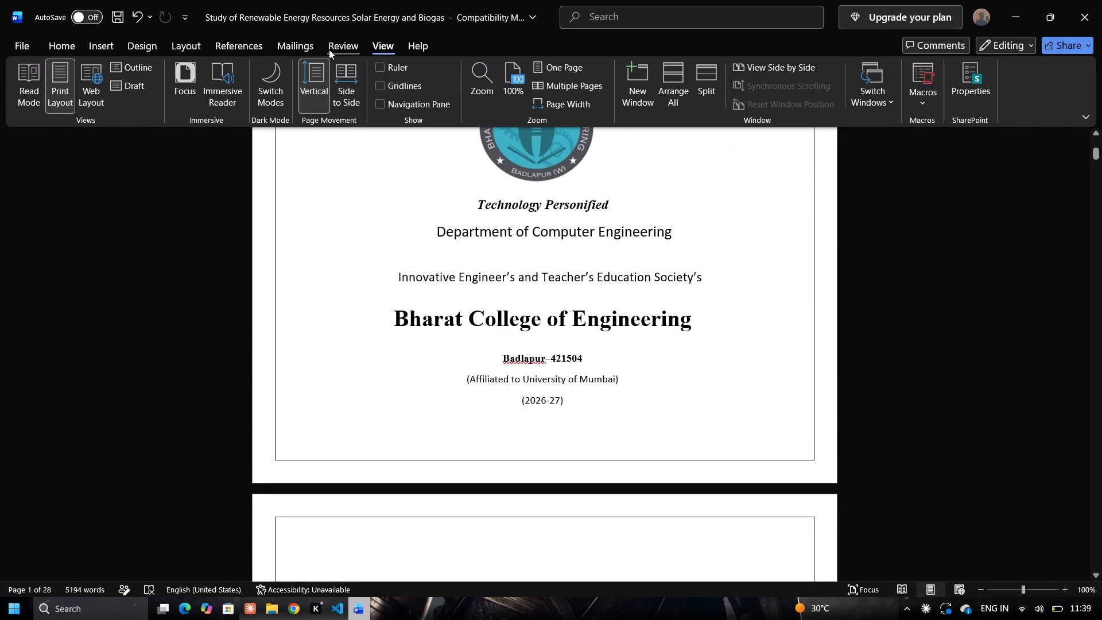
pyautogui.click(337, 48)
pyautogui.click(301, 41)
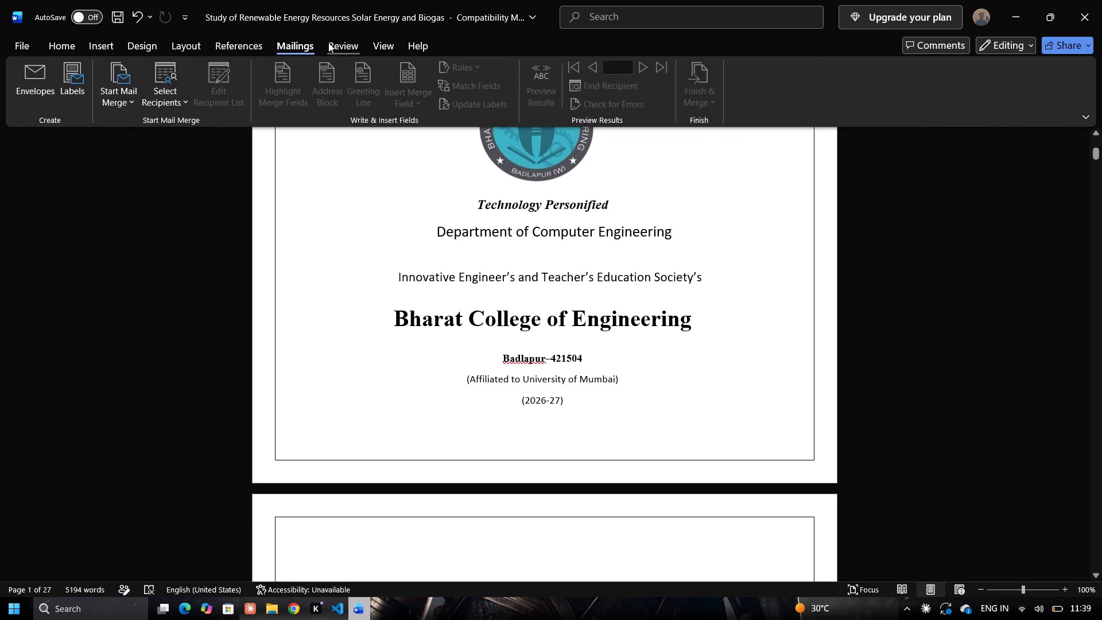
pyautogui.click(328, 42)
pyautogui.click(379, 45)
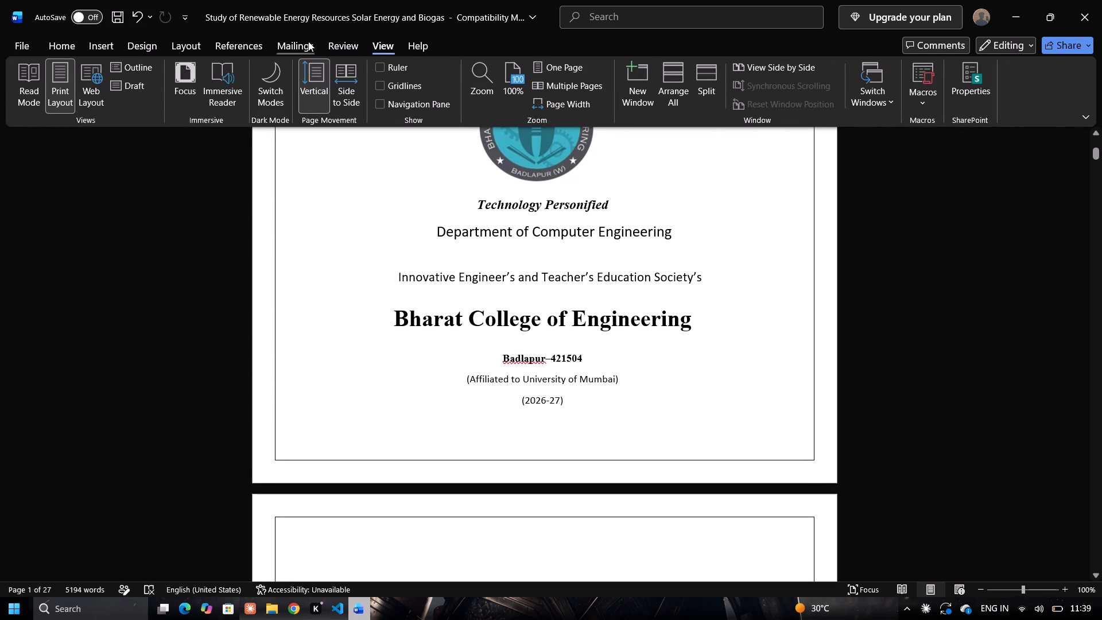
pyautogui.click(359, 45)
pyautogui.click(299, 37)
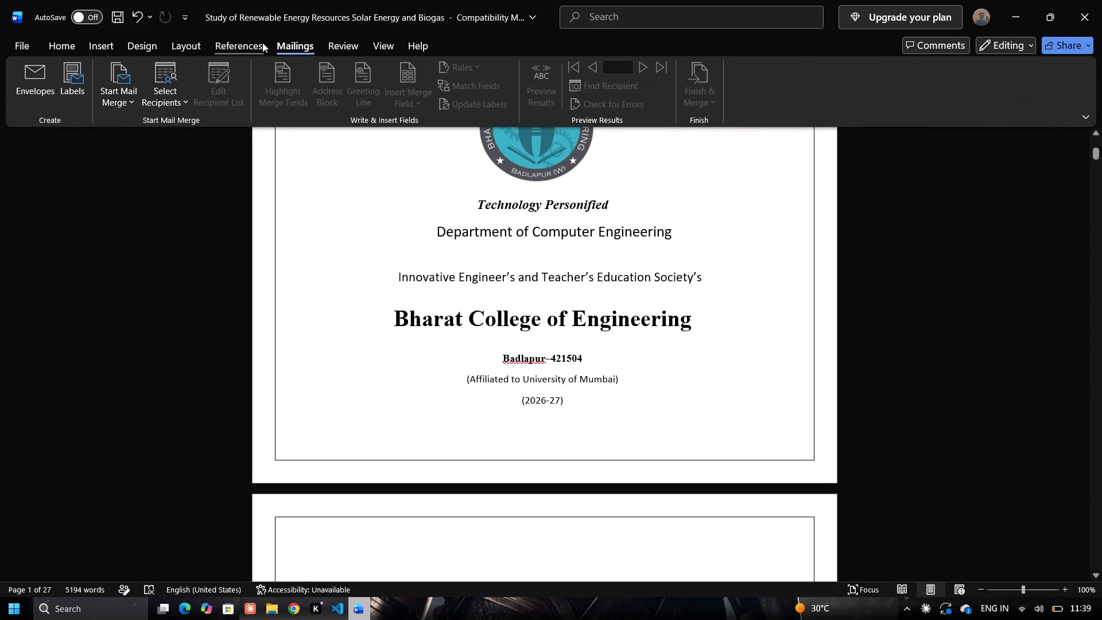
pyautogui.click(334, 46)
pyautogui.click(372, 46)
# Export the report as a standard-quality PDF to Downloads under its existing document name, opening it after publishing.
pyautogui.click(962, 79)
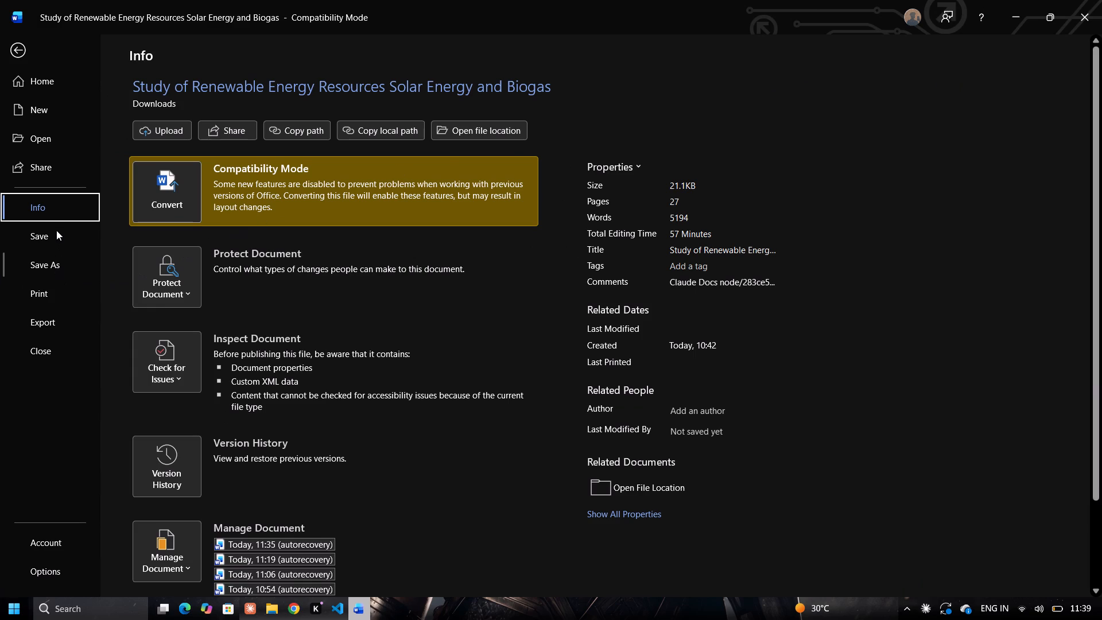
pyautogui.scroll(1, 154, 273)
pyautogui.click(48, 327)
pyautogui.click(405, 205)
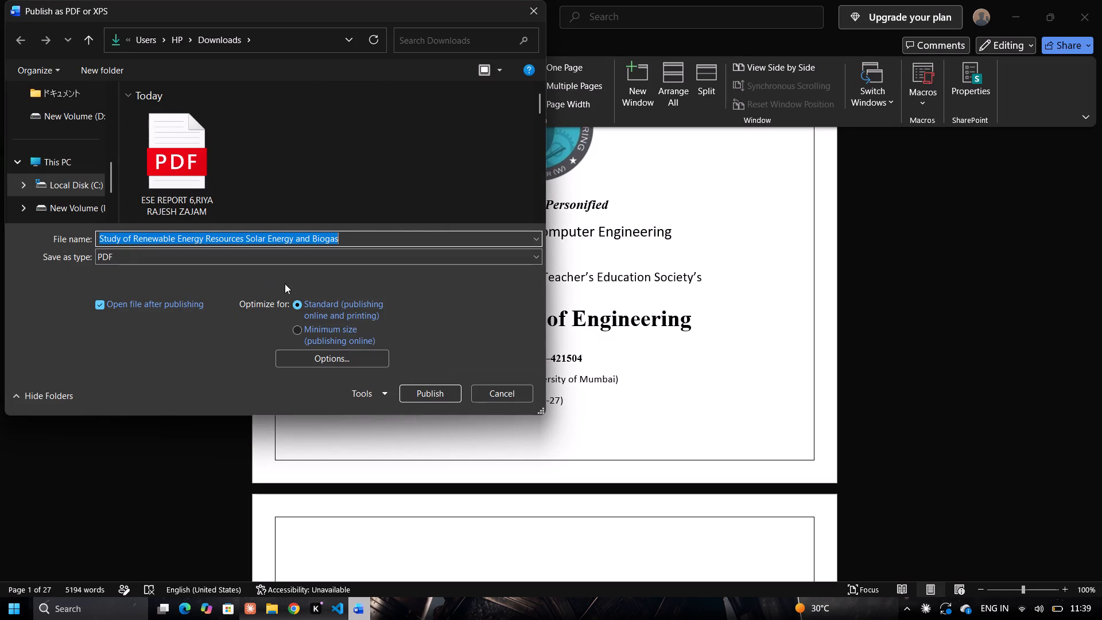
pyautogui.click(421, 396)
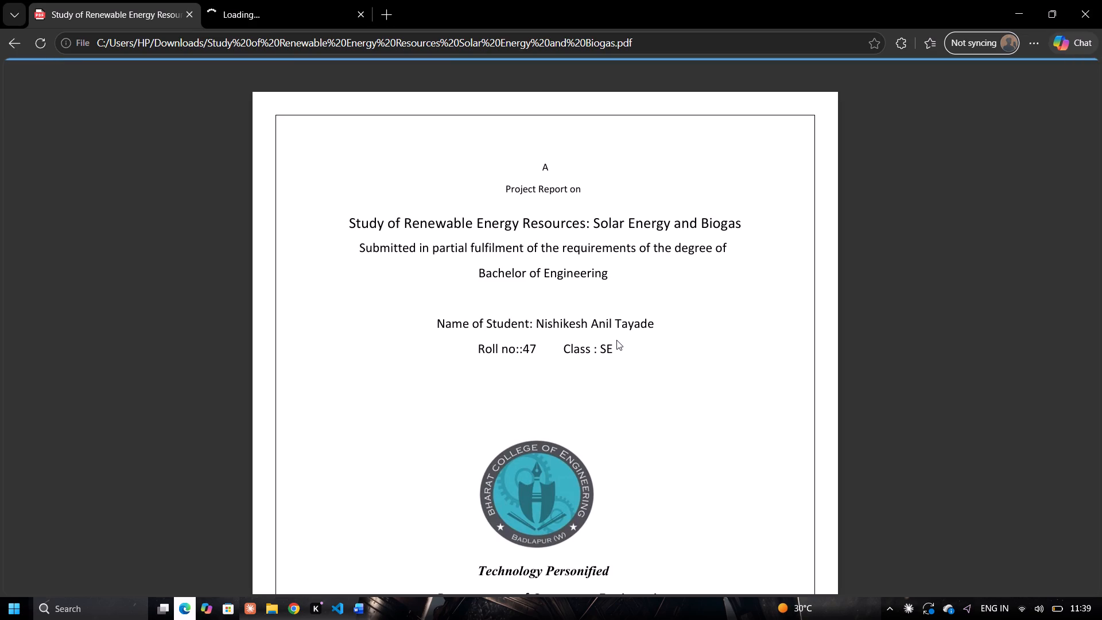
# Check the exported PDF in Edge from the cover page to the references for layout, contents table and images.
pyautogui.scroll(-20, 616, 340)
pyautogui.scroll(-1, 616, 340)
pyautogui.scroll(1, 630, 322)
pyautogui.scroll(-1, 633, 320)
pyautogui.scroll(1, 634, 320)
pyautogui.scroll(-1, 634, 320)
pyautogui.scroll(10, 634, 320)
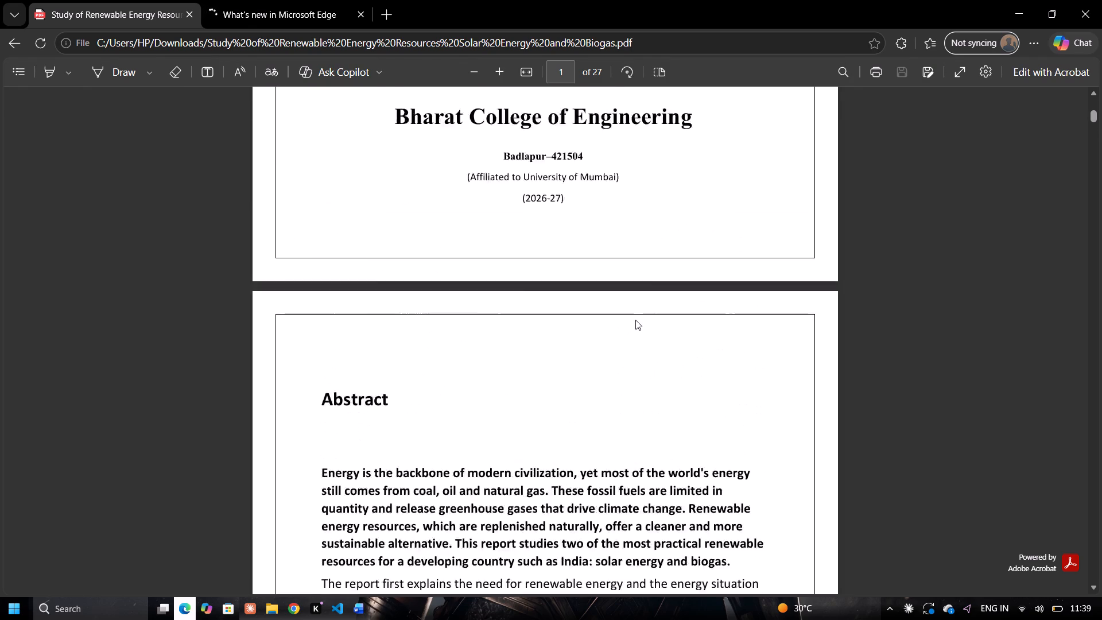
pyautogui.scroll(7, 635, 320)
pyautogui.scroll(-12, 635, 320)
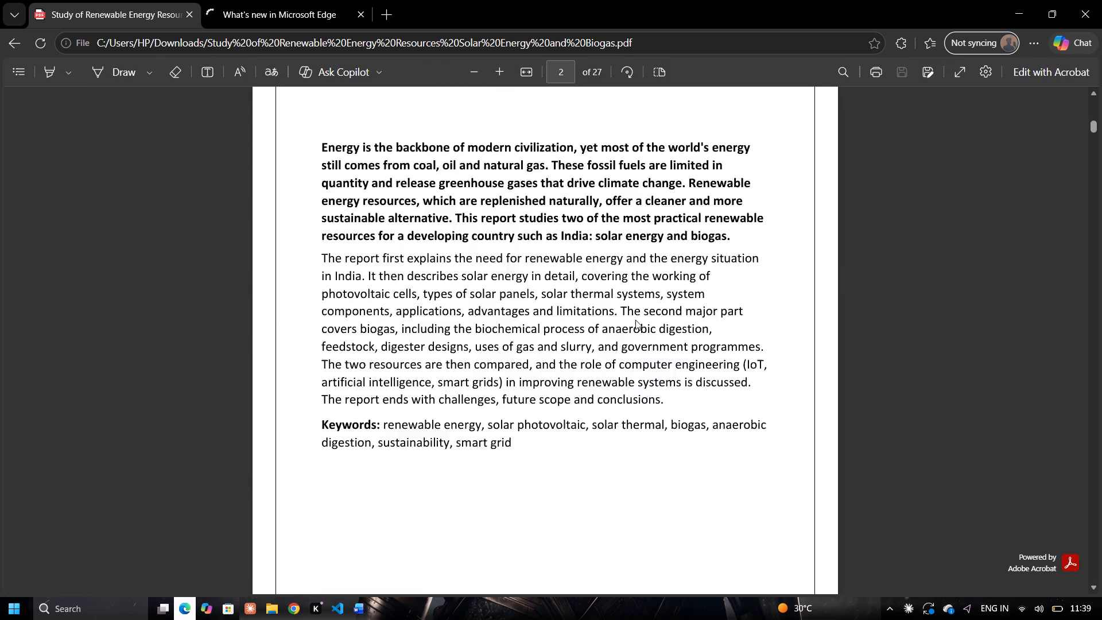
pyautogui.scroll(-14, 635, 320)
pyautogui.scroll(6, 635, 320)
pyautogui.scroll(-2, 635, 320)
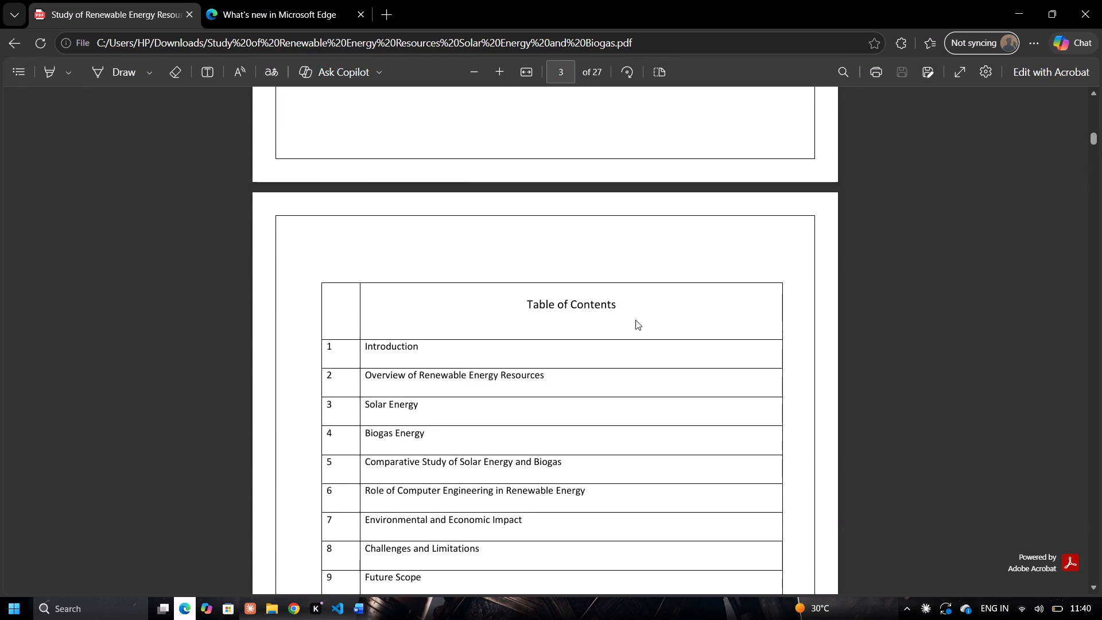
pyautogui.scroll(-16, 635, 320)
pyautogui.scroll(-5, 635, 320)
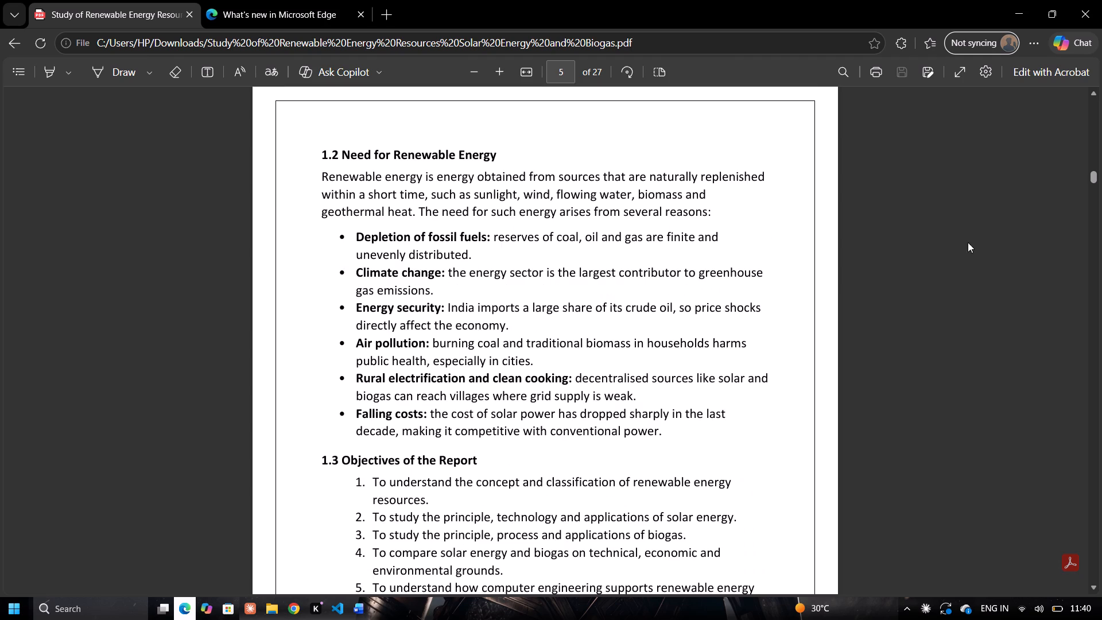
pyautogui.scroll(5, 706, 330)
pyautogui.scroll(-1, 525, 366)
pyautogui.scroll(5, 517, 366)
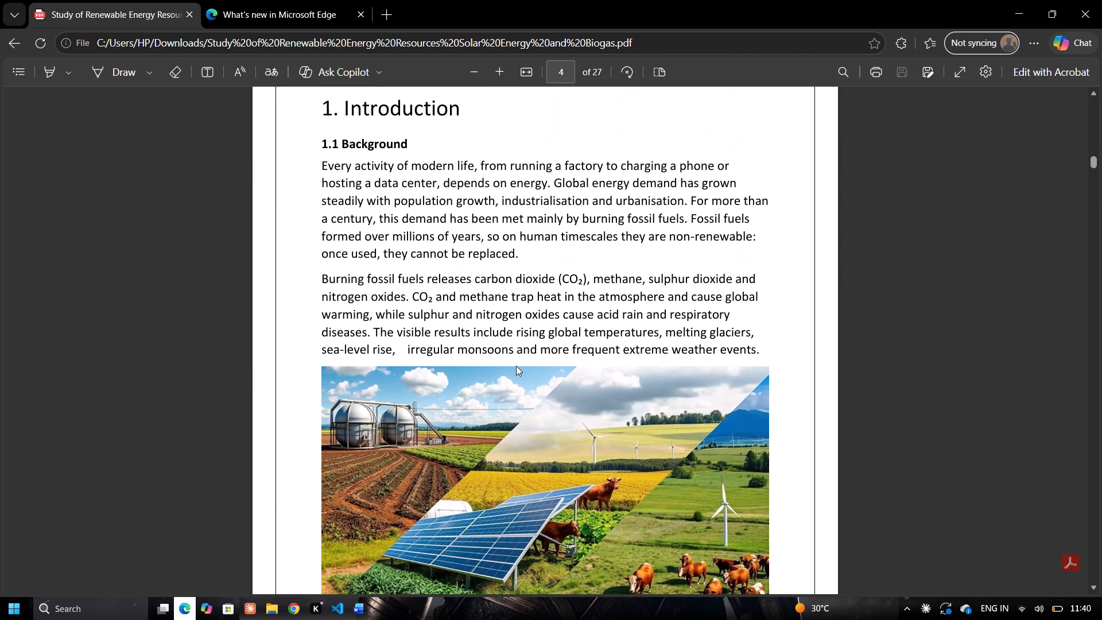
pyautogui.scroll(1, 516, 366)
pyautogui.scroll(-15, 516, 366)
pyautogui.scroll(-6, 516, 366)
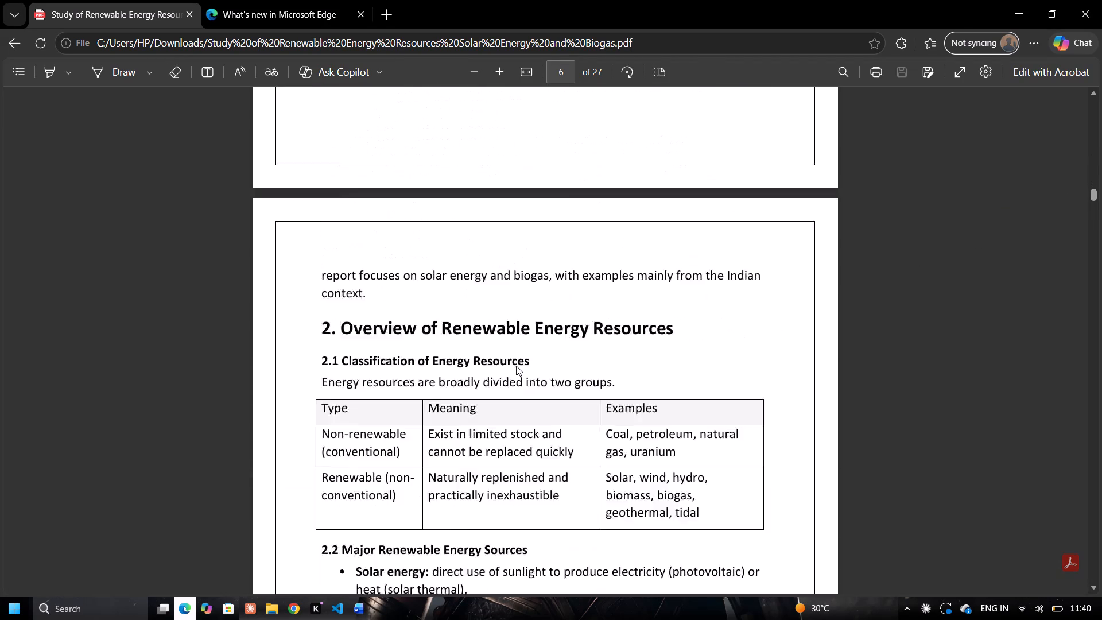
pyautogui.scroll(-3, 516, 366)
pyautogui.scroll(1, 516, 366)
pyautogui.scroll(-20, 516, 366)
pyautogui.scroll(-1, 516, 366)
pyautogui.scroll(1, 516, 366)
pyautogui.scroll(-6, 554, 362)
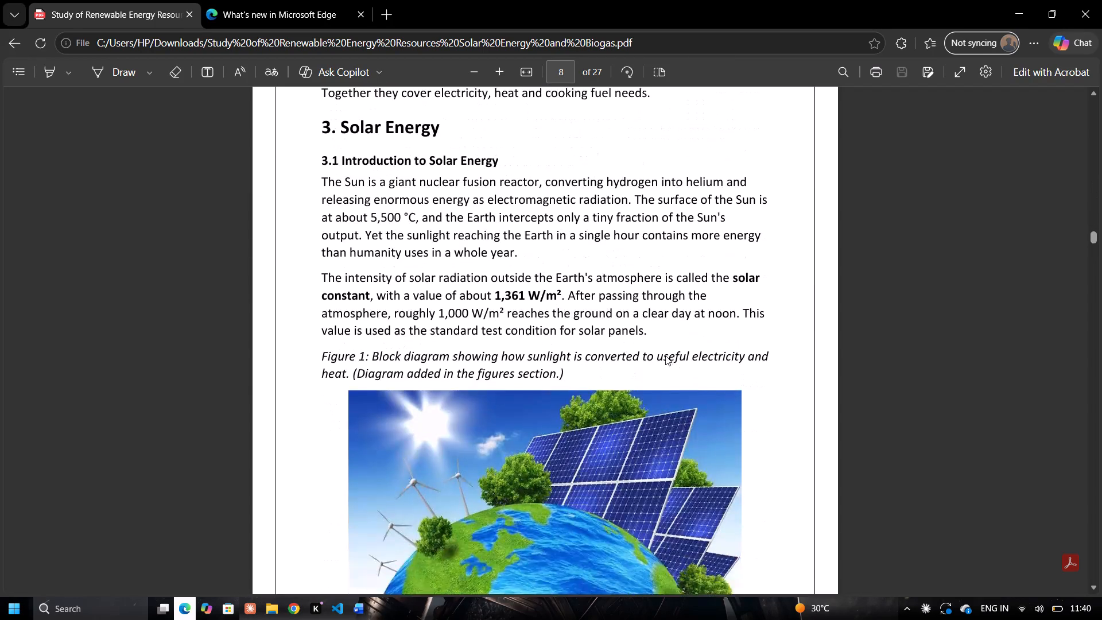
pyautogui.moveTo(1101, 242); pyautogui.dragTo(1101, 429)
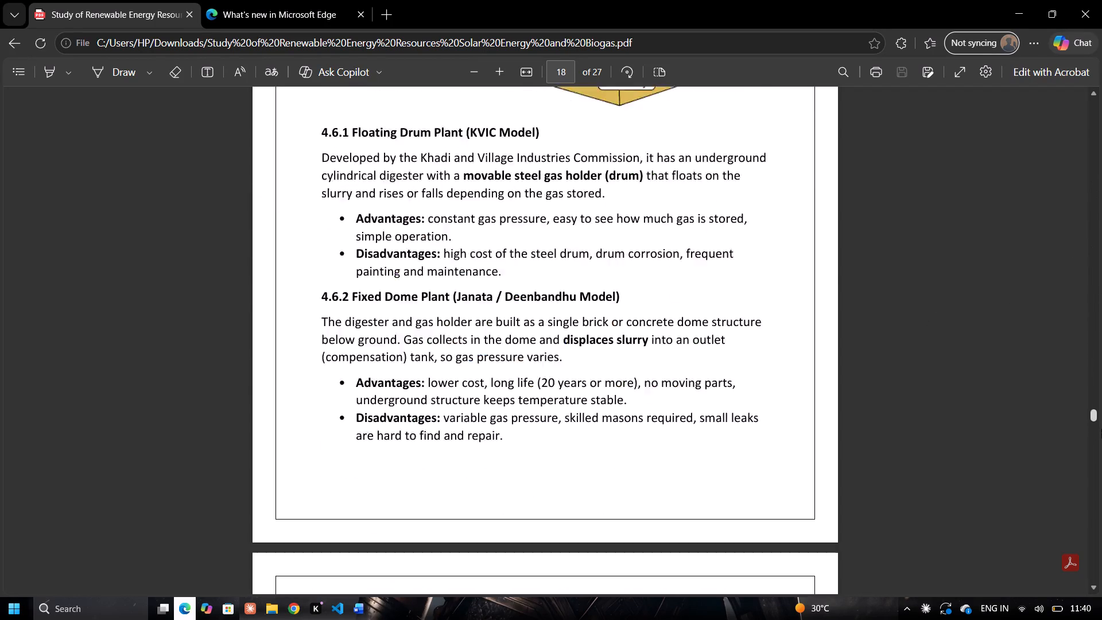
pyautogui.moveTo(1101, 429); pyautogui.dragTo(1101, 582)
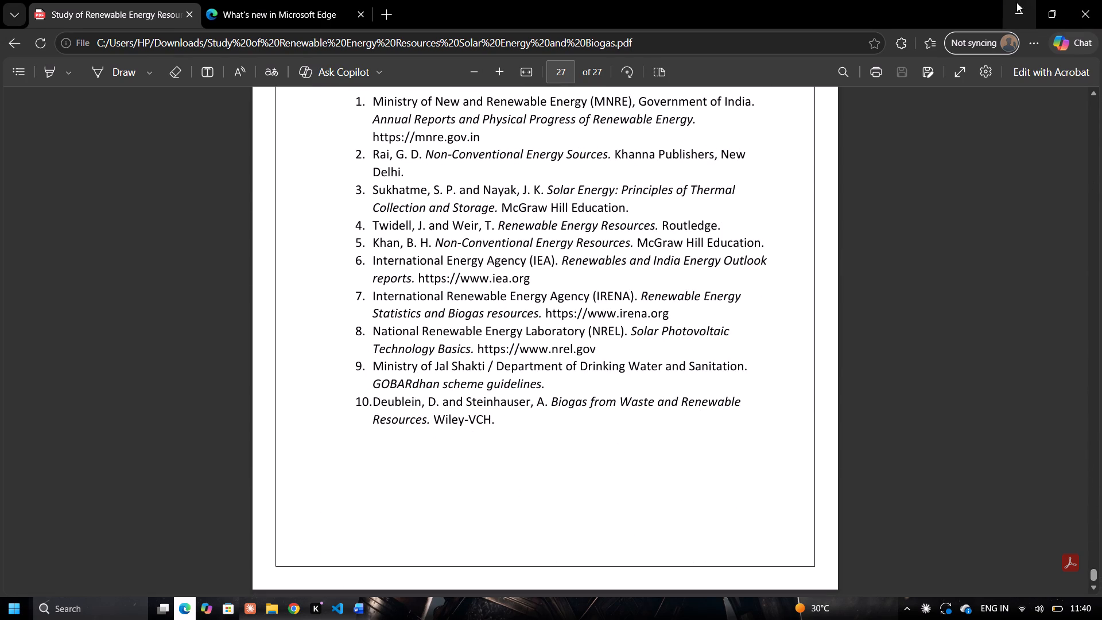
# Switch back to the report in Word and view its cover page.
pyautogui.click(1016, 2)
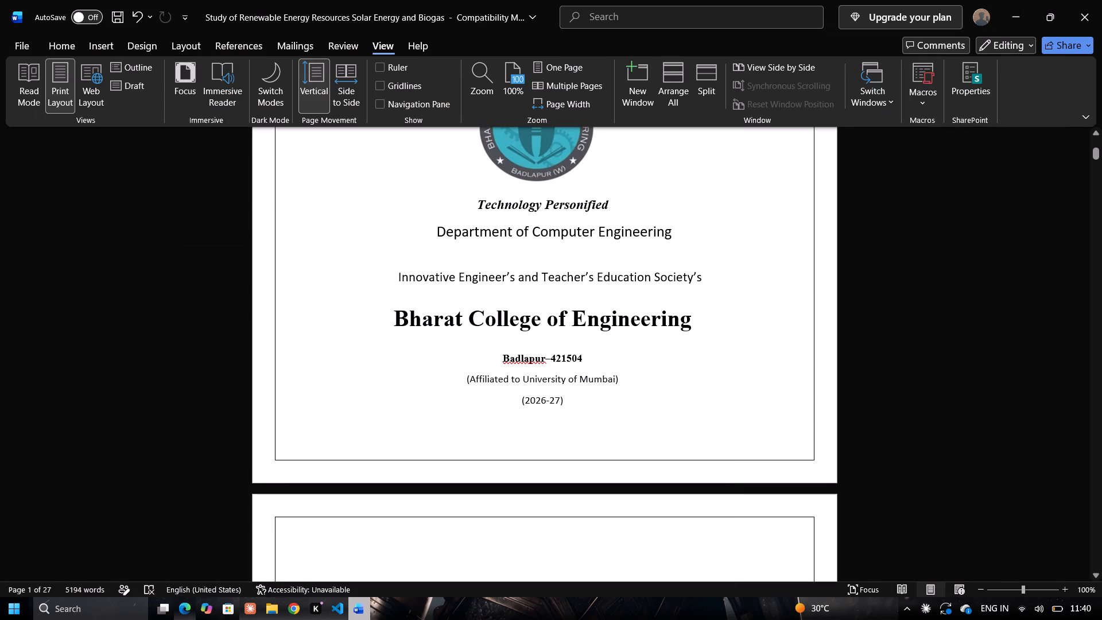
pyautogui.scroll(7, 419, 222)
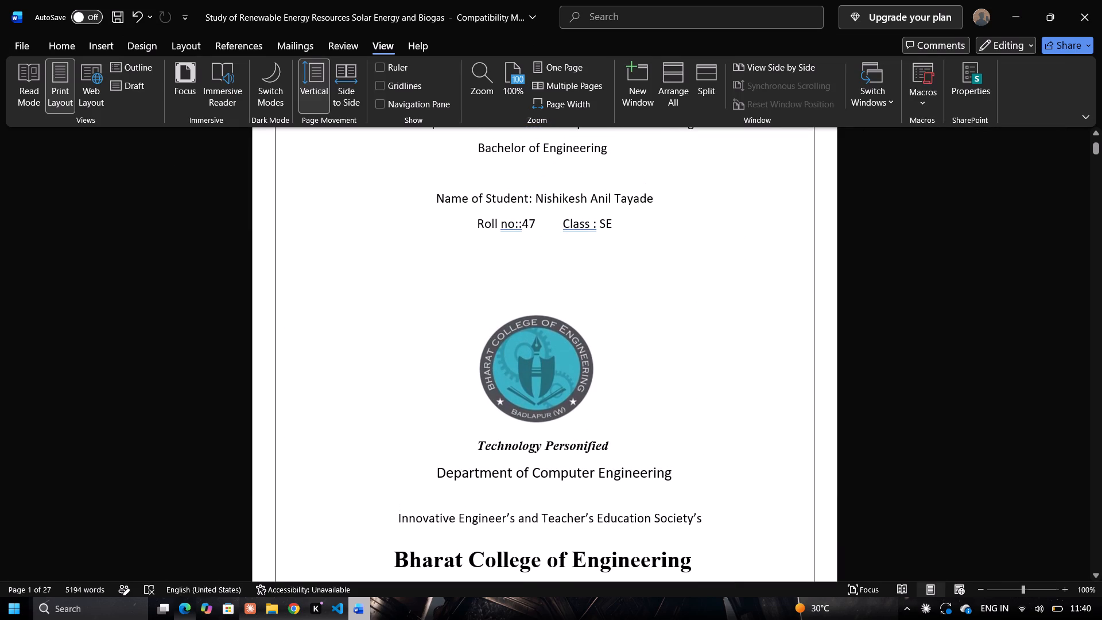